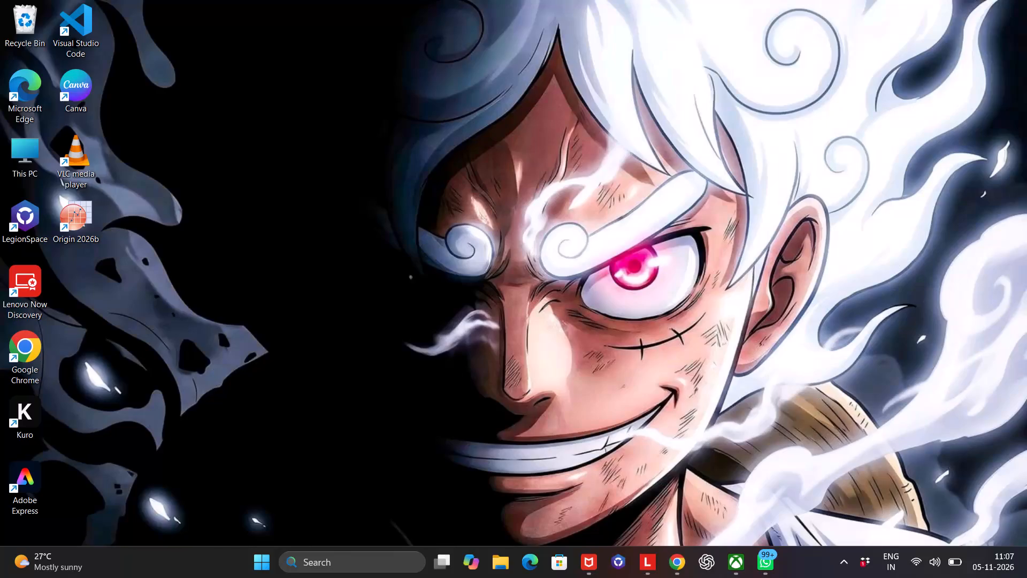
Launch Origin 2026b from the desktop.
double_click(85, 223)
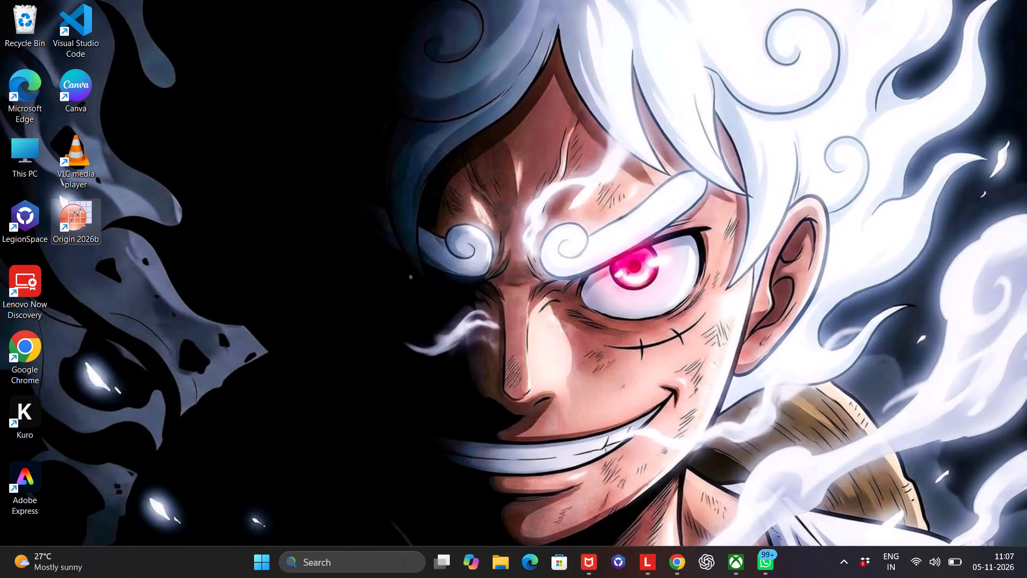
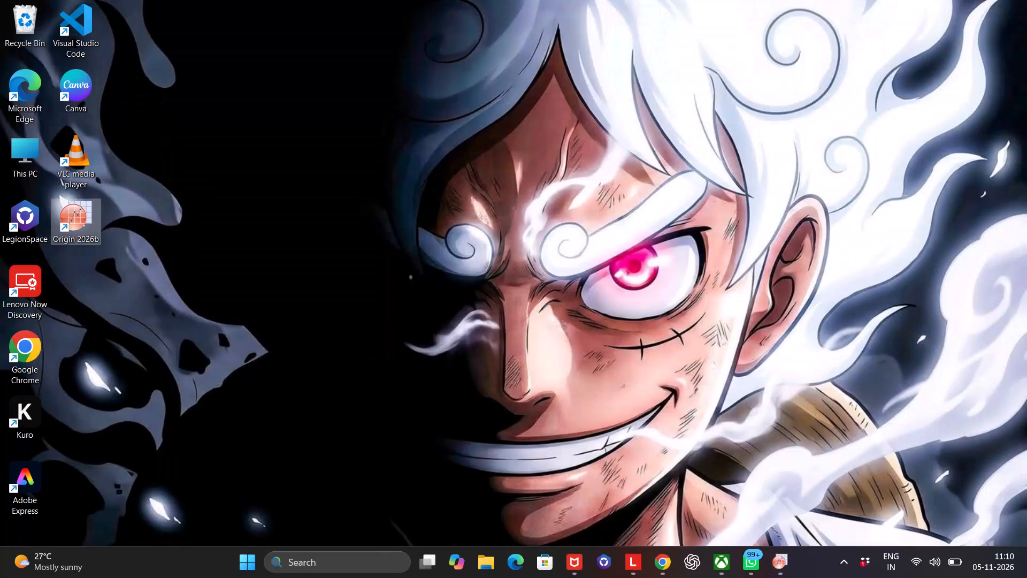
Change the Windows color mode to Light in the personalization settings.
key(super+i)
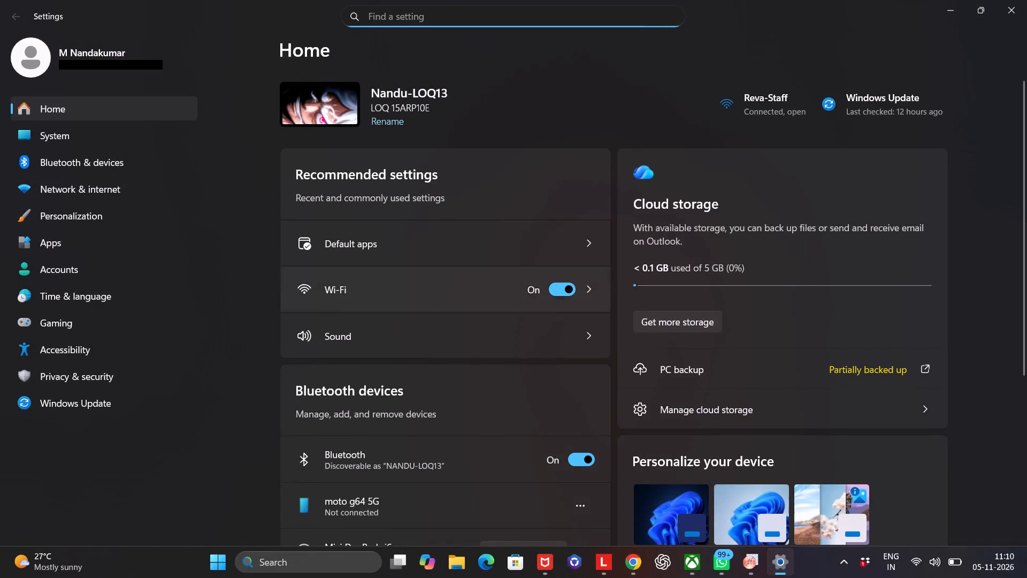
scroll(643, 367, down, 3)
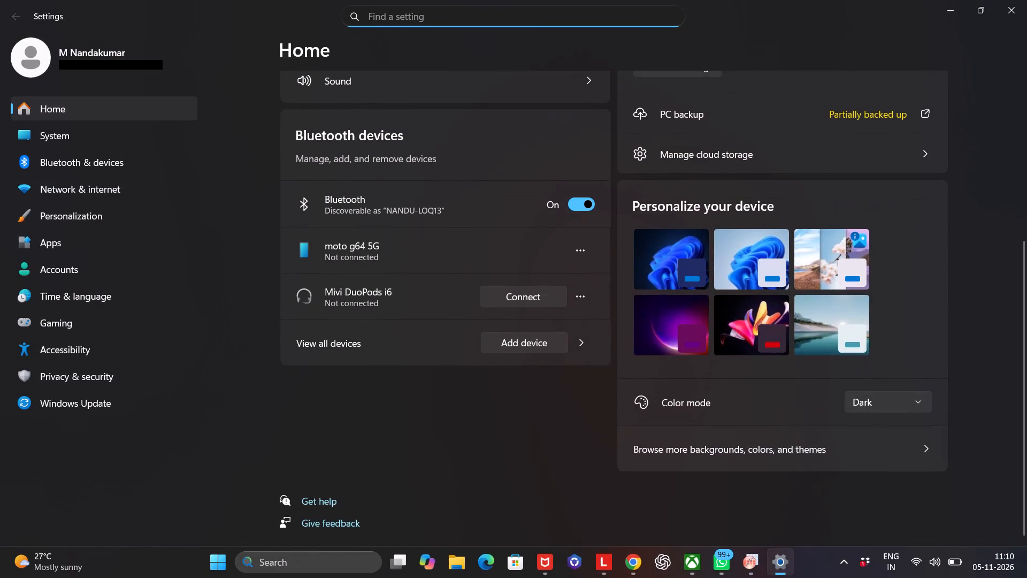
click(920, 400)
click(902, 383)
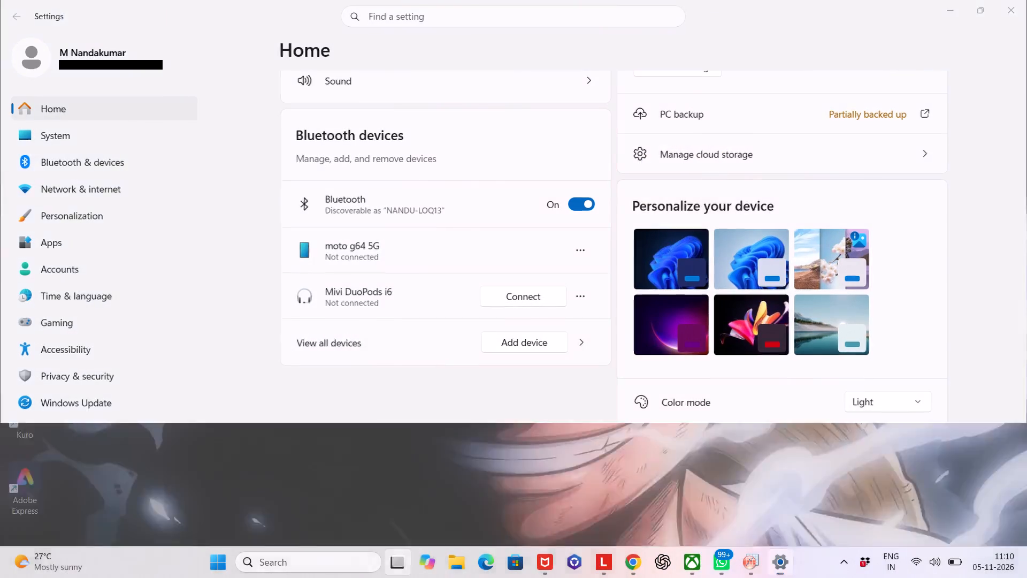
Switch to OriginPro and maximize the Book1 workbook window, with column A(X)'s Long Name cell selected.
click(601, 173)
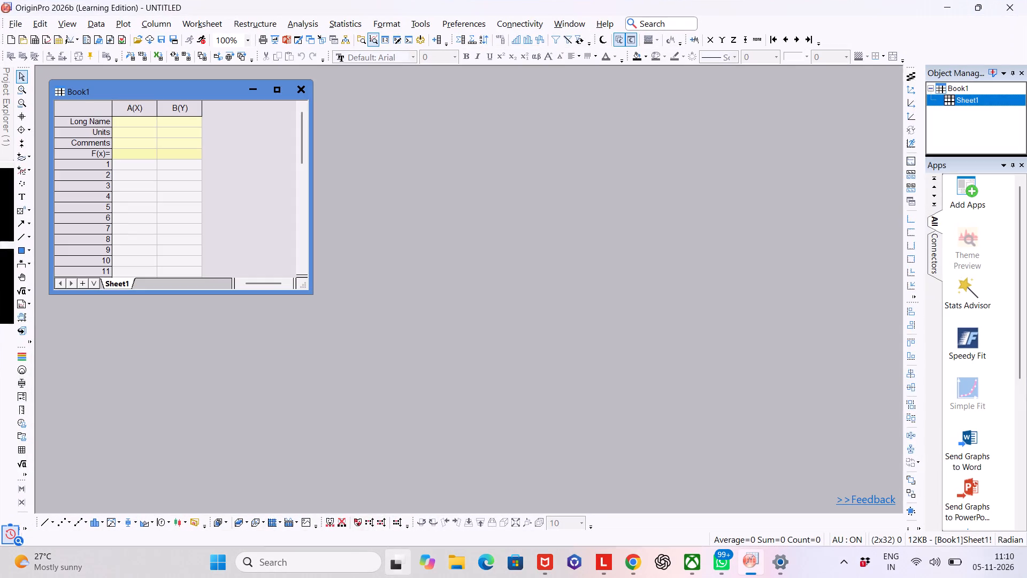
click(137, 121)
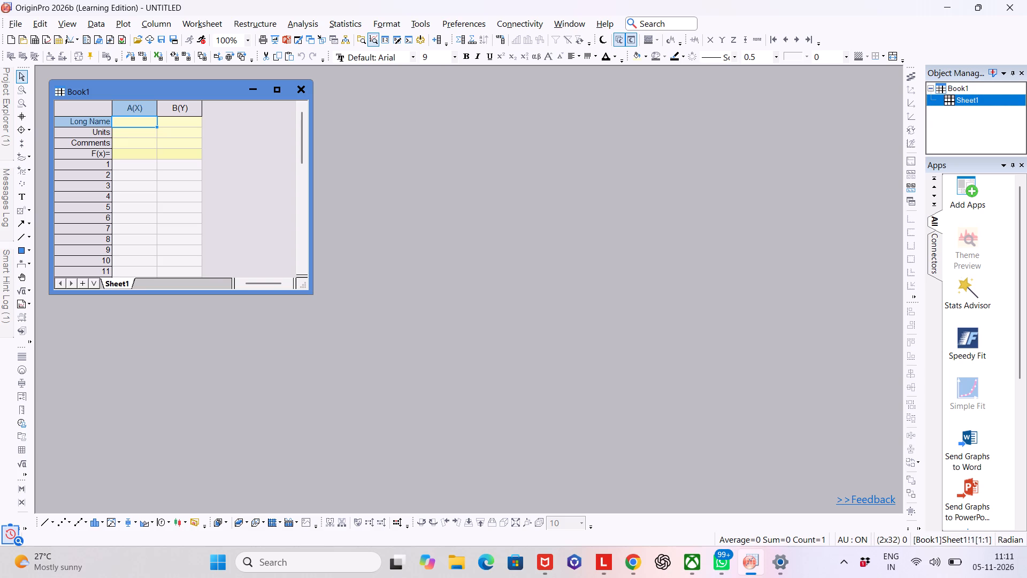
click(201, 183)
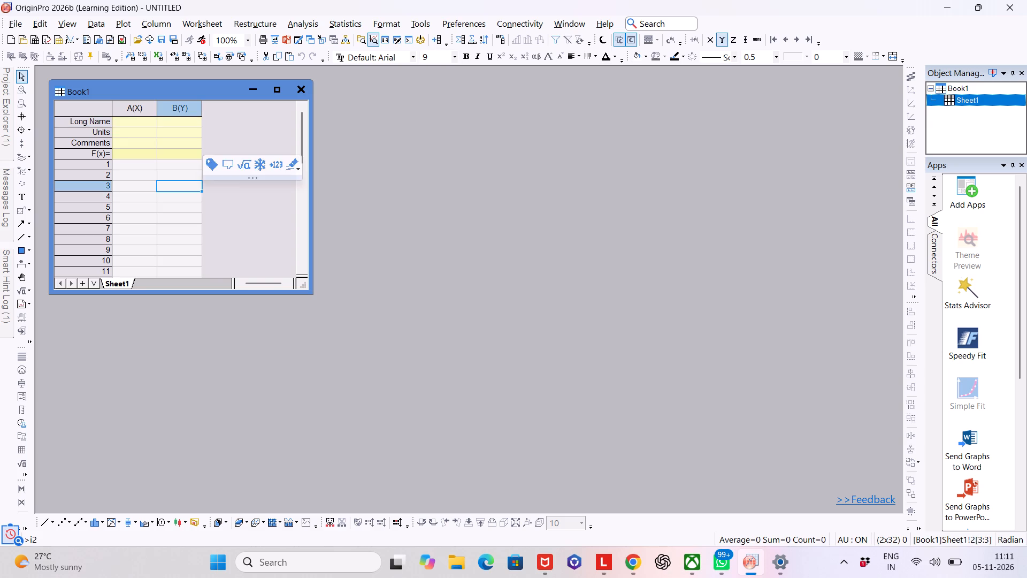
click(132, 124)
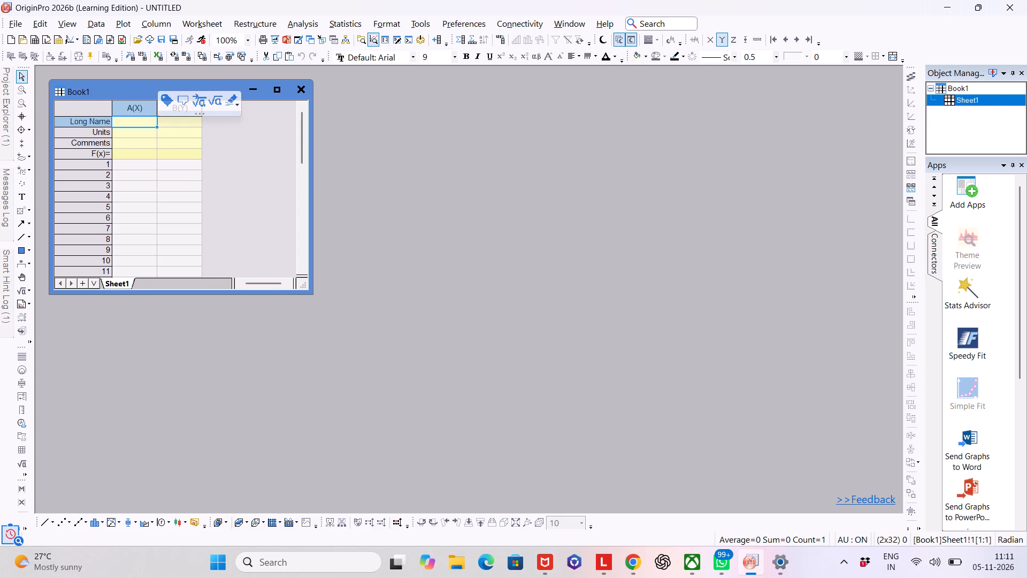
click(273, 94)
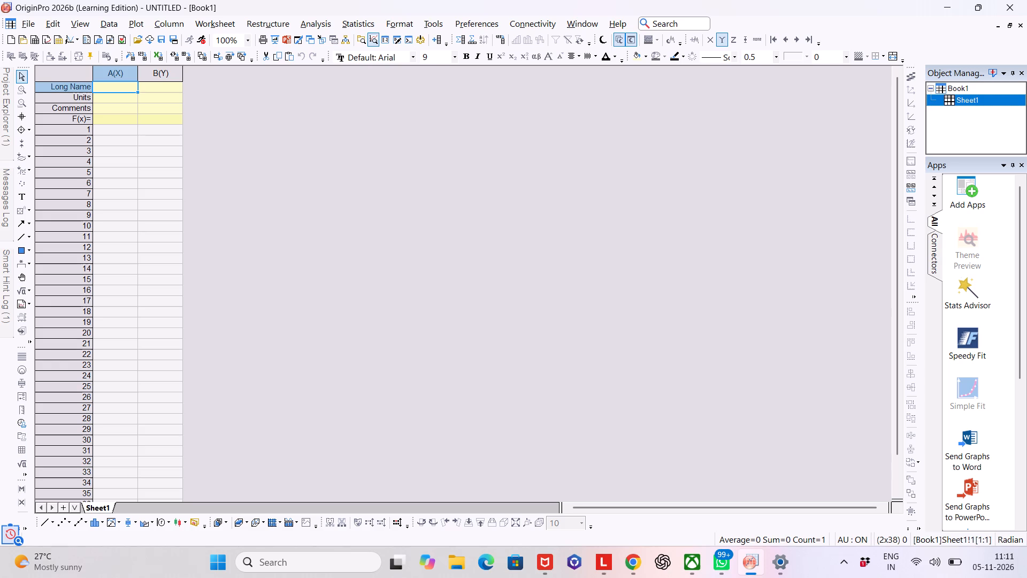
Enter the long names 1/lamda for column A(X) and knee voltage for column B(Y).
key(shift+v)
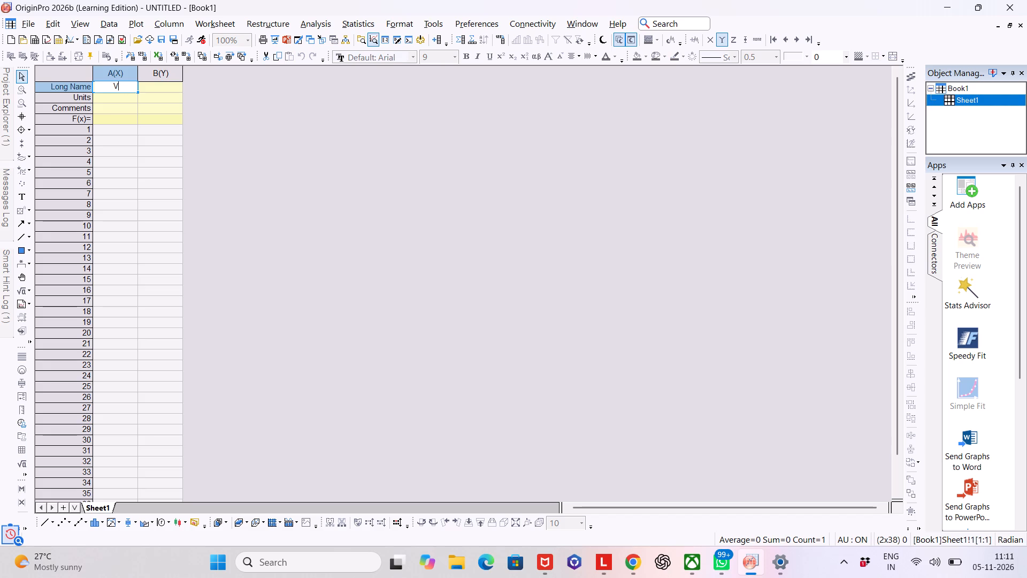
key(BackSpace)
key(i)
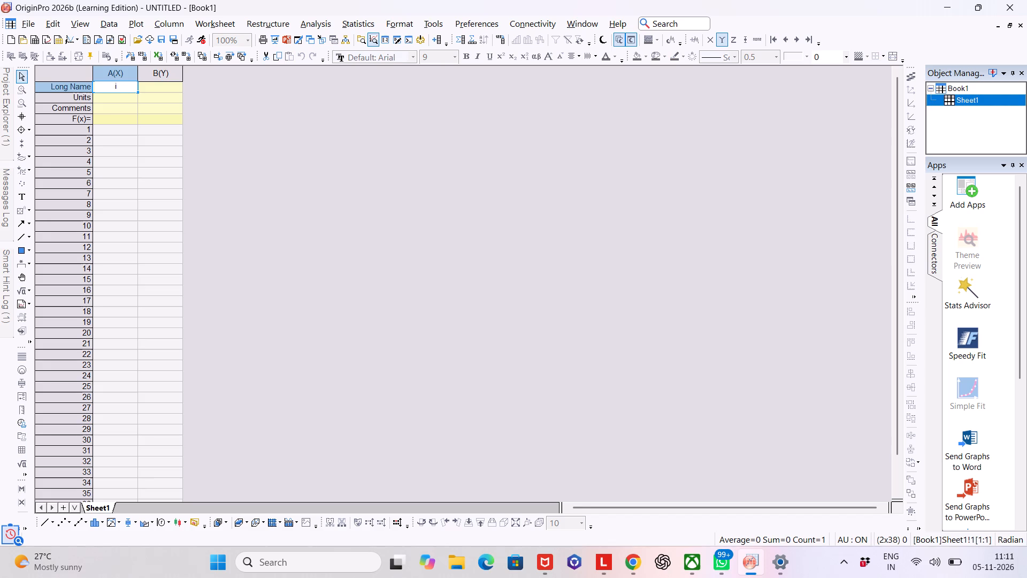
key(BackSpace)
key(1)
text(/lamb)
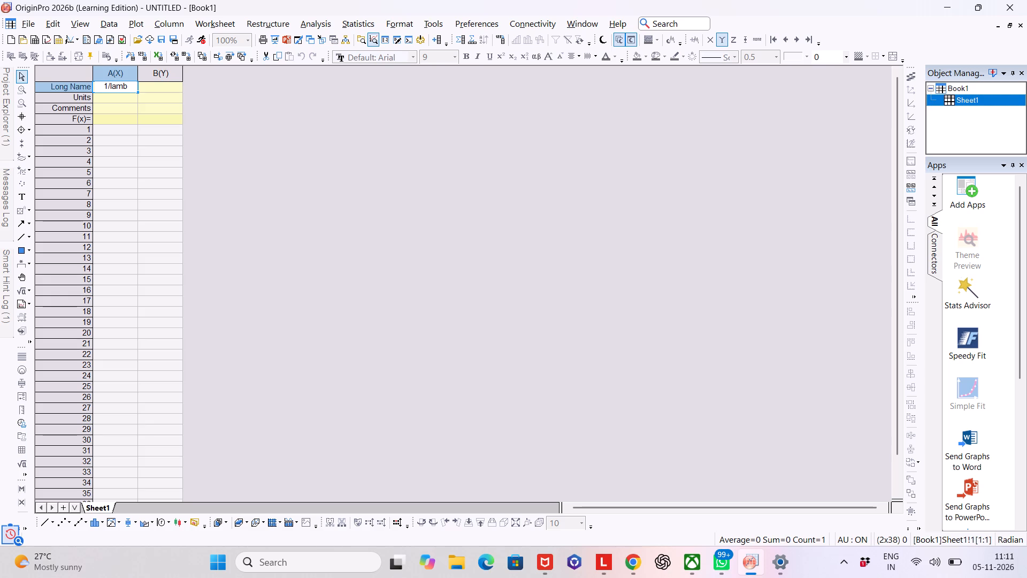
text(da)
key(Left)
key(Left)
key(Left)
key(Left)
key(Left)
key(Left)
key(Left)
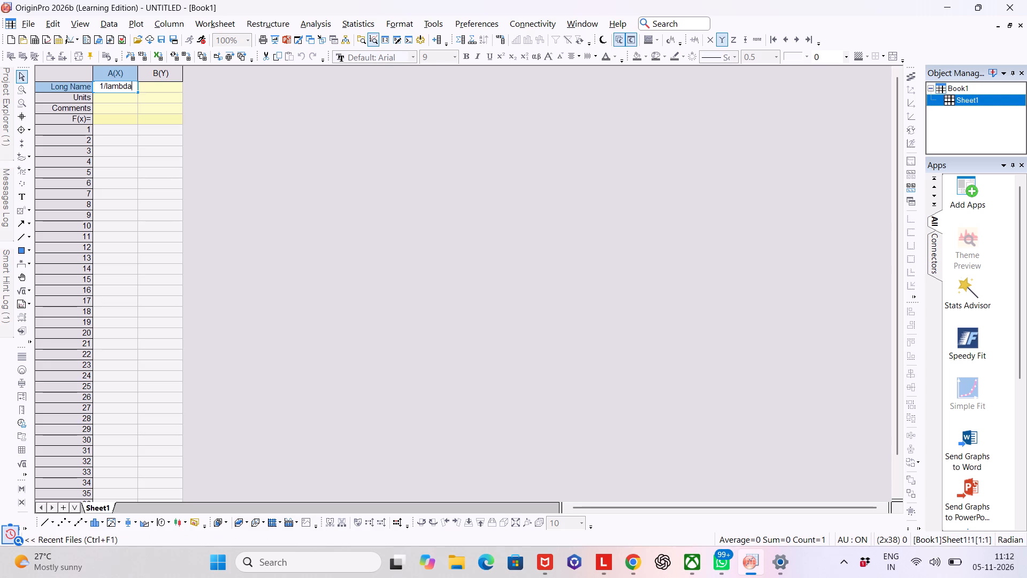
click(125, 86)
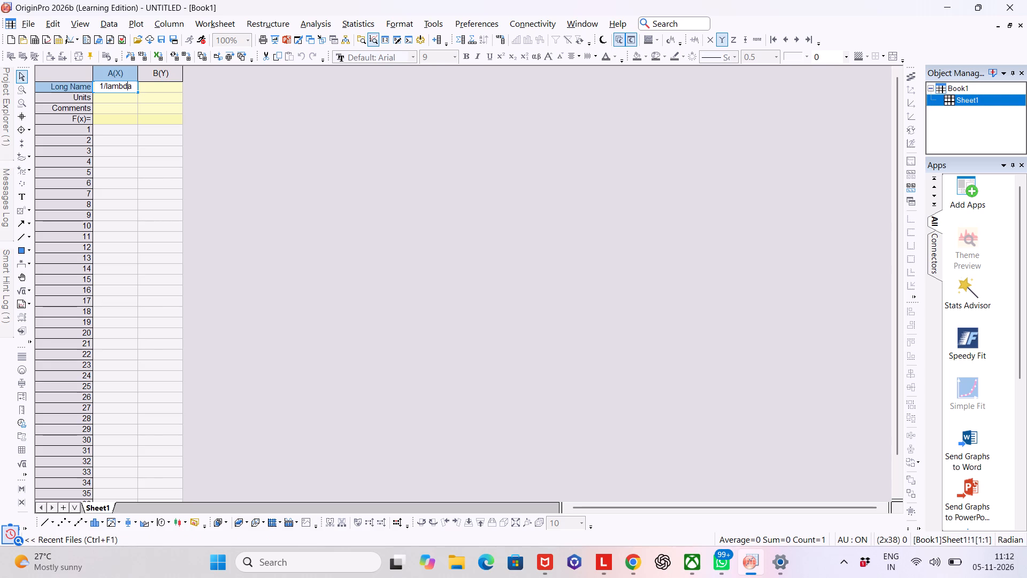
click(123, 87)
key(BackSpace)
key(Tab)
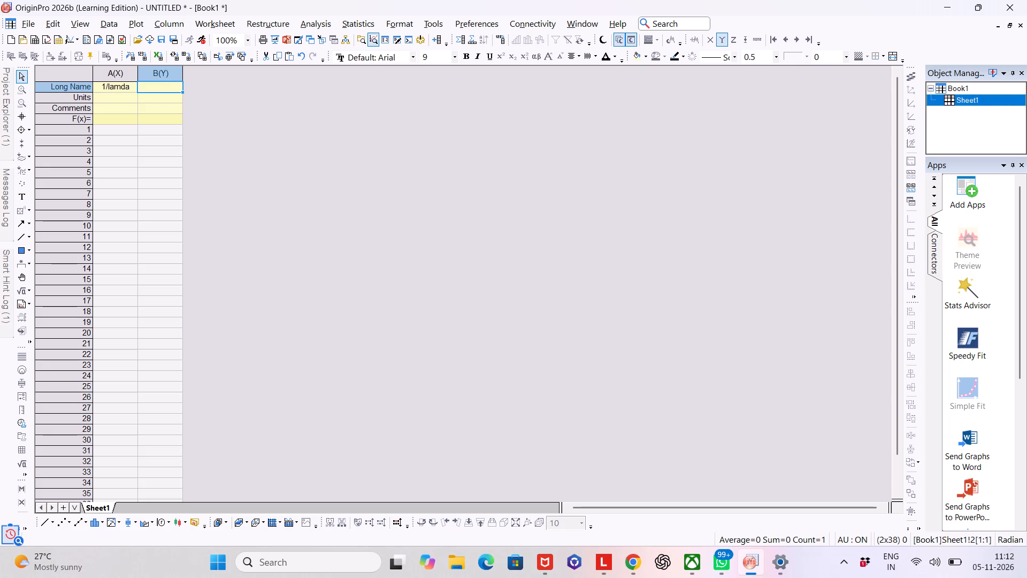
text(knee voltage)
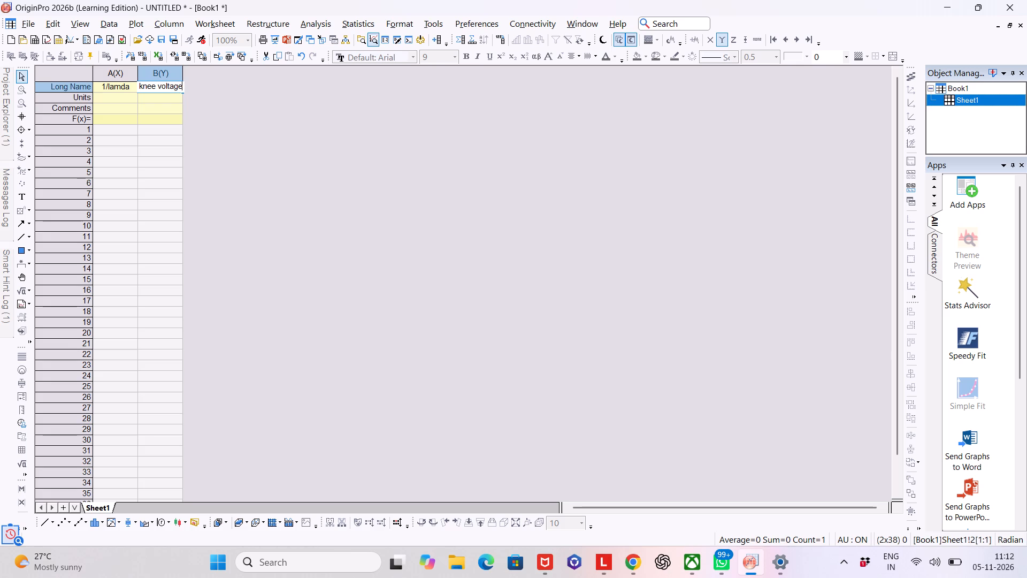
key(Down)
Enter the units 1/m for column A(X) and v for column B(Y).
key(Left)
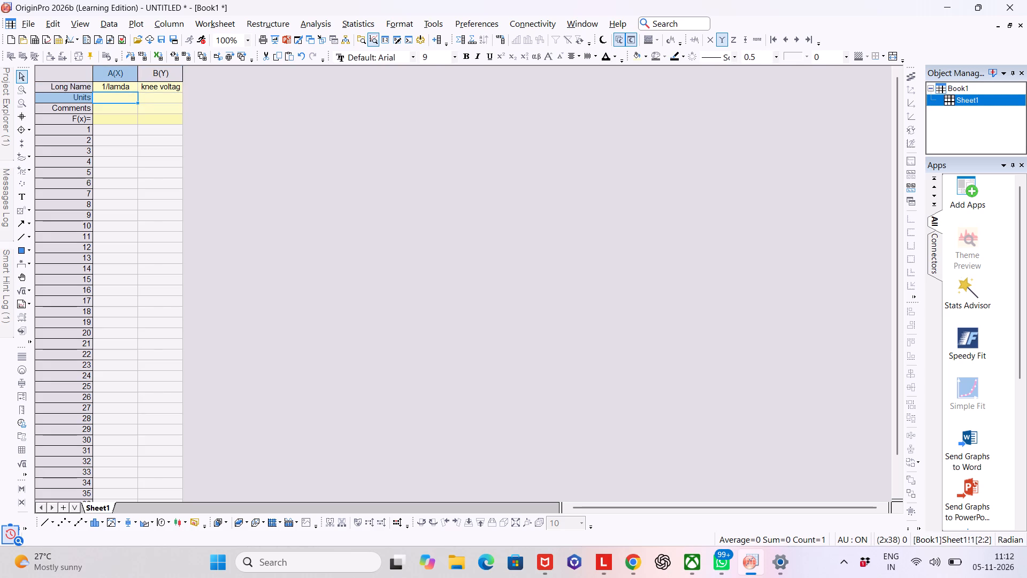
key(1)
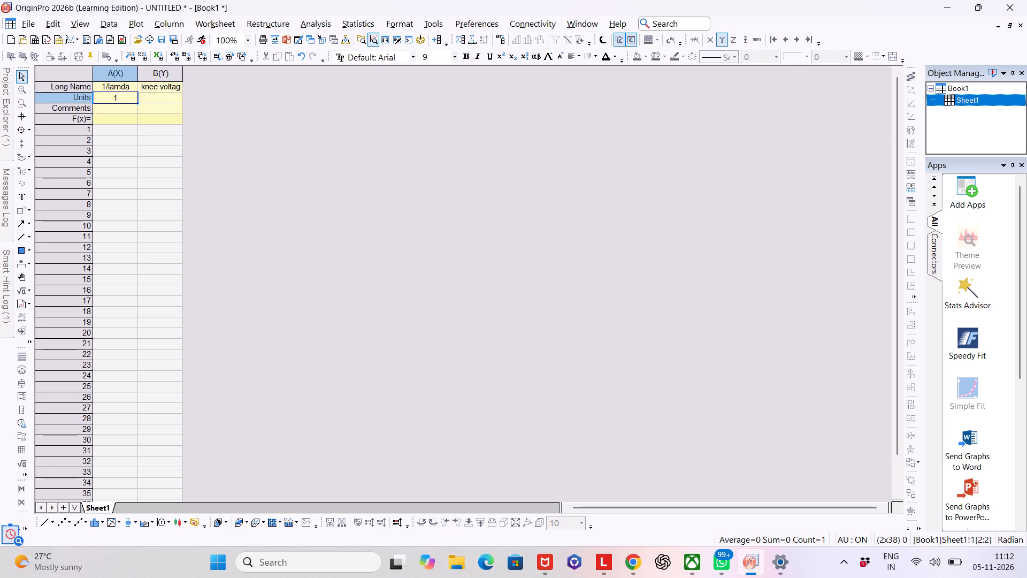
text(/m)
key(Right)
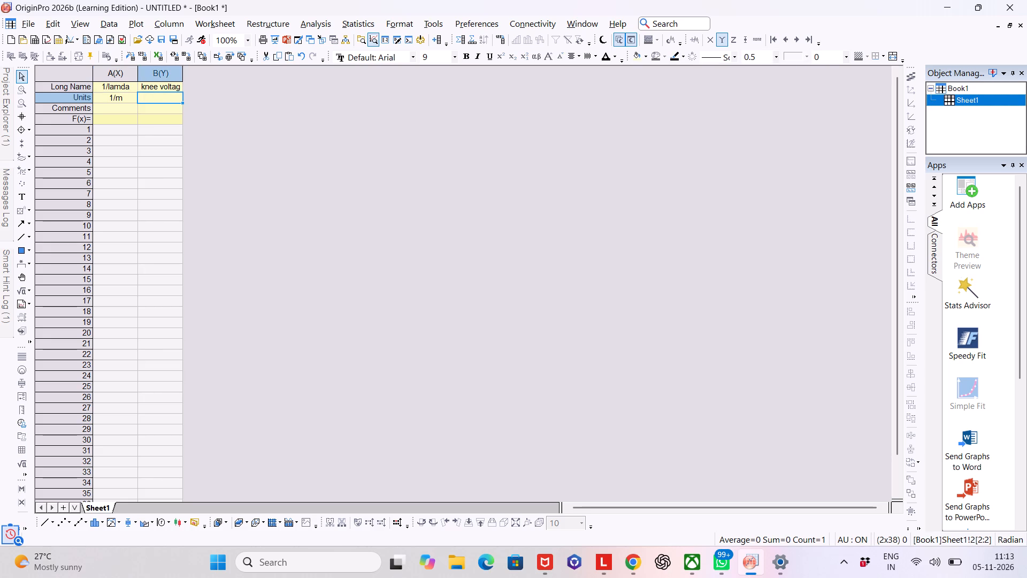
key(v)
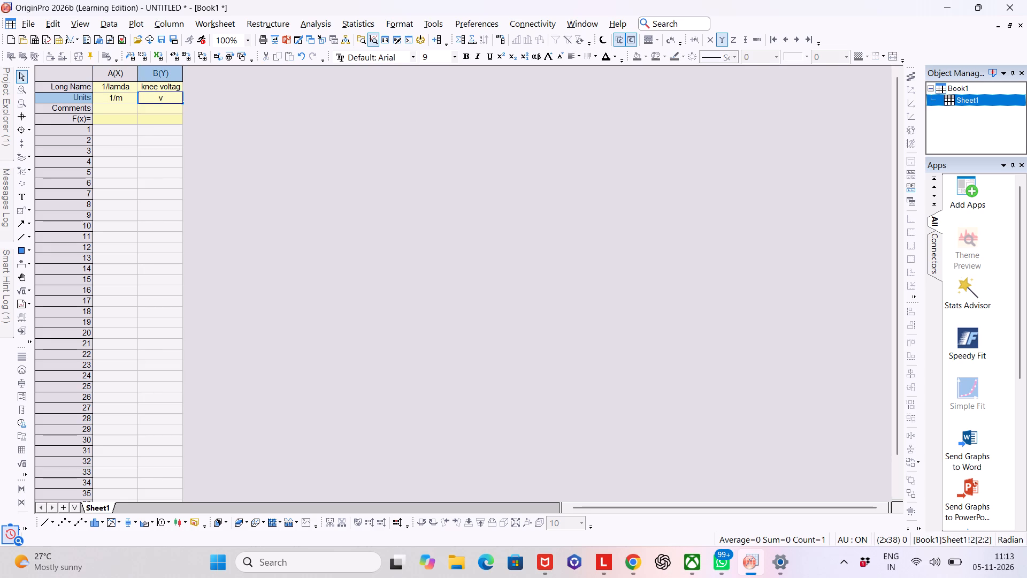
key(Down)
Enter the 1/lamda values 1.995, 2.57 and 3.385 in rows 1 to 3 of column A(X).
key(Down)
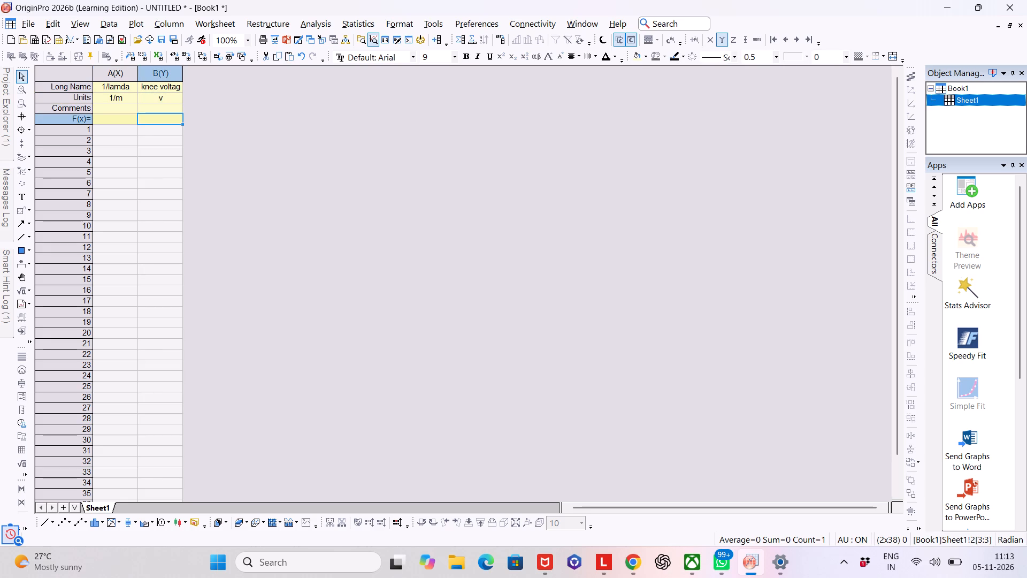
key(Down)
key(Left)
key(Left)
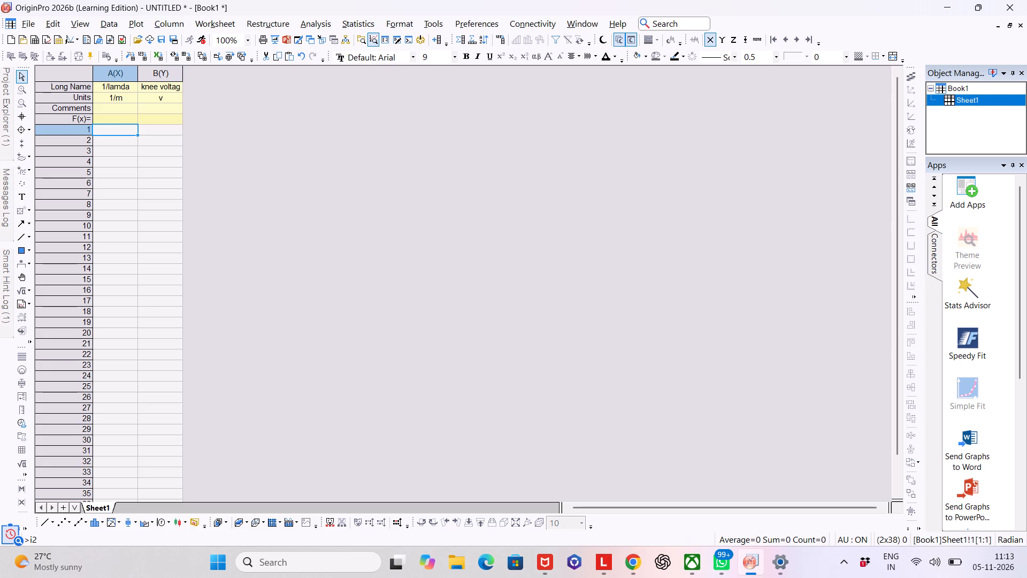
text(1.)
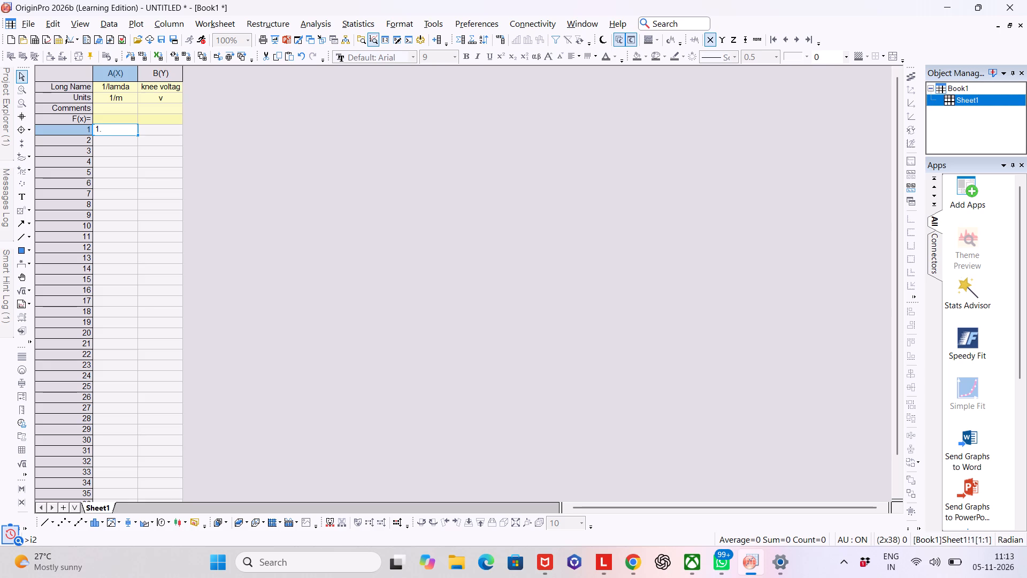
text(995)
key(Down)
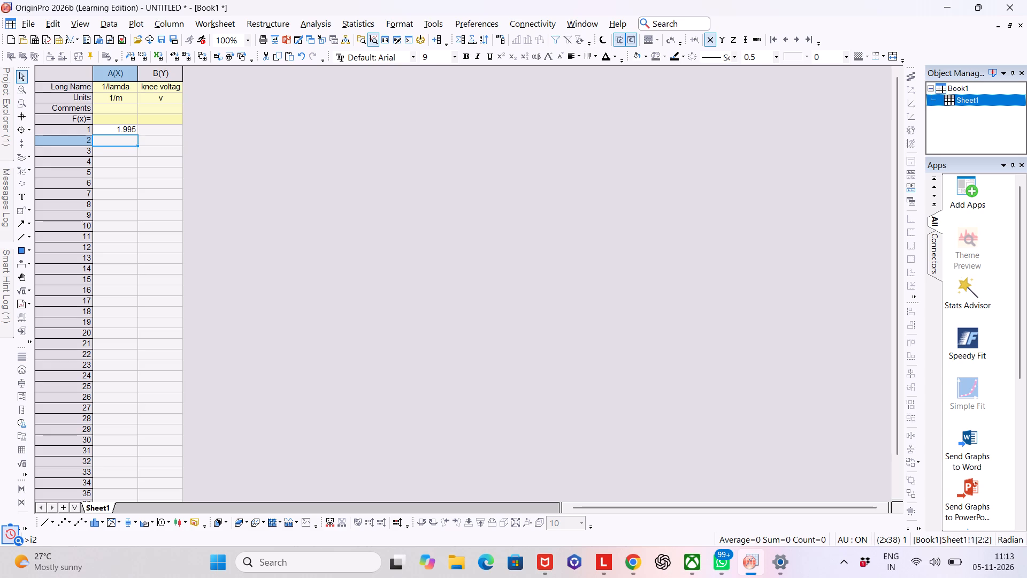
text(2.57)
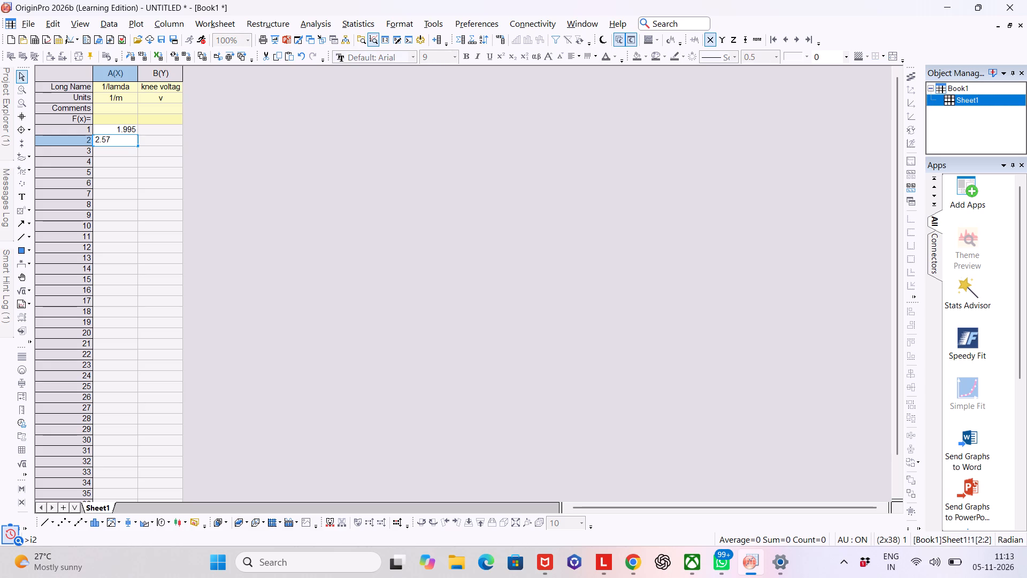
key(Down)
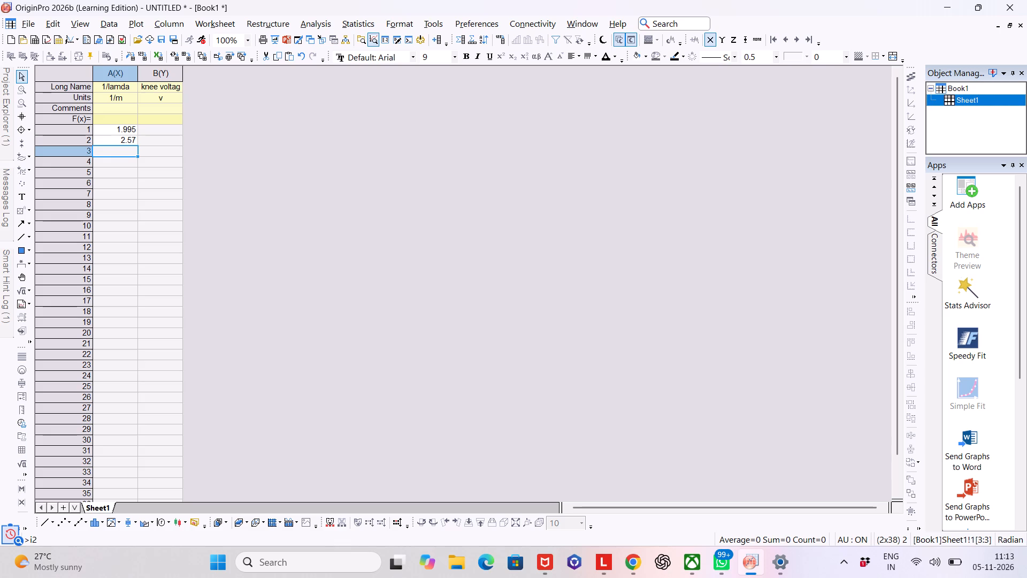
text(3.)
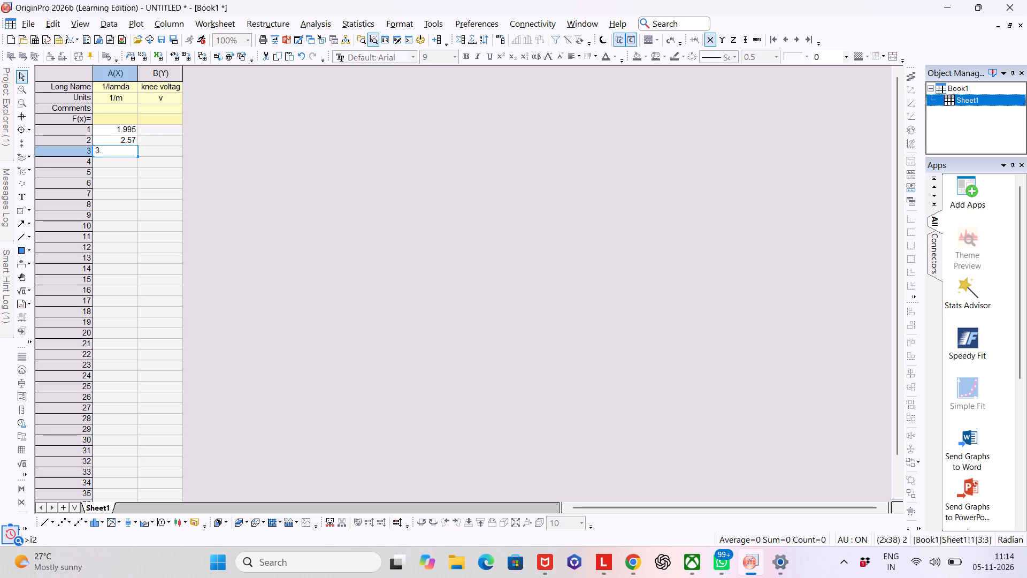
text(385)
key(Down)
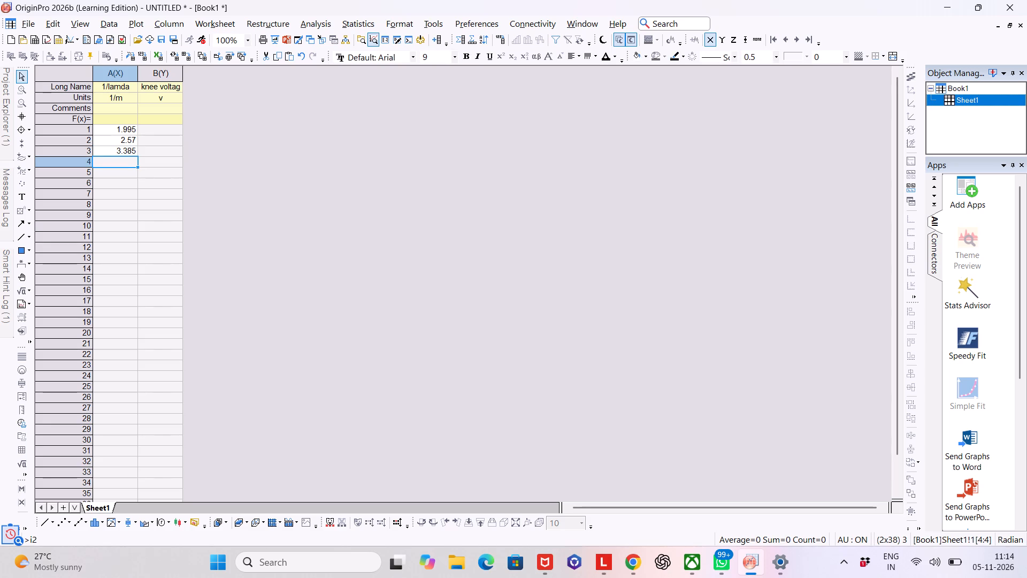
key(Up)
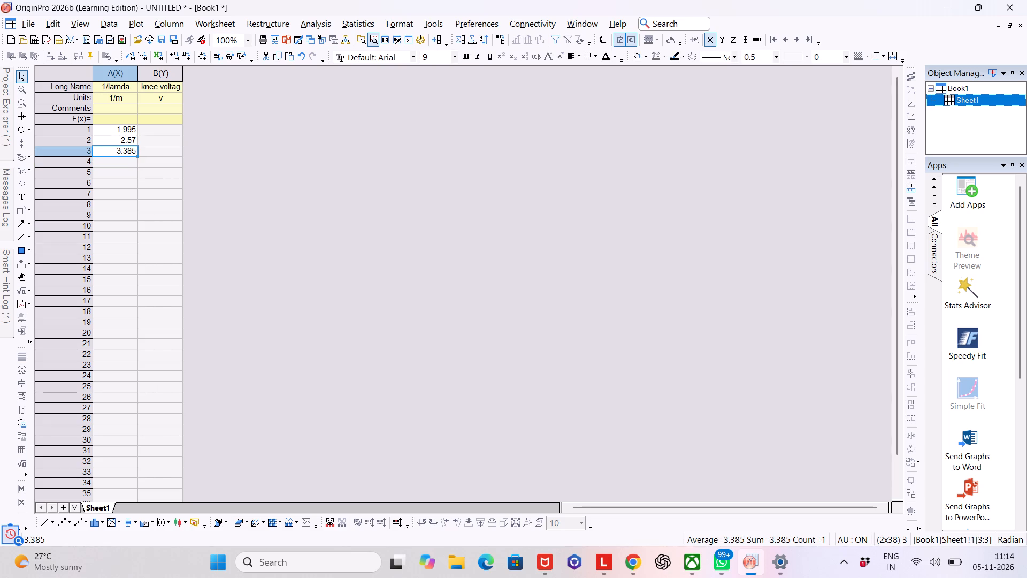
Change row 3 of column A(X) to 2.385 and enter 3.49 and 1.295 in rows 4 and 5.
text(2.)
text(385)
key(Down)
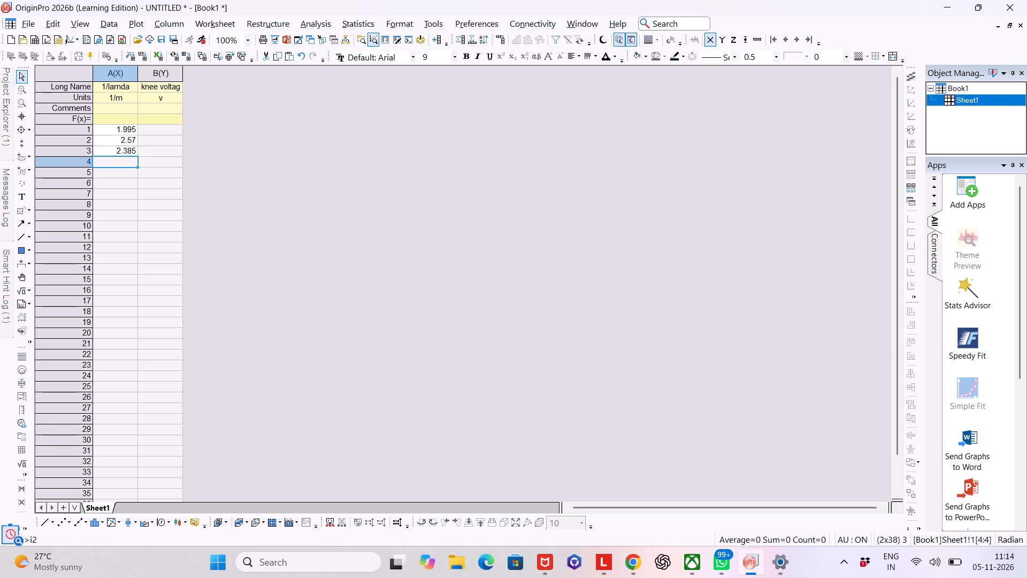
text(3.49)
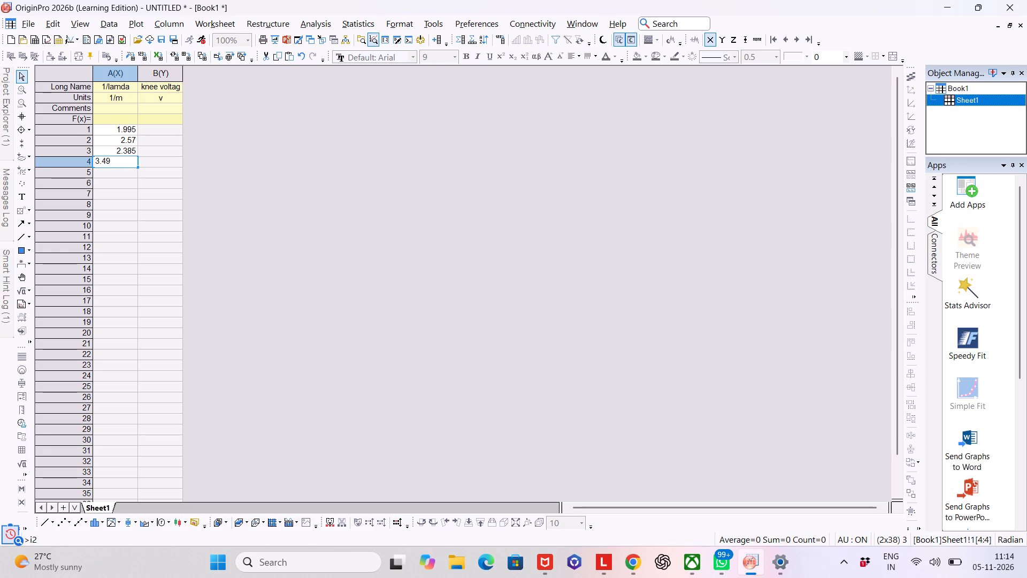
key(Down)
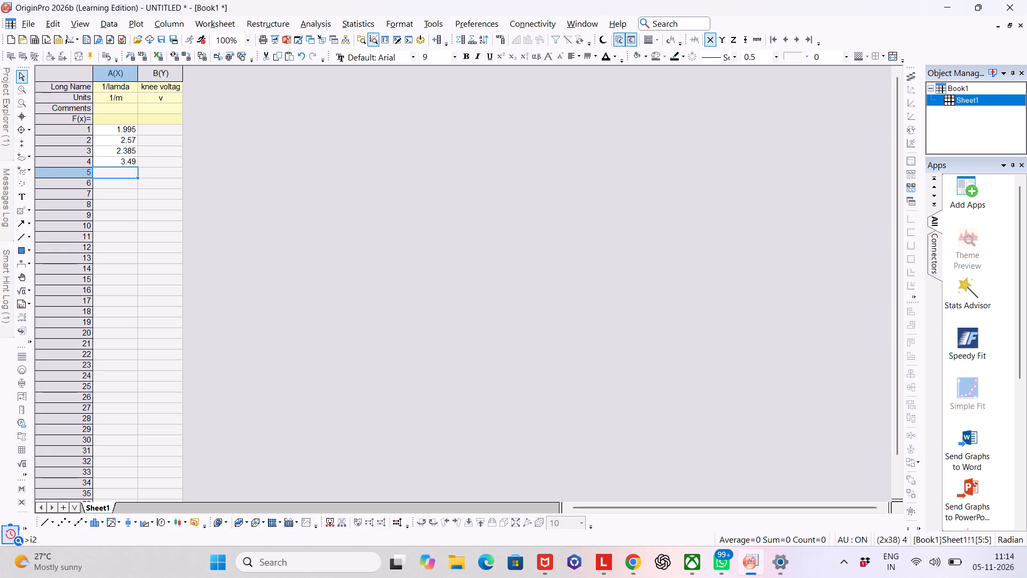
text(1.295)
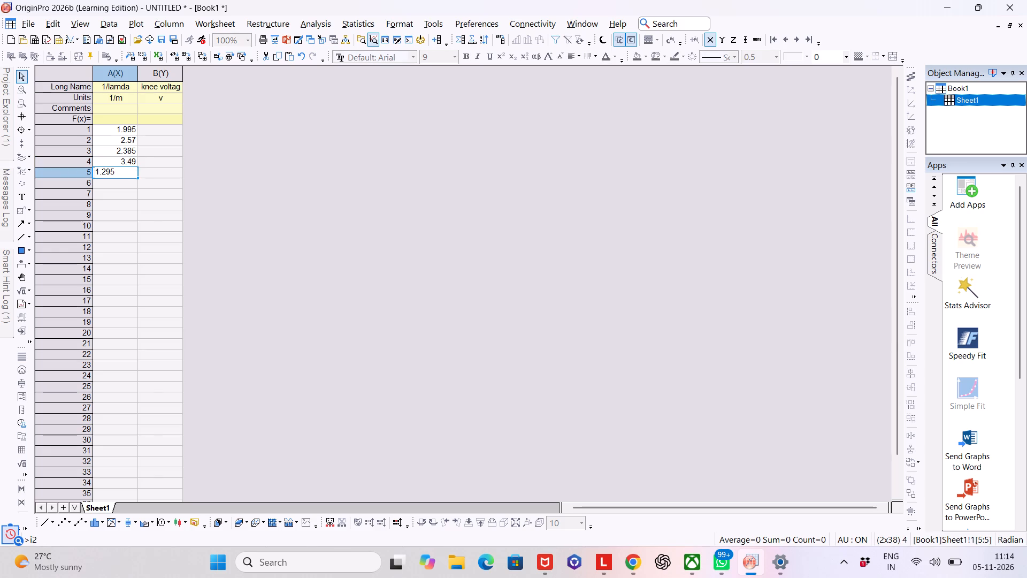
key(Right)
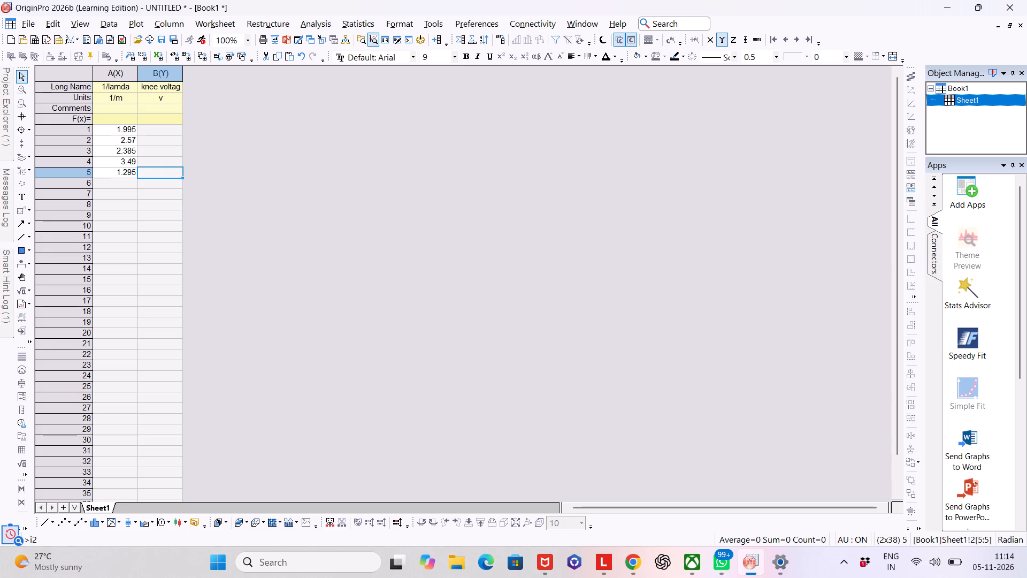
Enter 1.49 * 10^6 in row 1 of the knee voltage column B(Y).
key(Up)
key(Up)
key(Up)
key(Up)
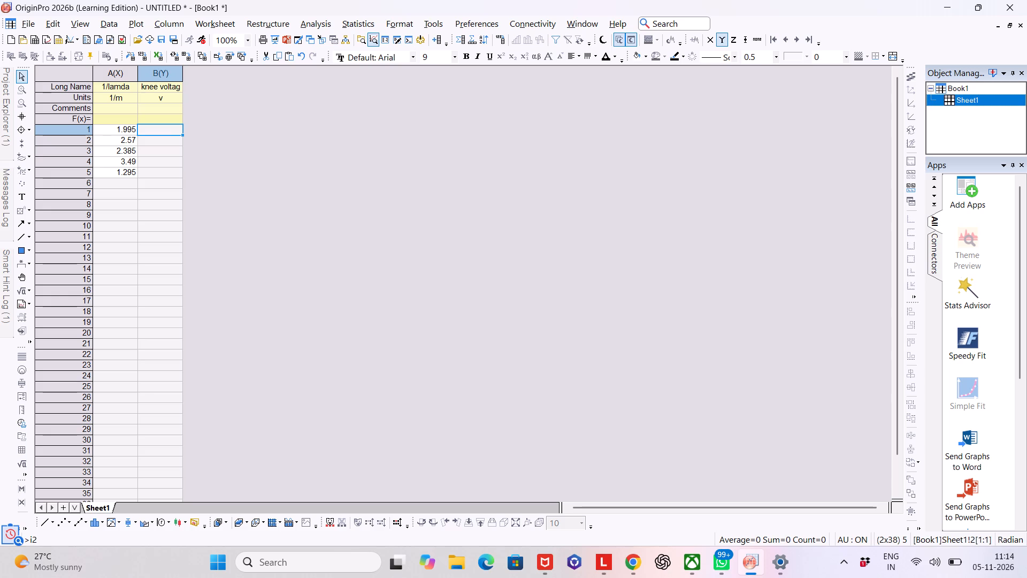
text(1.49)
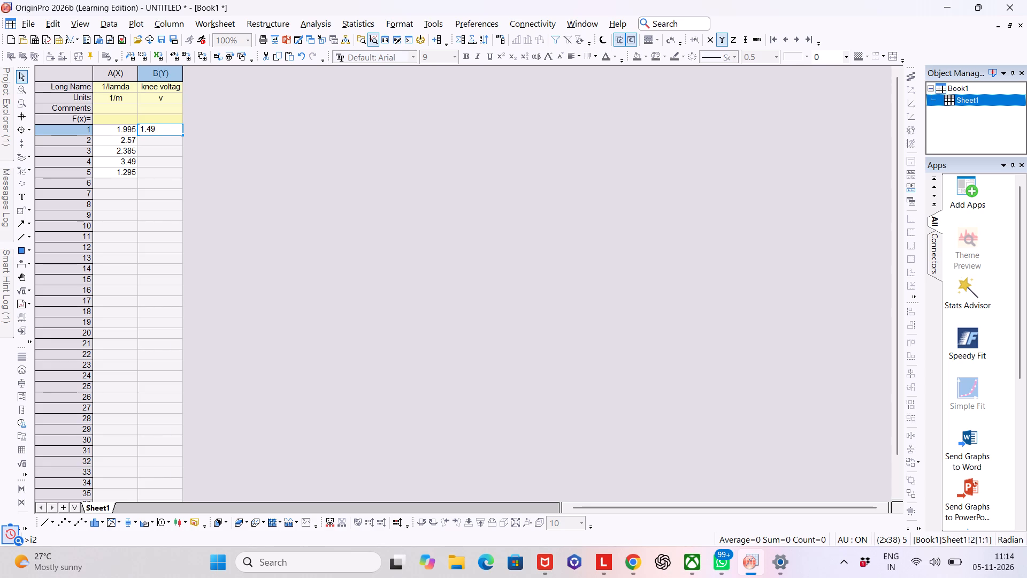
key(space)
text(*)
key(space)
text(10)
key(shift+asciicircum)
key(6)
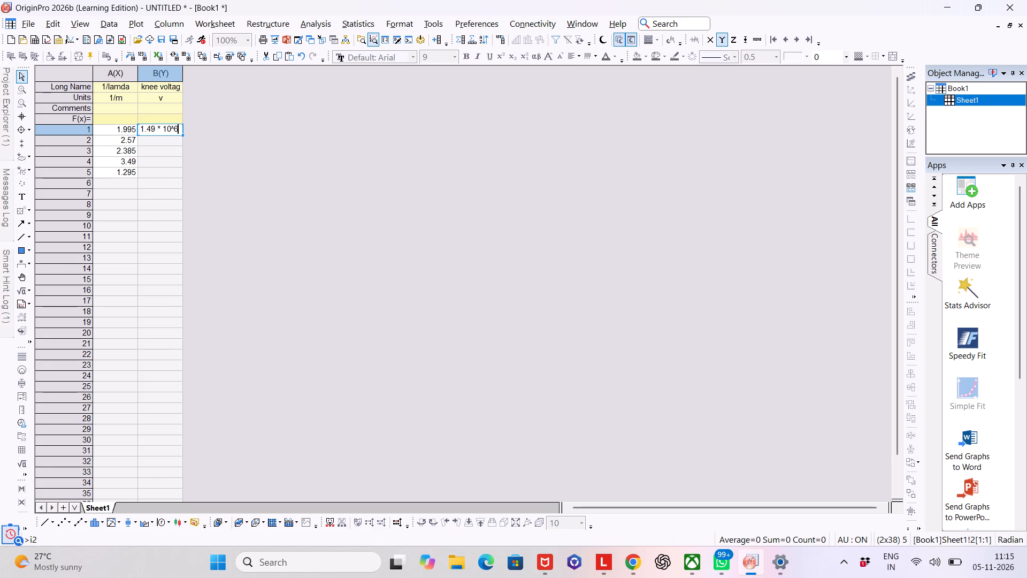
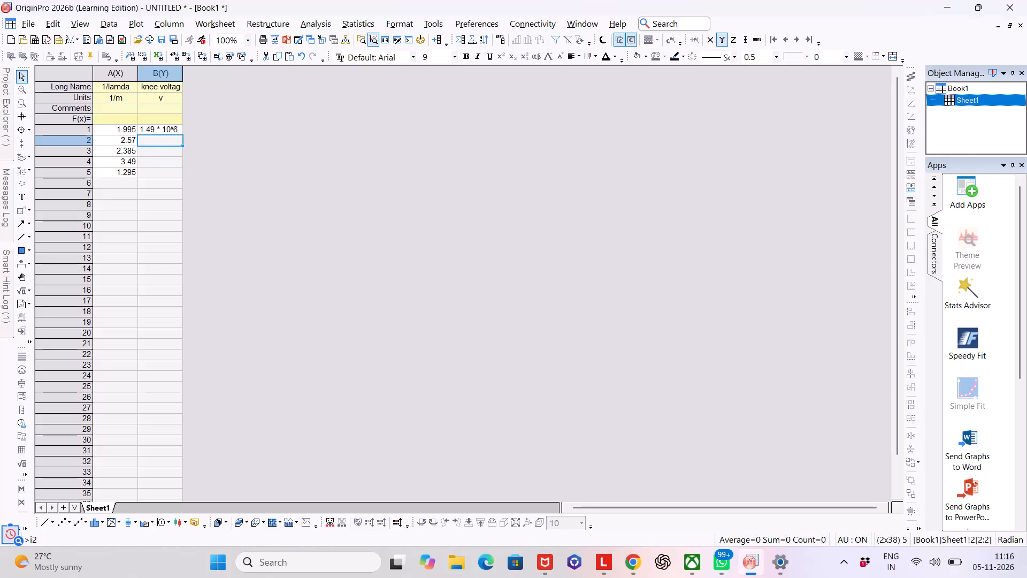
Enter 1.69 * 10^6 in row 2 of the knee voltage column B(Y).
text(1.)
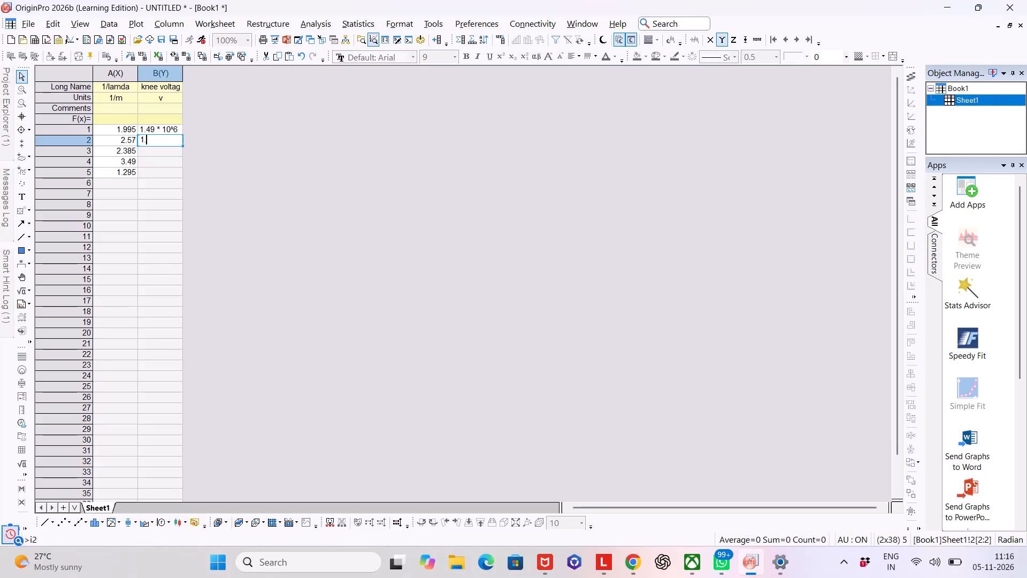
text(69)
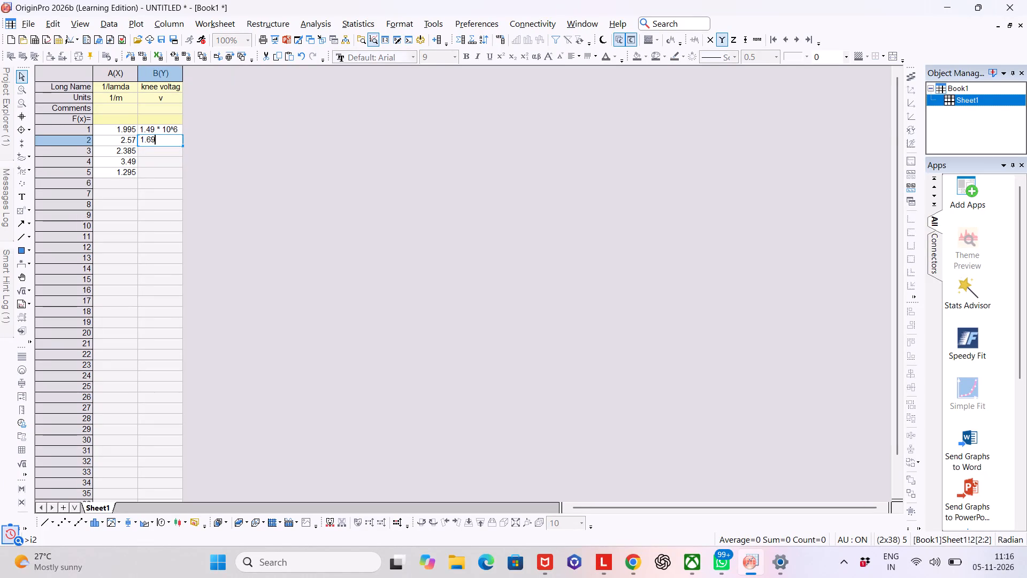
key(space)
key(shift+asterisk)
key(space)
text(10)
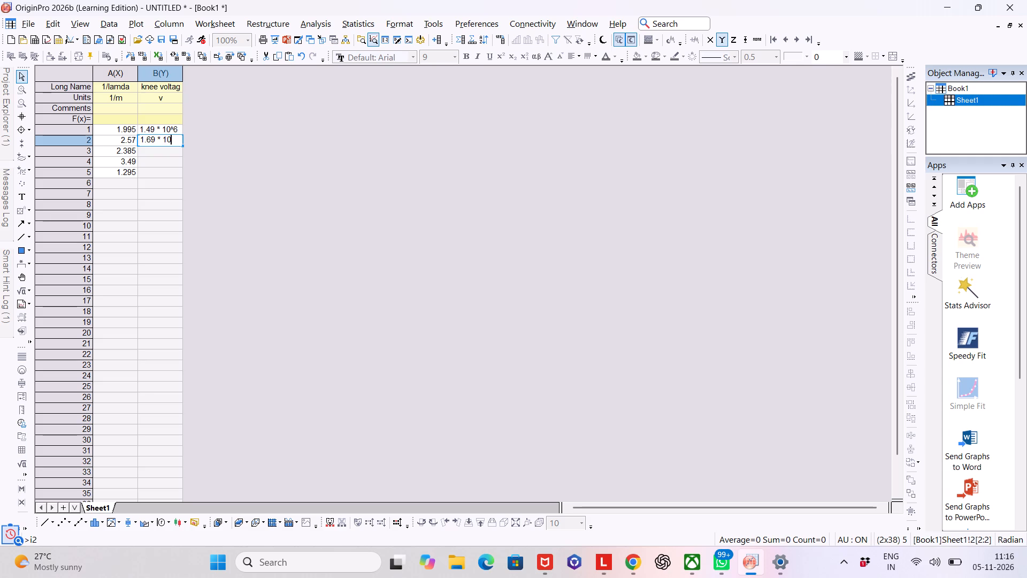
key(shift+asciicircum)
key(6)
key(Down)
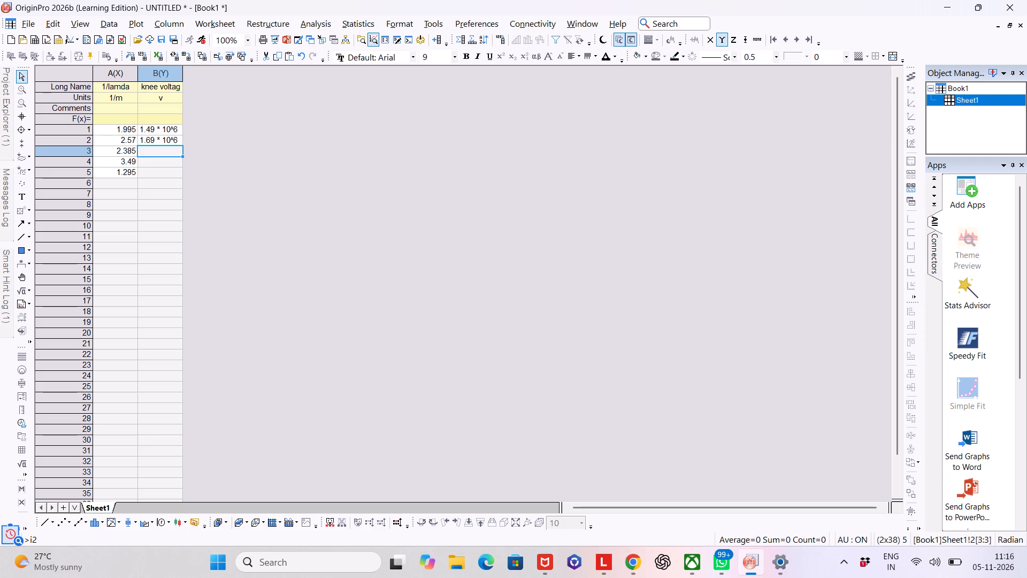
Enter 1.72 * 10^6 in row 3 of the knee voltage column B(Y).
text(1072)
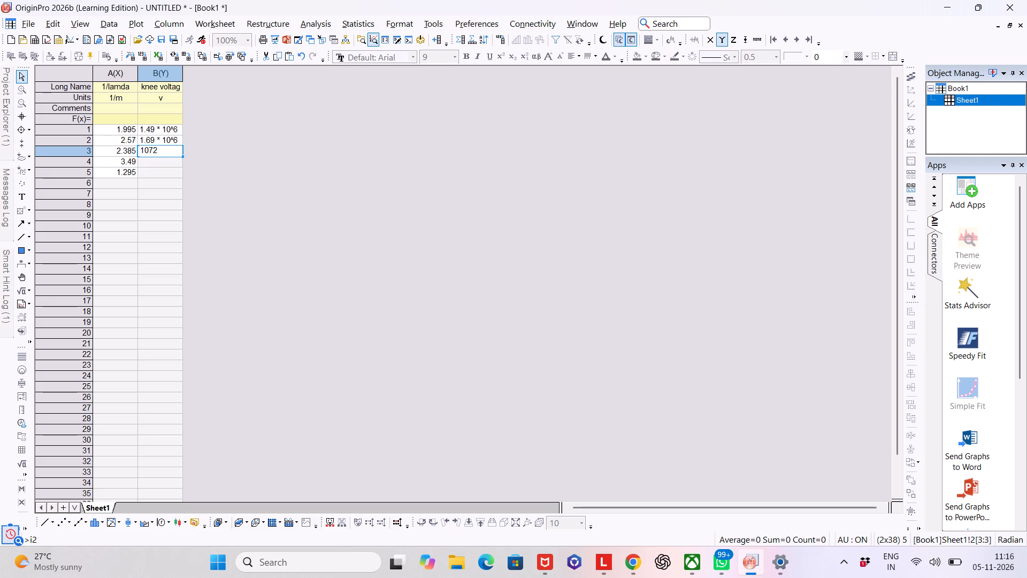
key(BackSpace)
key(BackSpace)
key(BackSpace)
key(period)
text(72)
key(space)
key(shift+asterisk)
key(space)
text(10)
key(shift+asciicircum)
key(6)
key(Down)
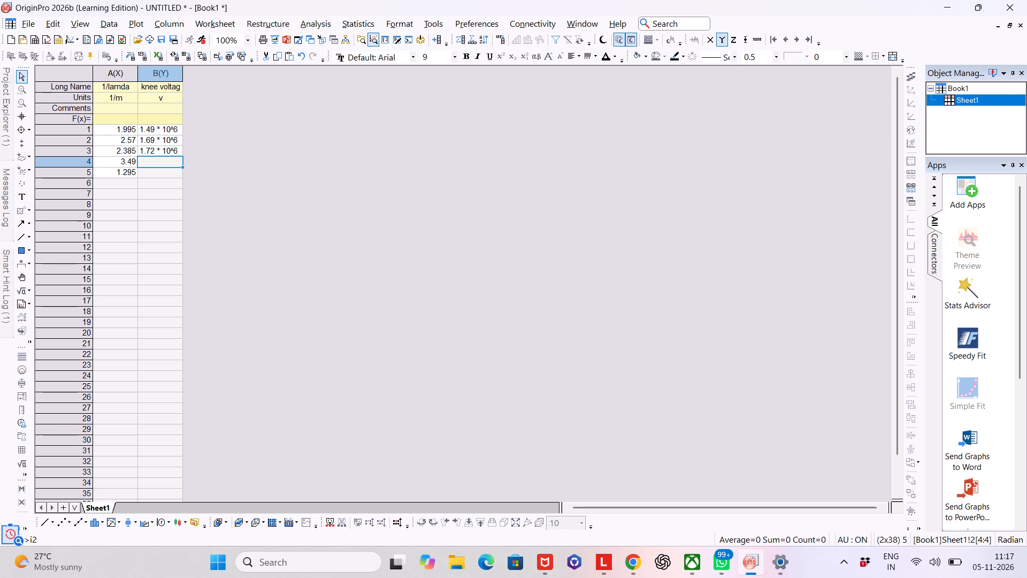
Enter 2.73 * 10^6 in row 4 of the knee voltage column B(Y).
text(2.)
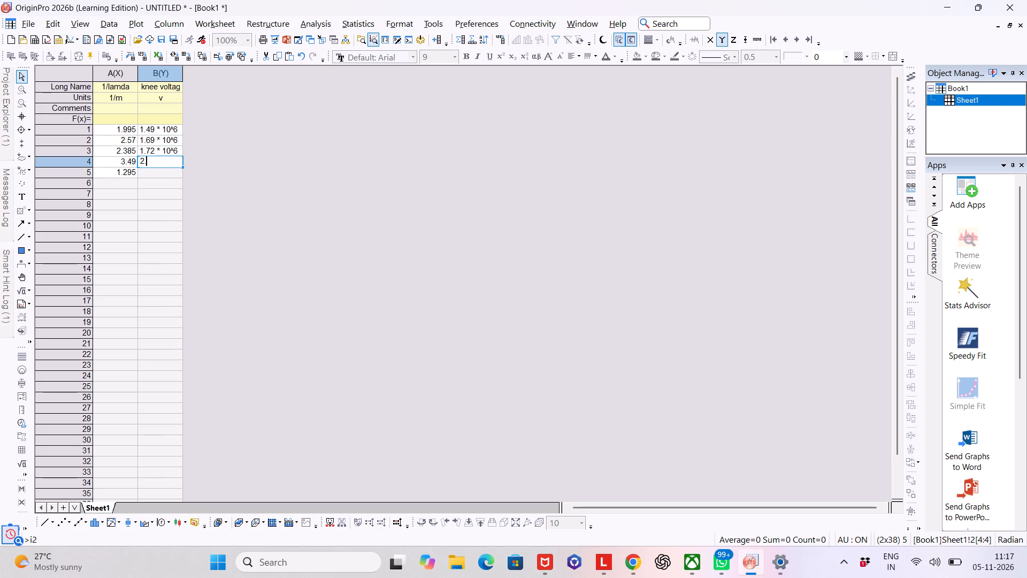
text(73)
key(space)
text(*)
key(space)
text(10)
text(^6)
text(0.)
key(BackSpace)
key(BackSpace)
key(Down)
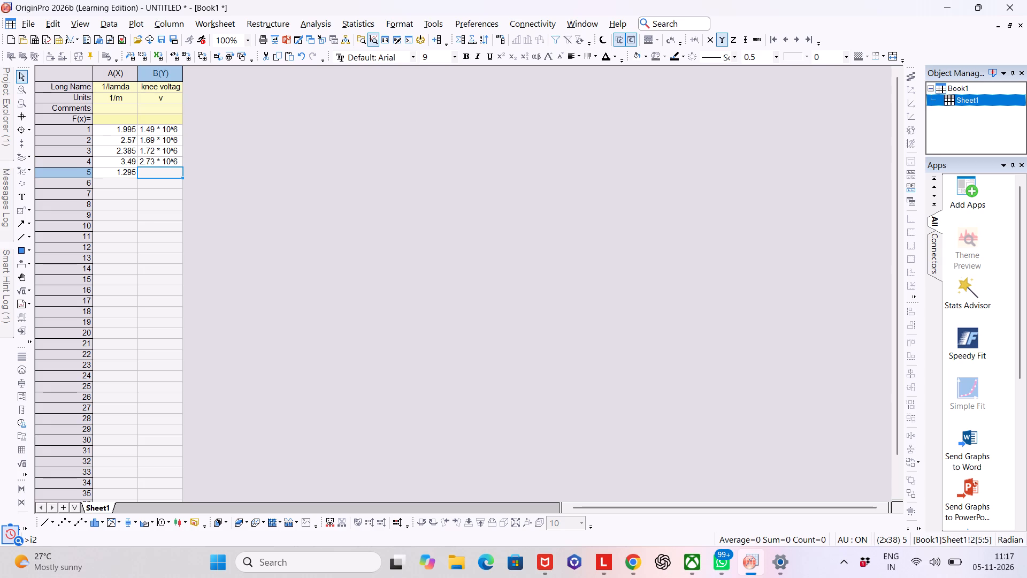
Enter 0.7 * 10^6 in row 5 of the knee voltage column B(Y).
text(0.7)
key(space)
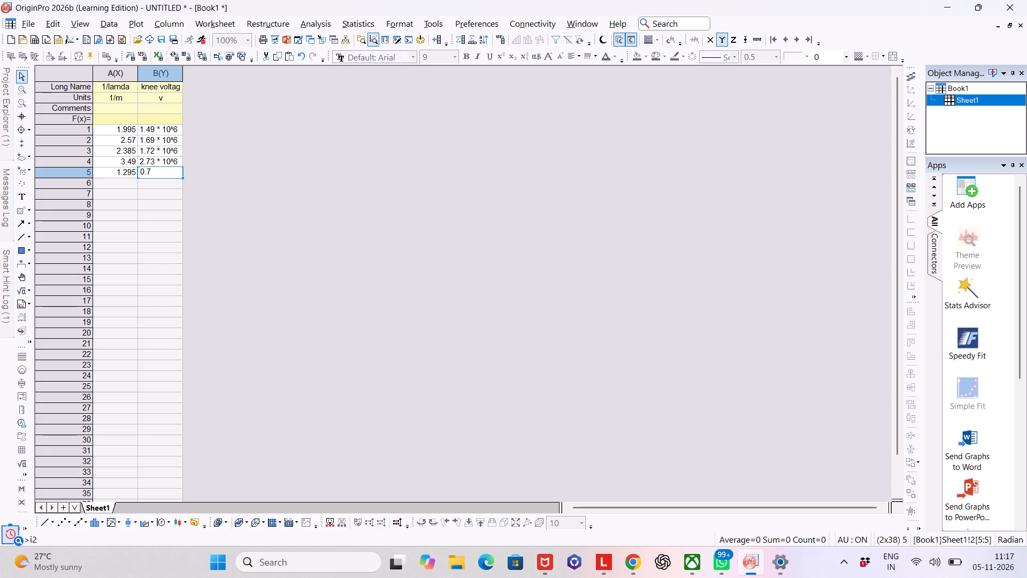
text(* 10)
text(^6)
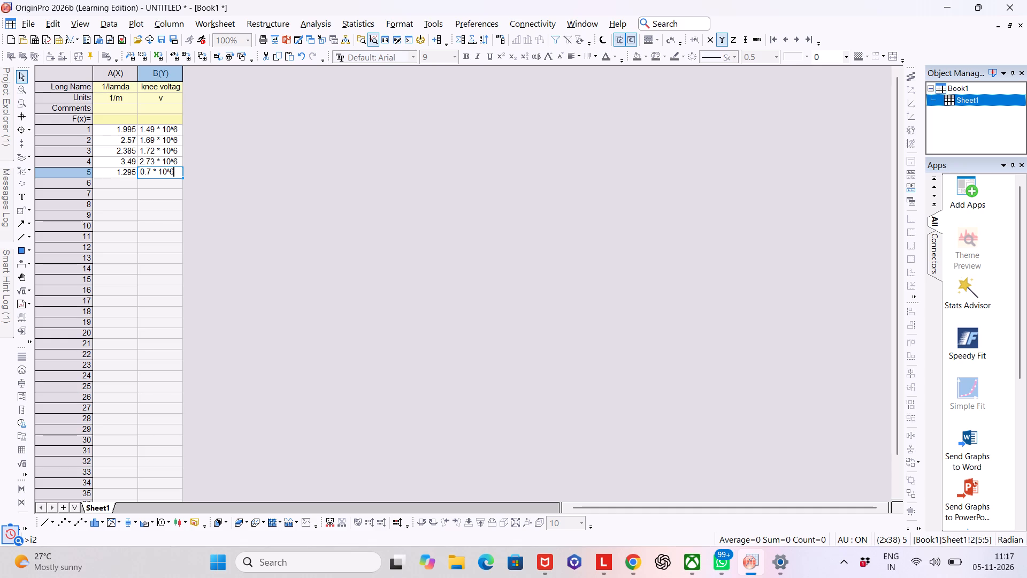
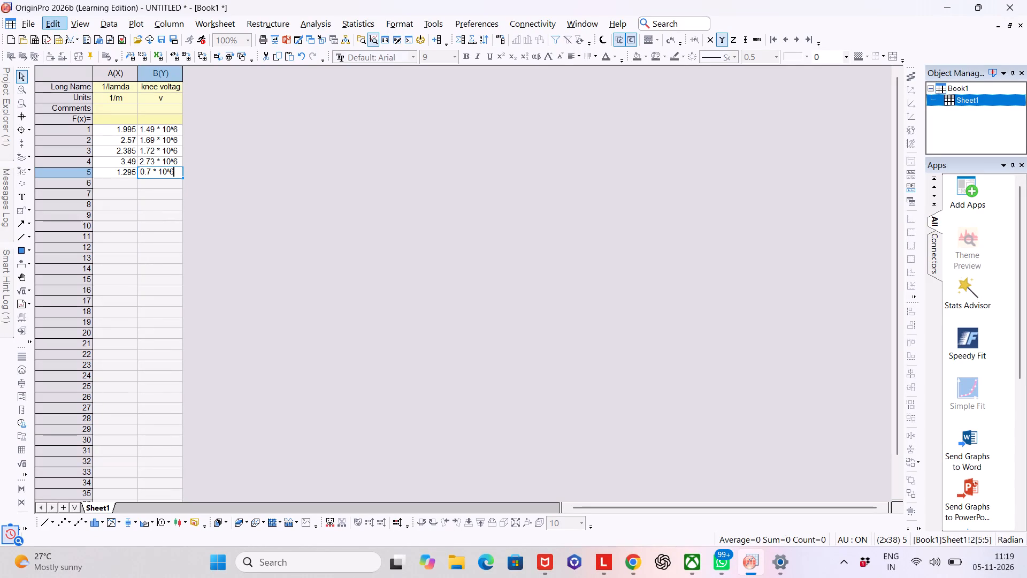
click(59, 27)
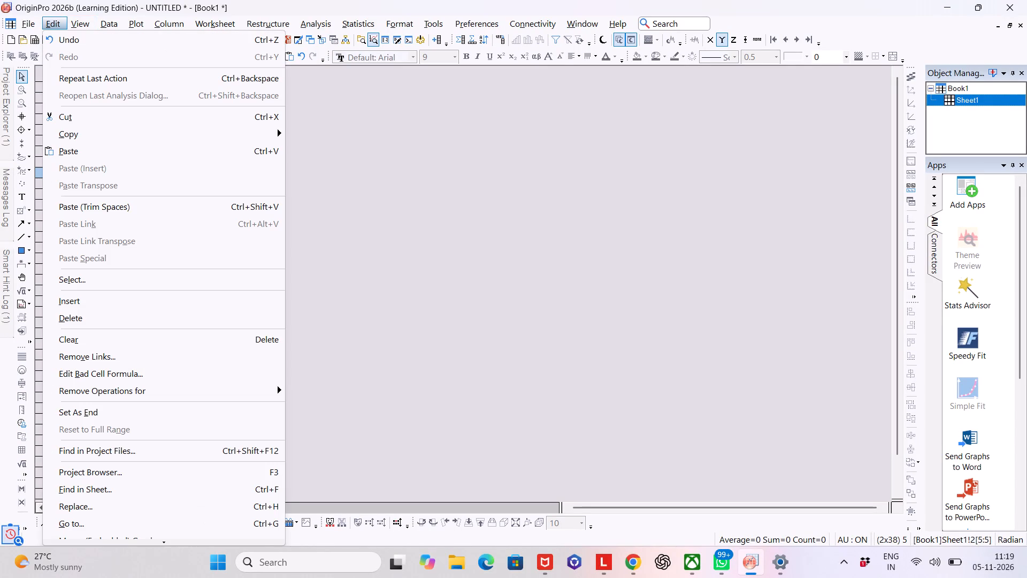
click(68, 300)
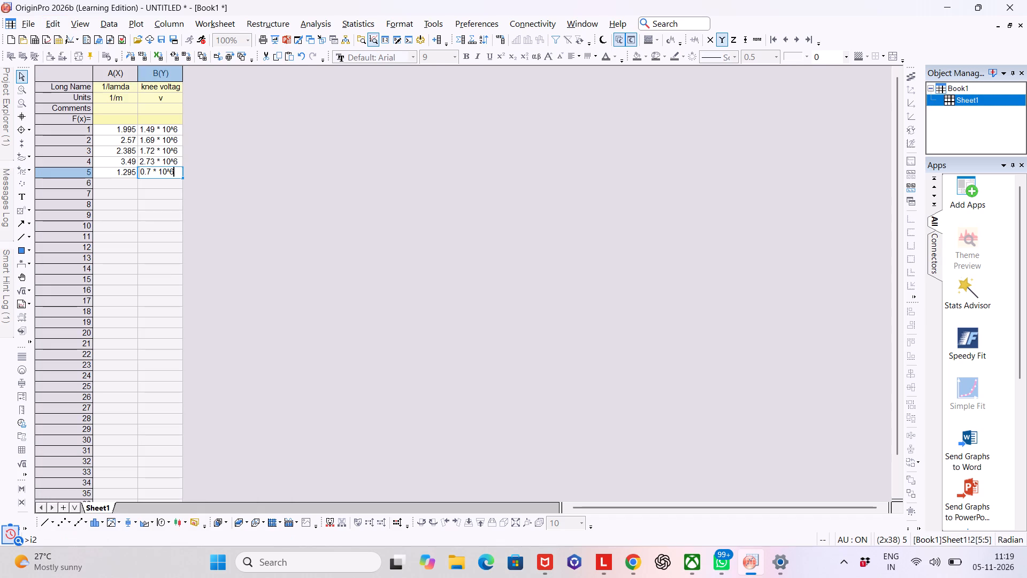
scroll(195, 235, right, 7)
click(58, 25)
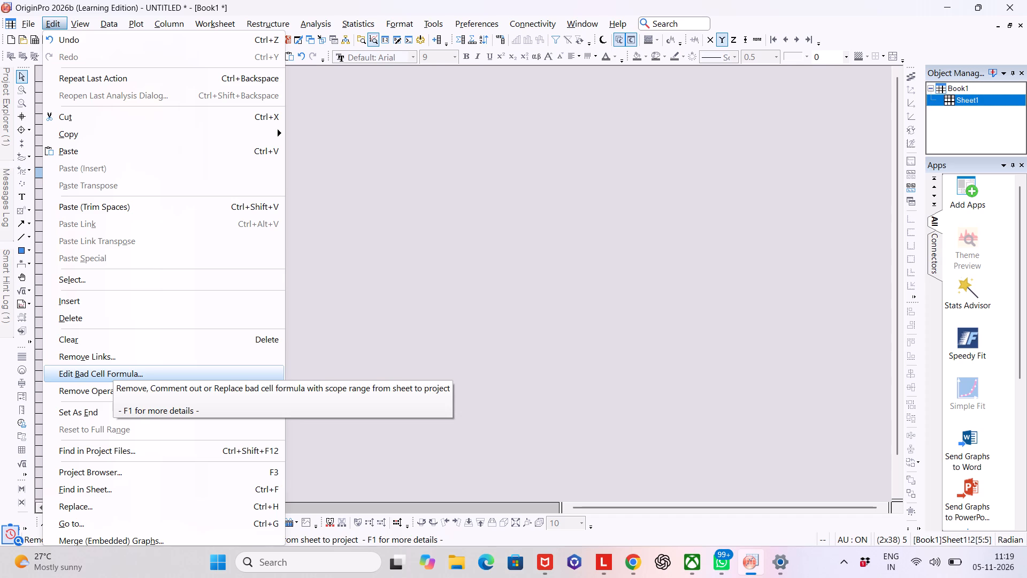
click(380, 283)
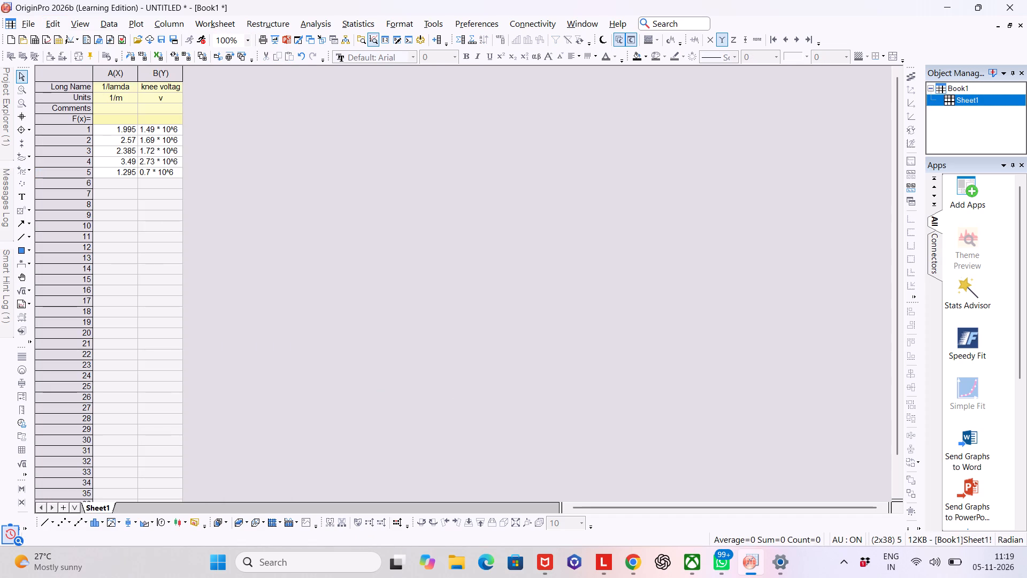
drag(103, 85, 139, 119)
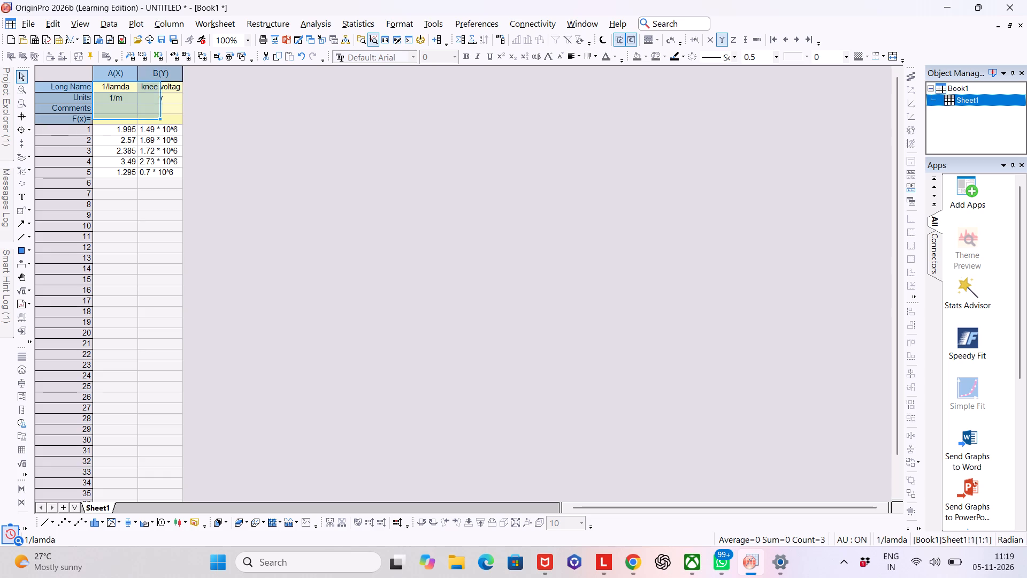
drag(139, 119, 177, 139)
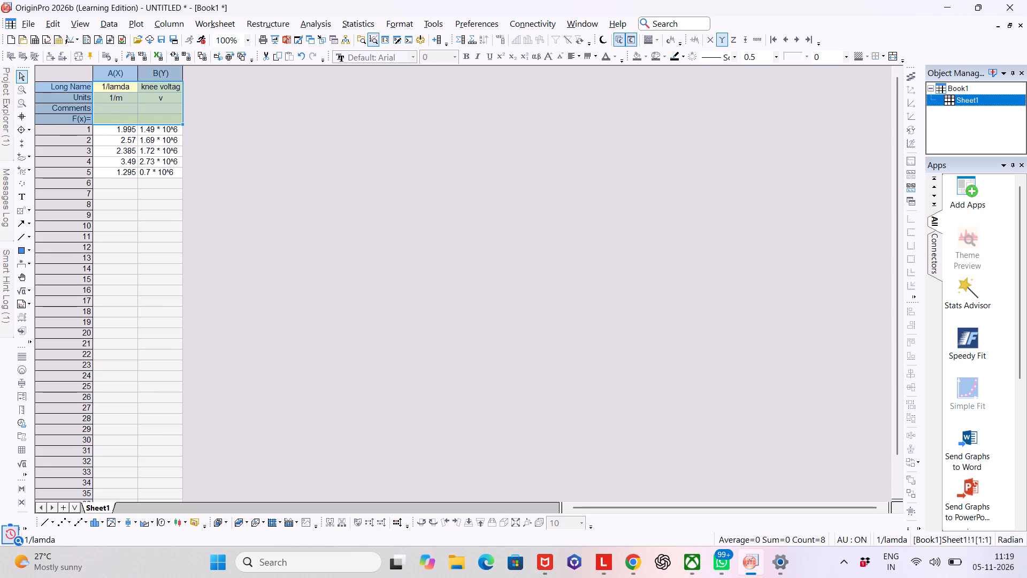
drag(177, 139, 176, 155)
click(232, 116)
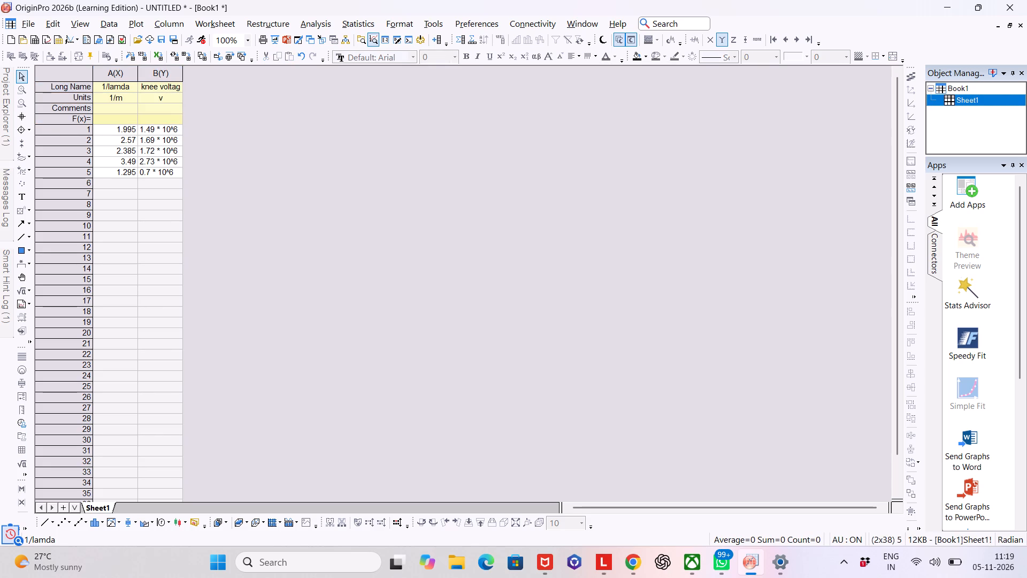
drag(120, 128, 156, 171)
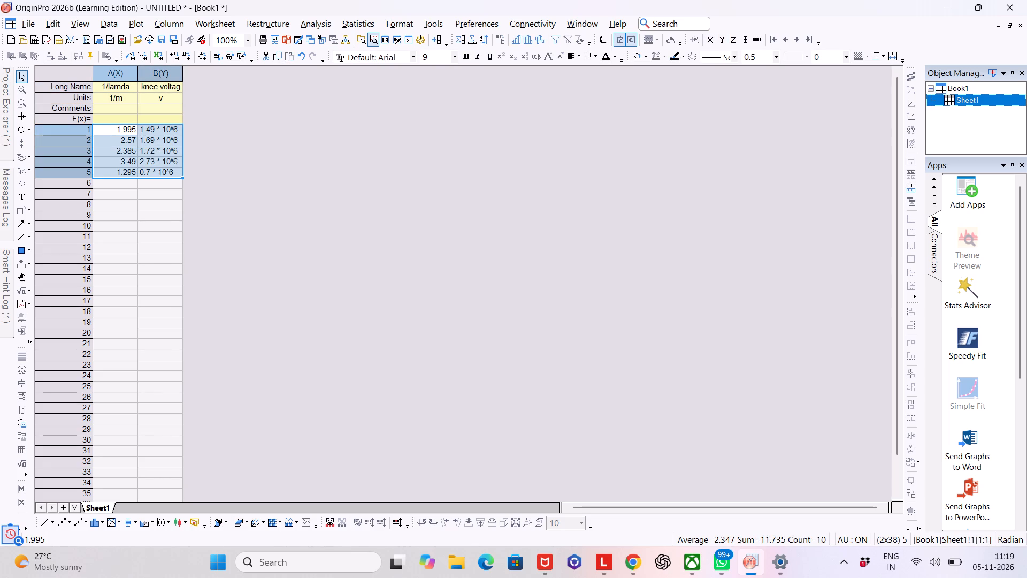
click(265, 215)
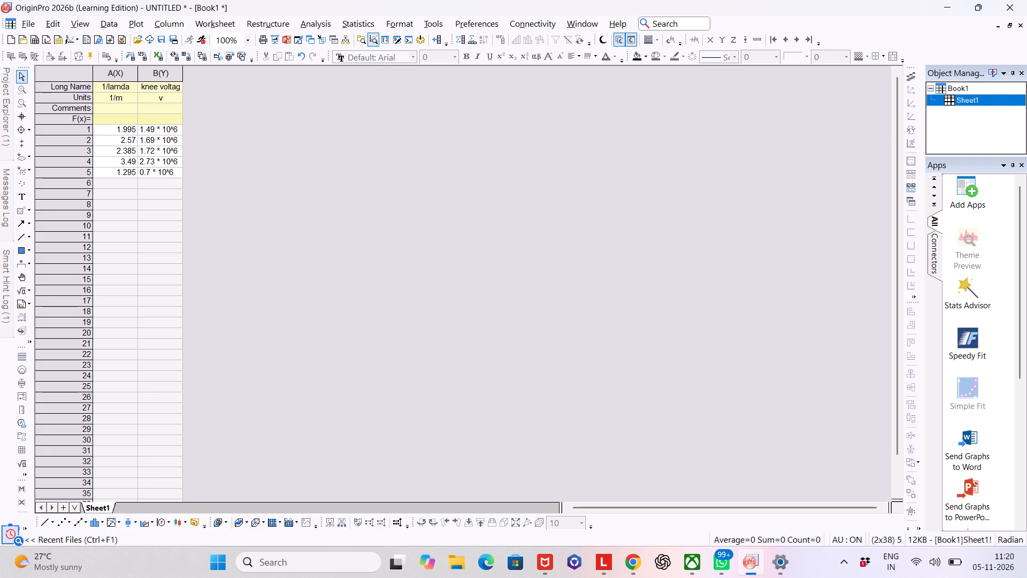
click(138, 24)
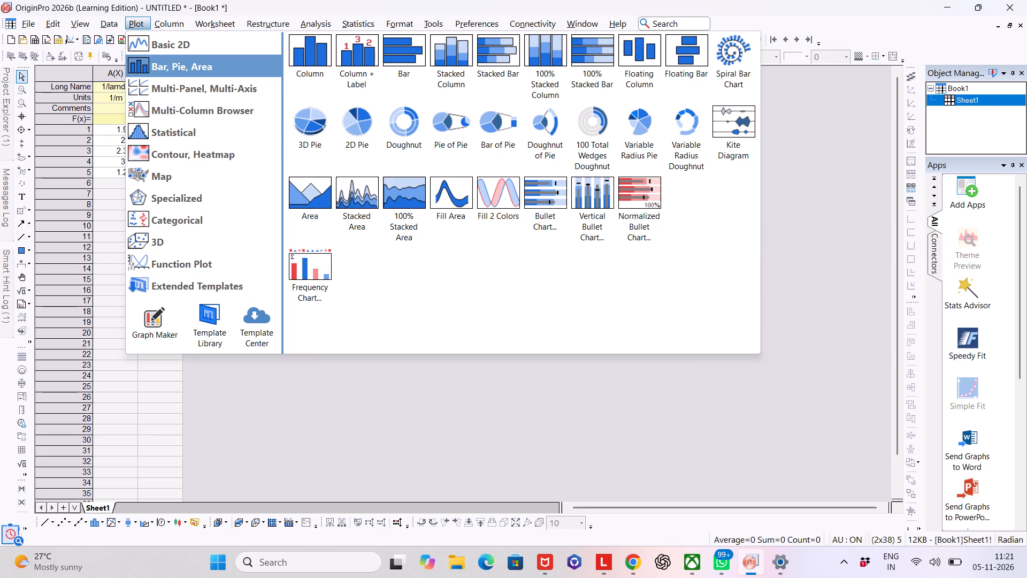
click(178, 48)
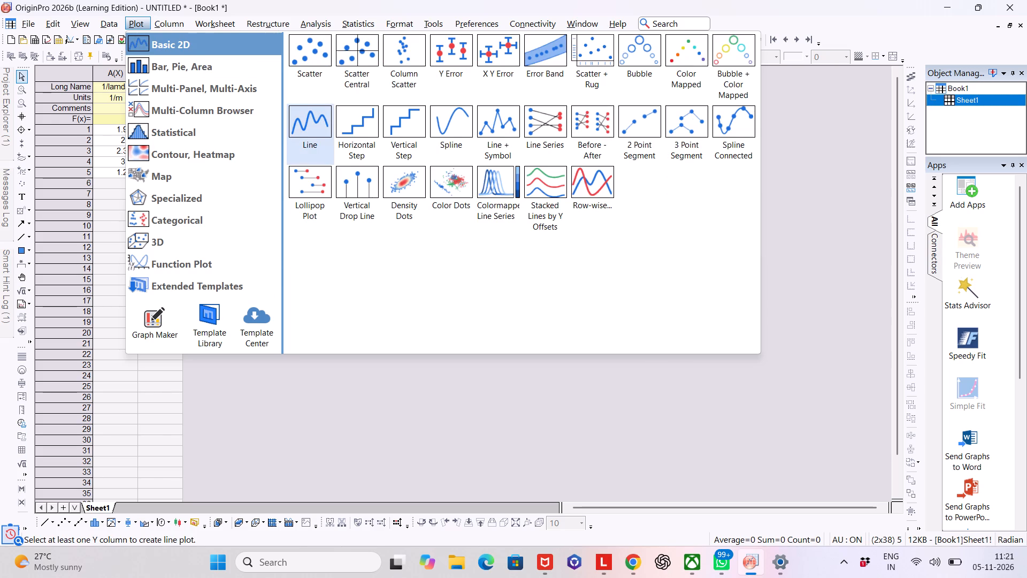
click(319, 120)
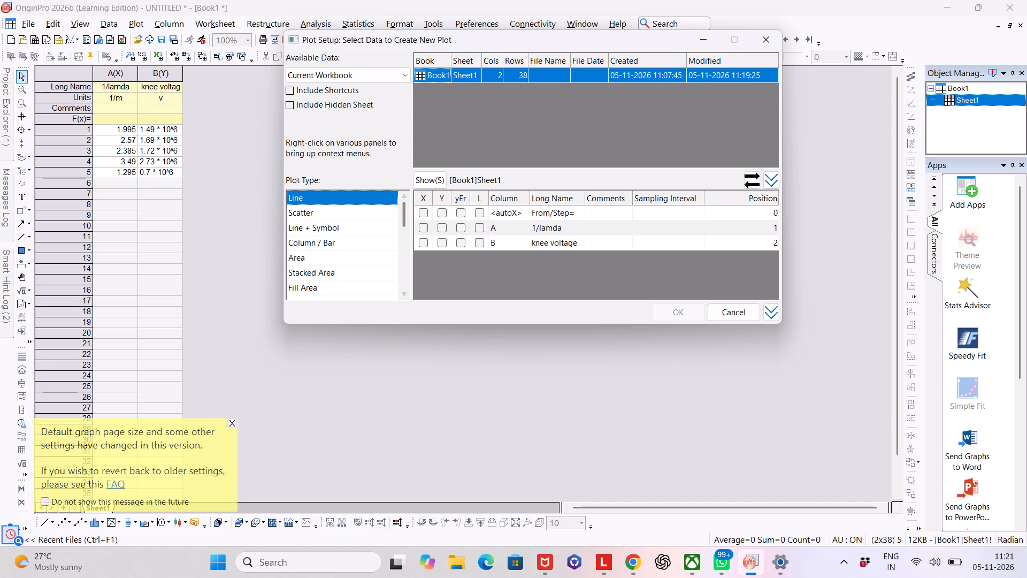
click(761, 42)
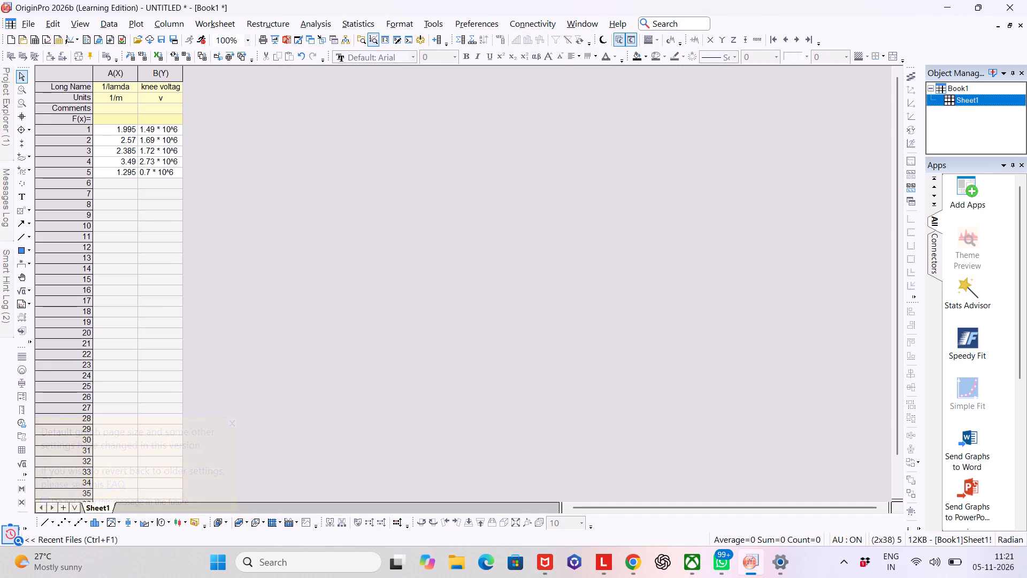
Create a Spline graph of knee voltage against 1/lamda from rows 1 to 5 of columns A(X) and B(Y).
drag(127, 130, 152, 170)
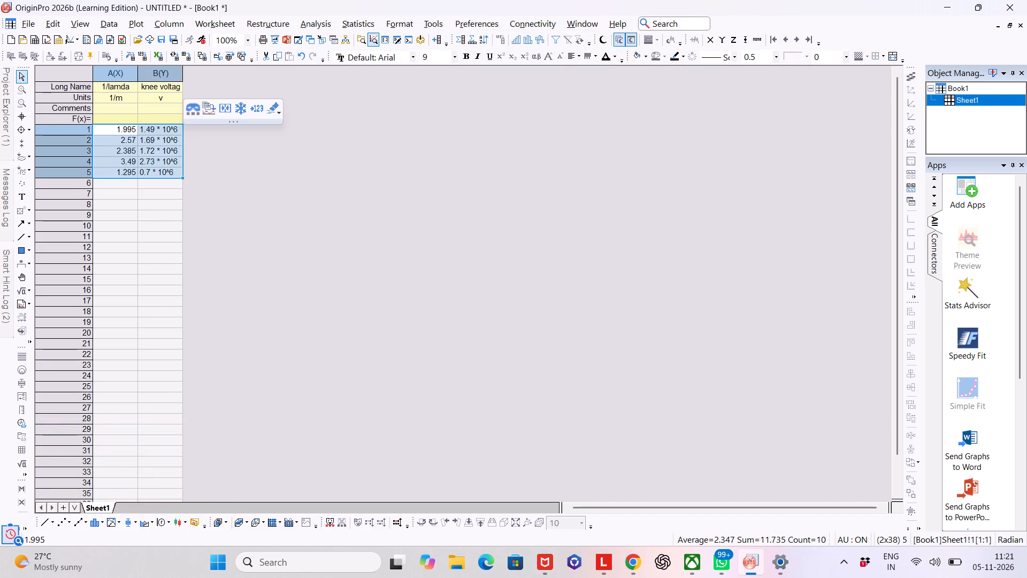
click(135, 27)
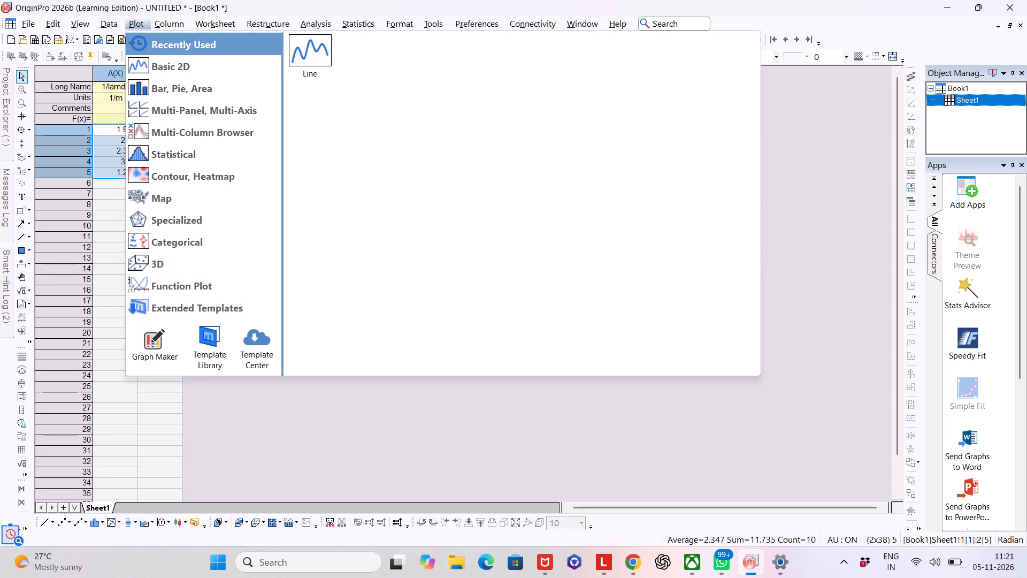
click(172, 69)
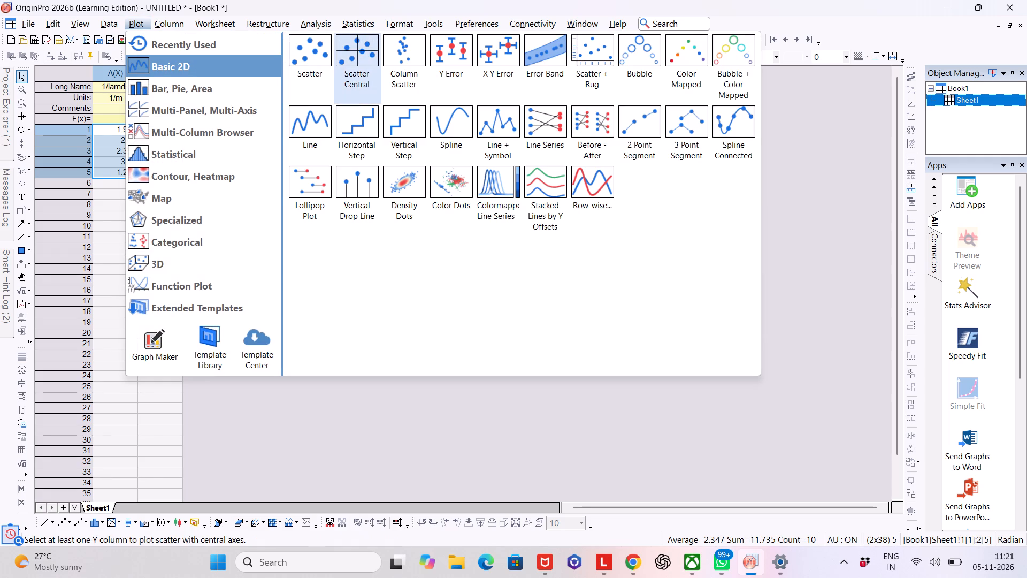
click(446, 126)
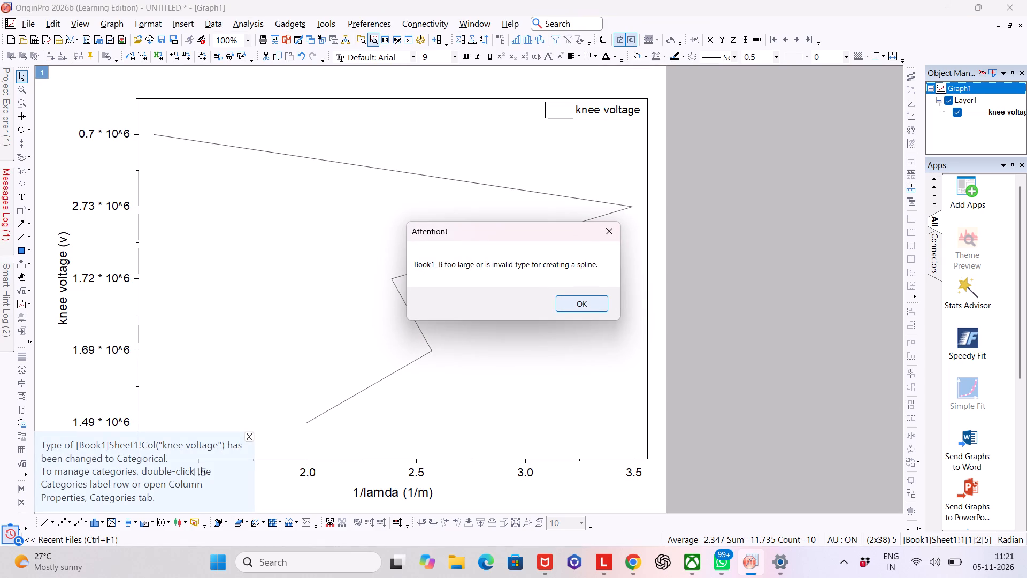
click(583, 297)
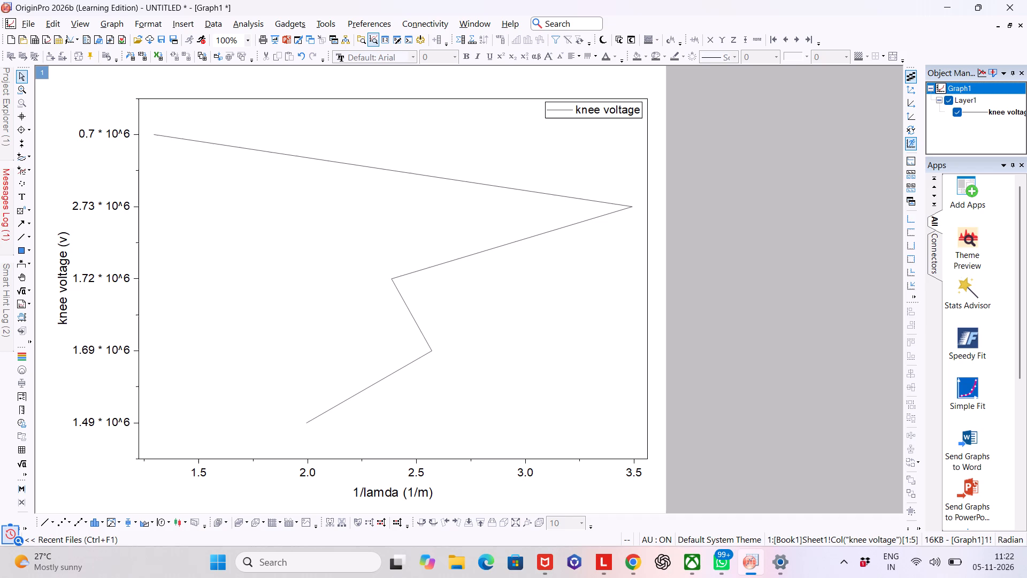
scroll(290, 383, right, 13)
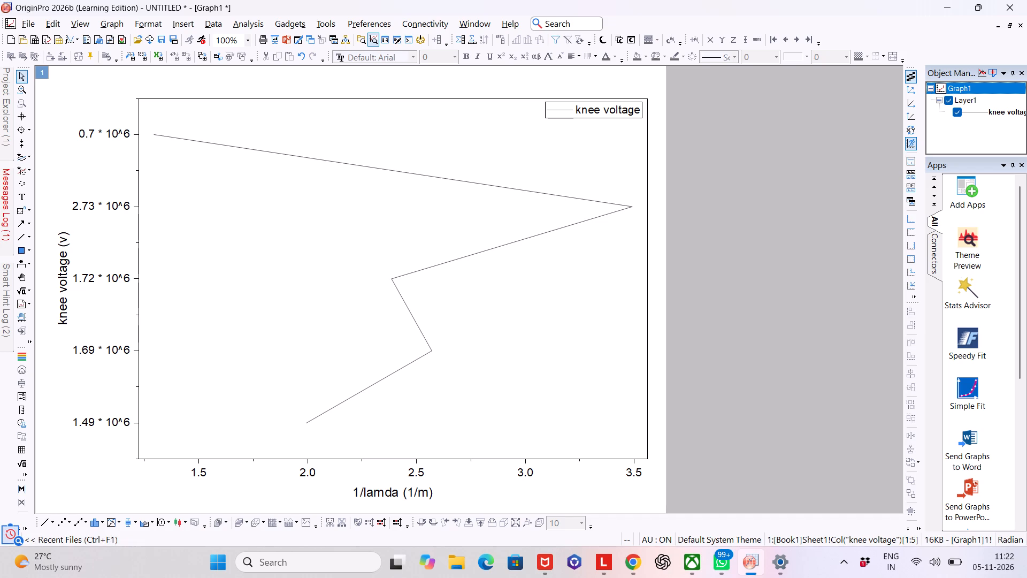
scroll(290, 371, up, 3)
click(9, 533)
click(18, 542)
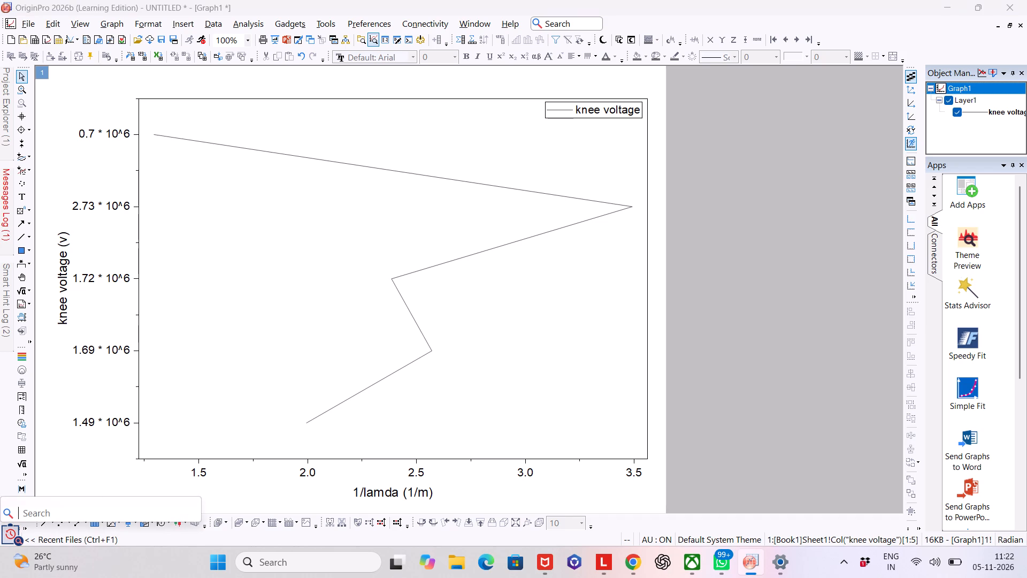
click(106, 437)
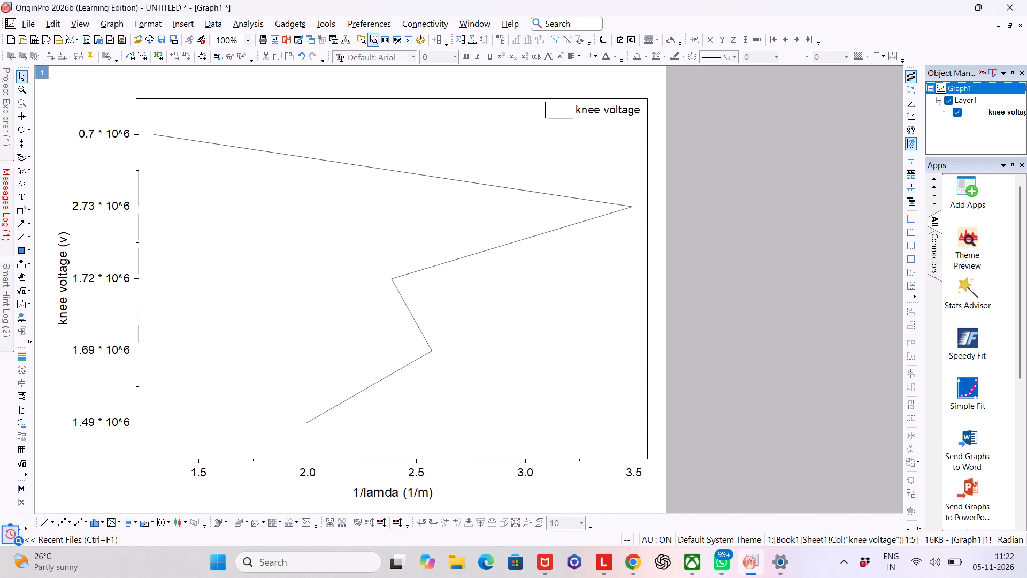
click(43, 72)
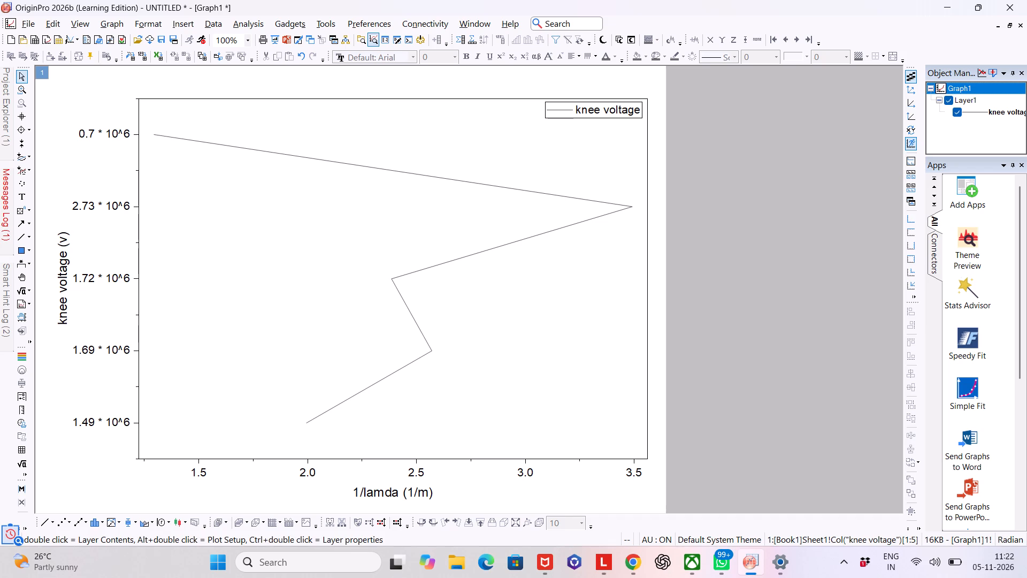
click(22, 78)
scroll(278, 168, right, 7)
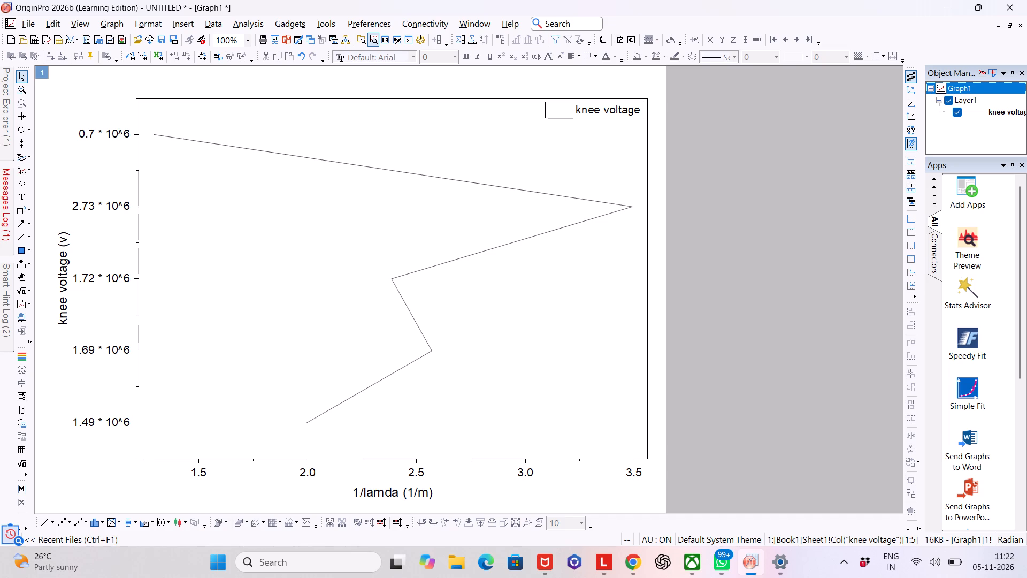
Collapse the Object Manager to free up workspace.
click(1019, 74)
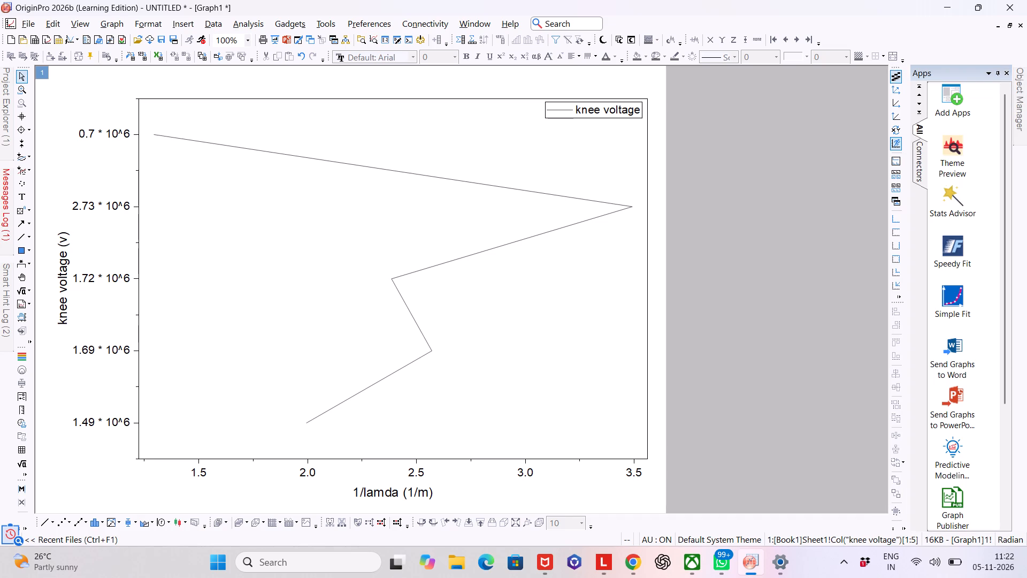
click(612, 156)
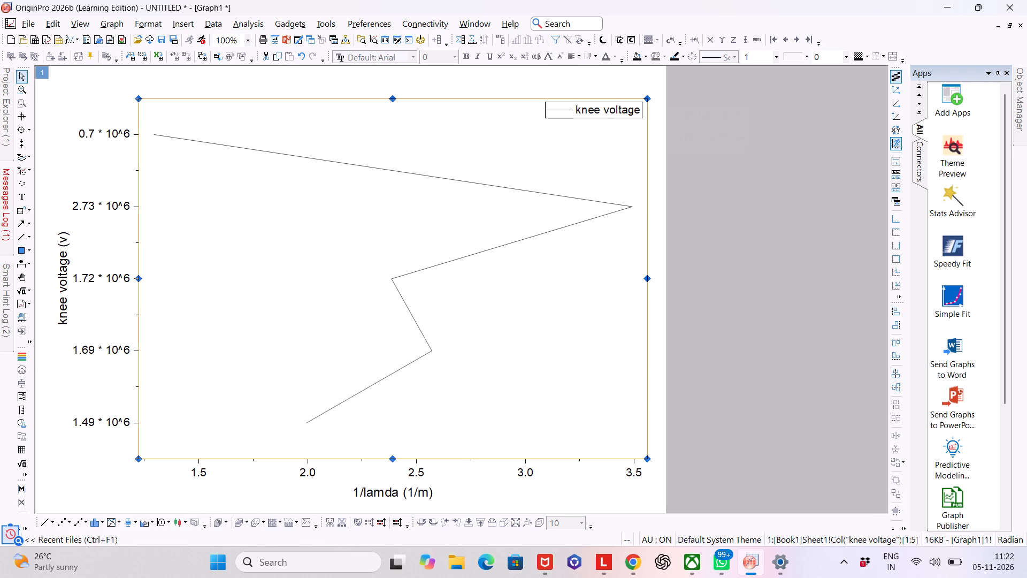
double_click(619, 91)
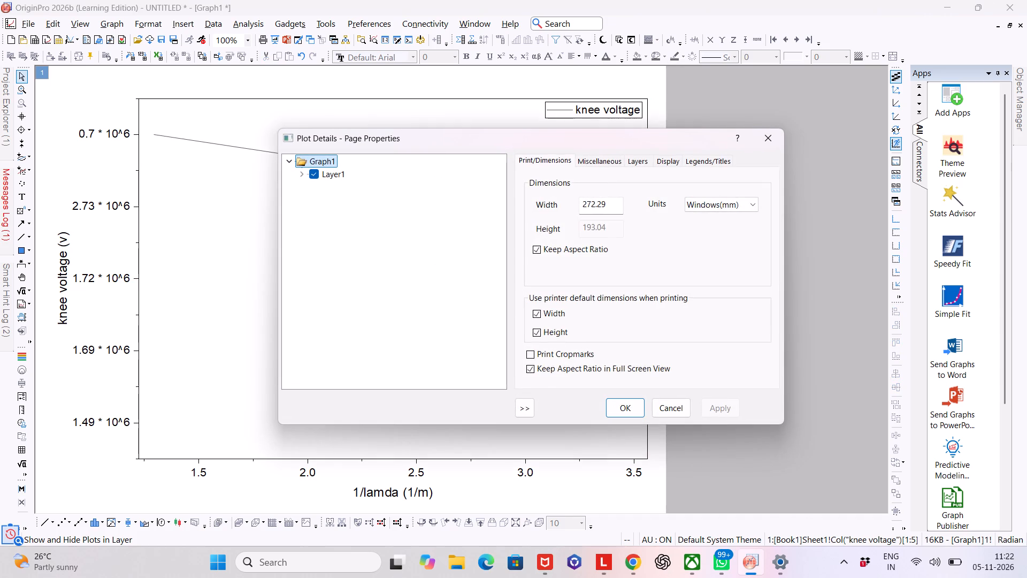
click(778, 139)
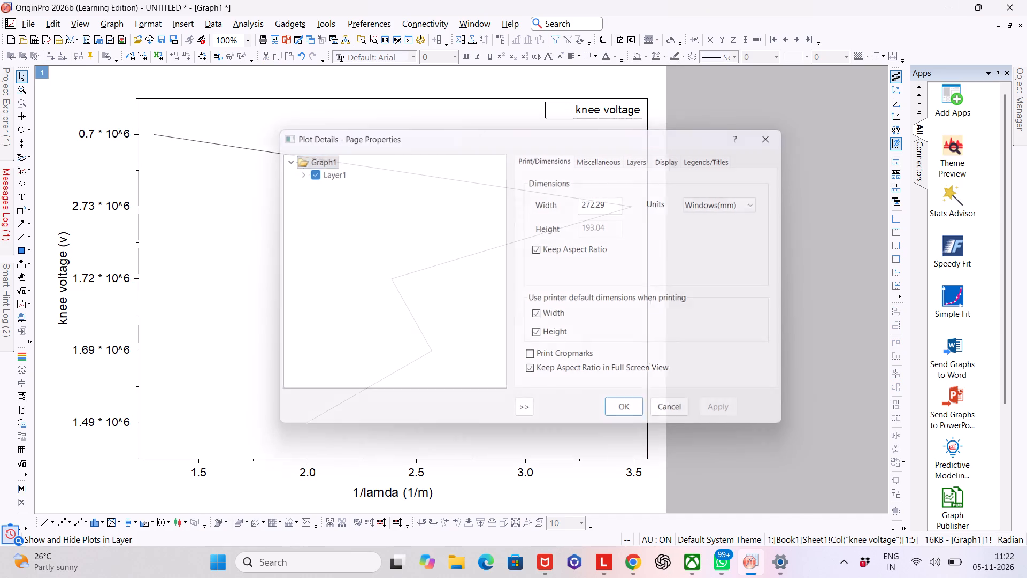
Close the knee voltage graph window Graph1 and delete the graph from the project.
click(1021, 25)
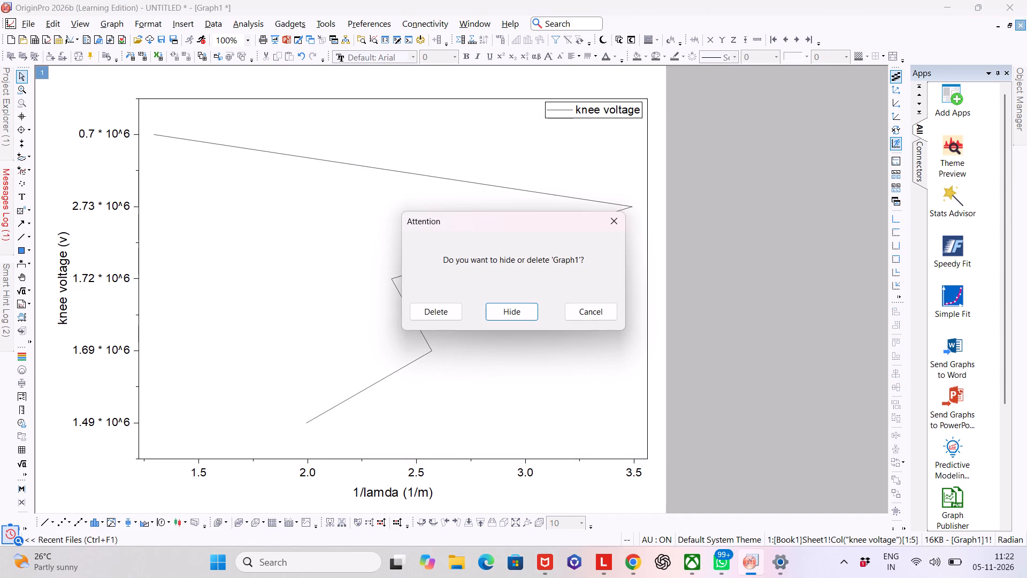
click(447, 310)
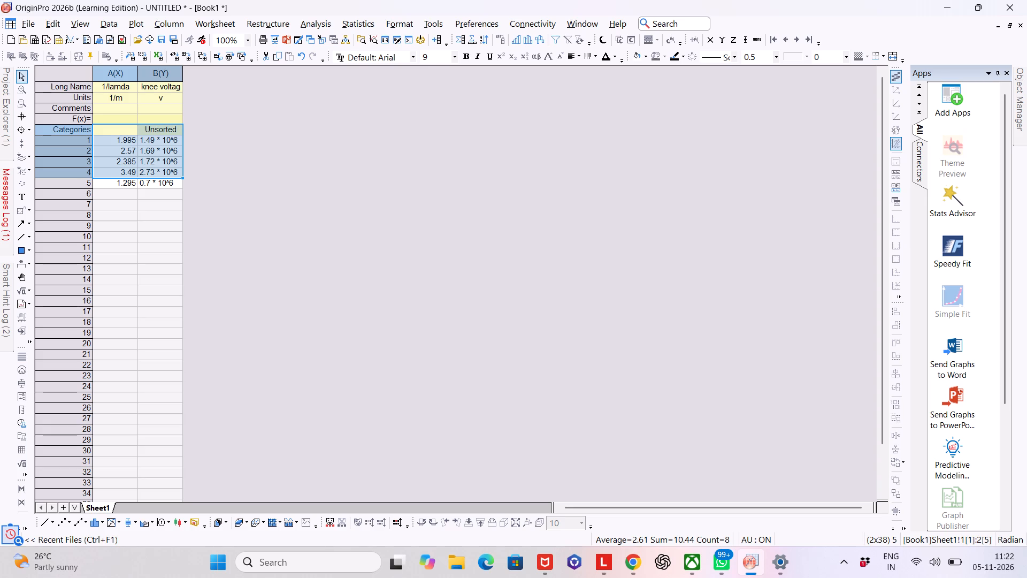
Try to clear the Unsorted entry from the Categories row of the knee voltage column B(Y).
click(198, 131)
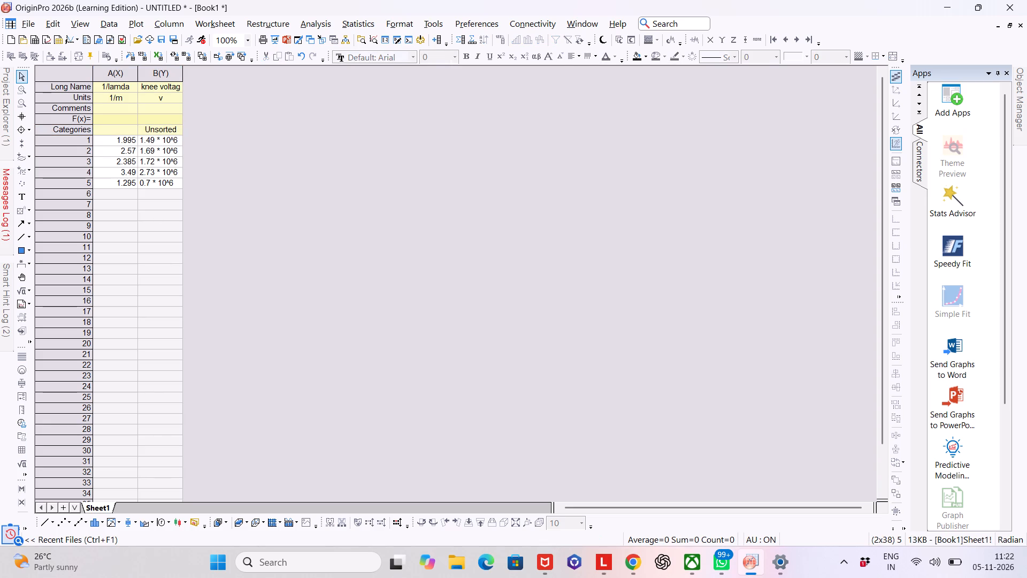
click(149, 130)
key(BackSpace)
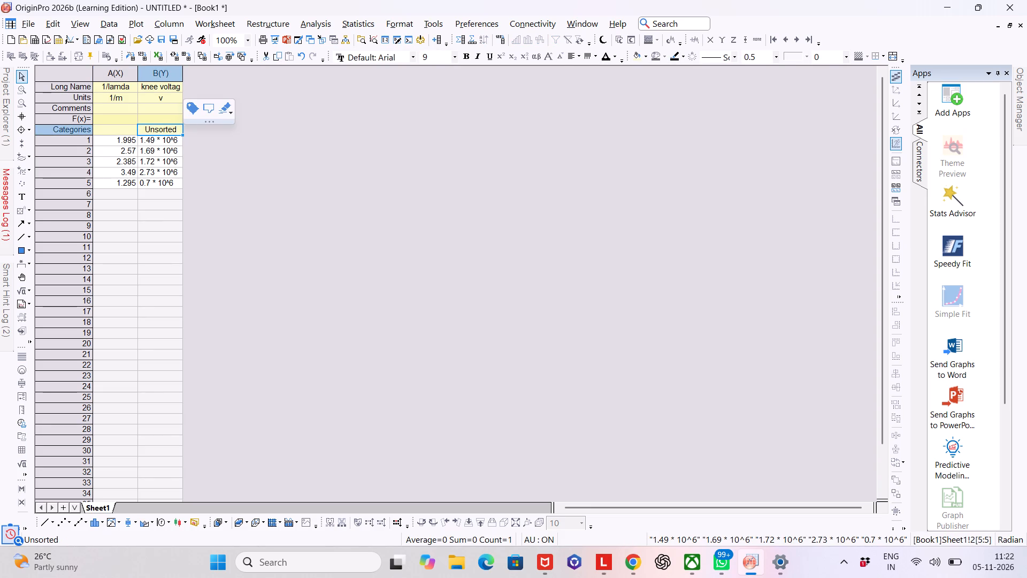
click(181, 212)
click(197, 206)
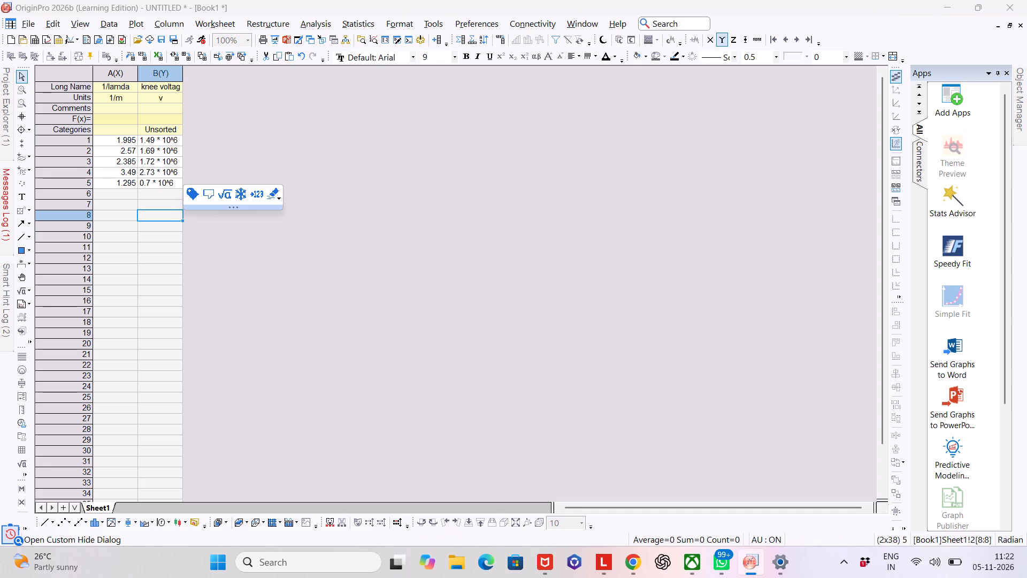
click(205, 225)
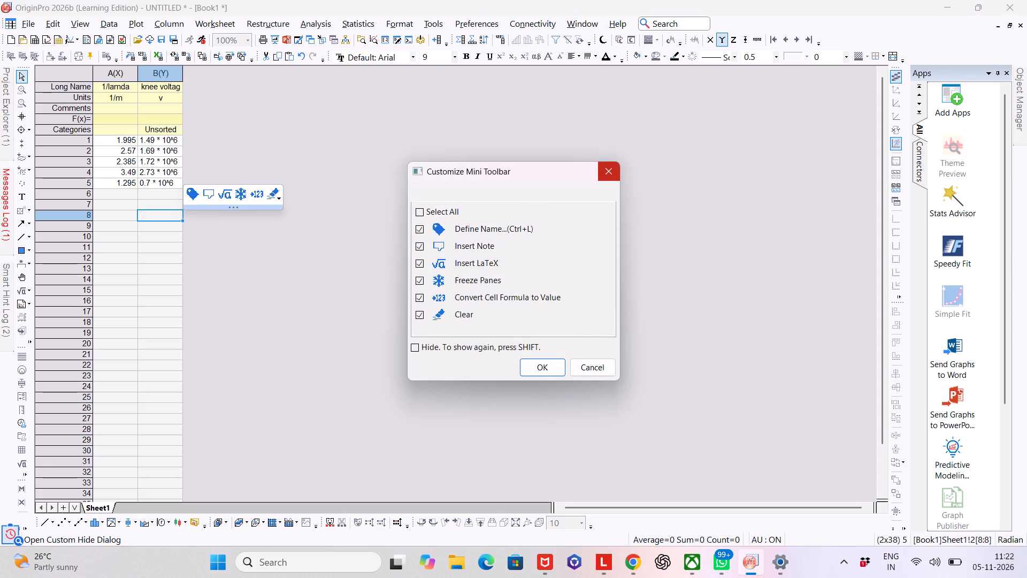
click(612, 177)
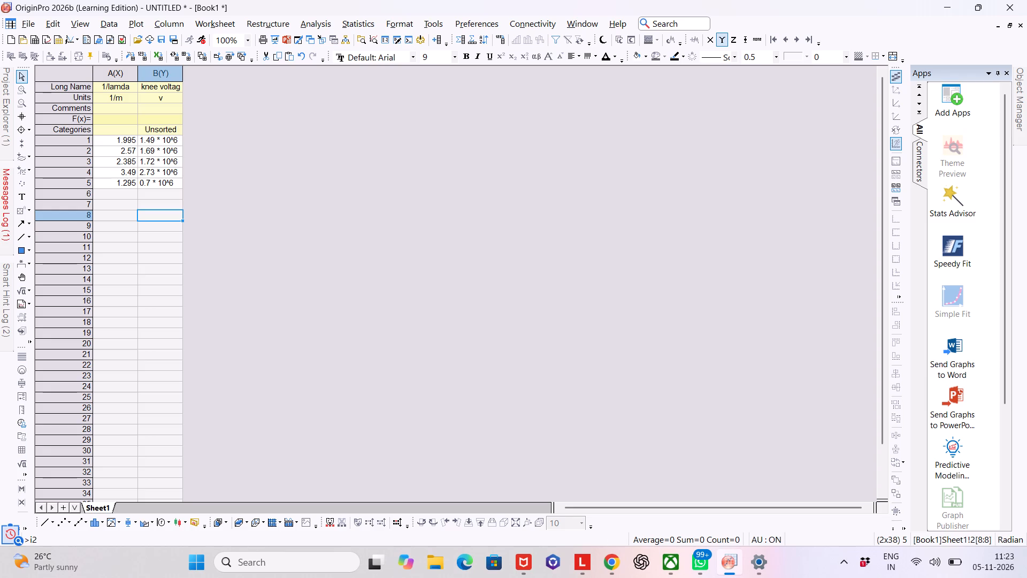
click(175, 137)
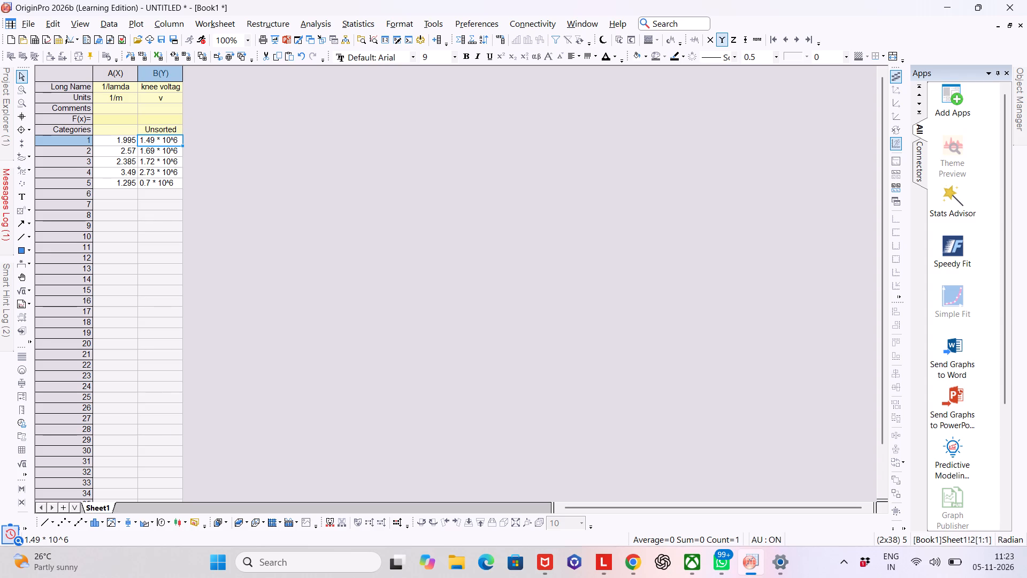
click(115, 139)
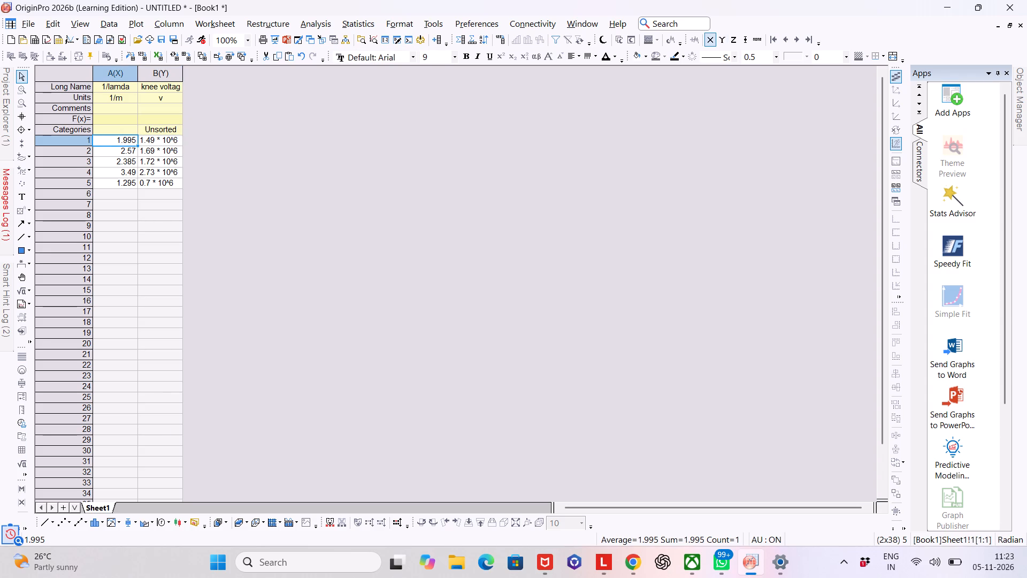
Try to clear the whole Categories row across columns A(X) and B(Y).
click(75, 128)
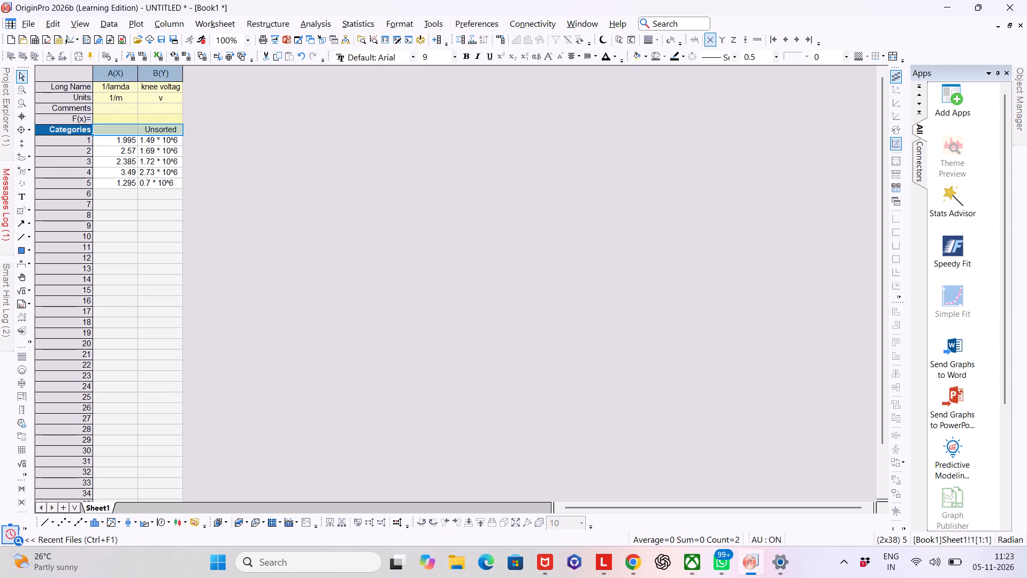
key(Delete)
Remove the * 10^6 factor from the knee voltage in row 1 of column B(Y), leaving 1.49.
click(175, 135)
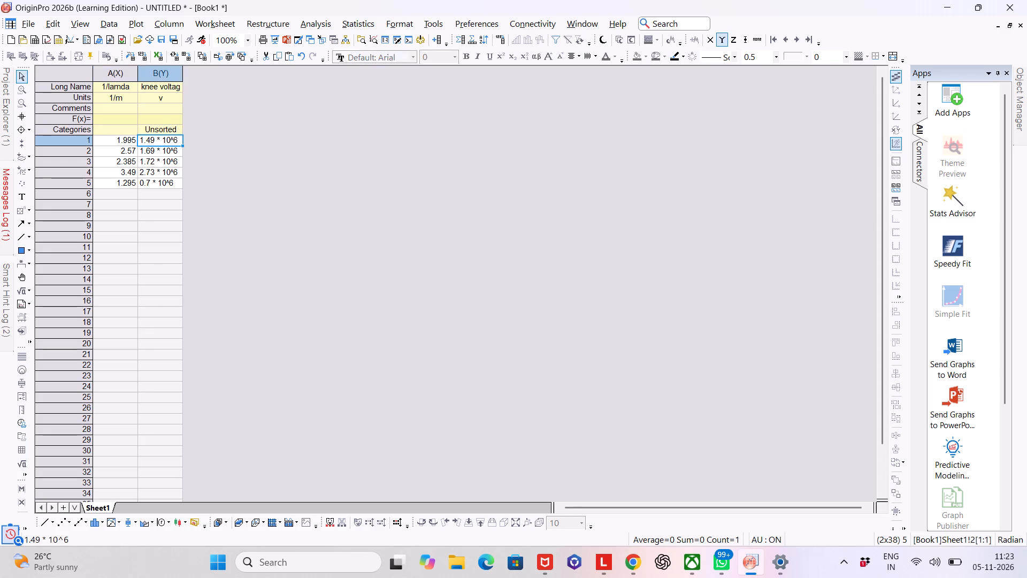
click(177, 138)
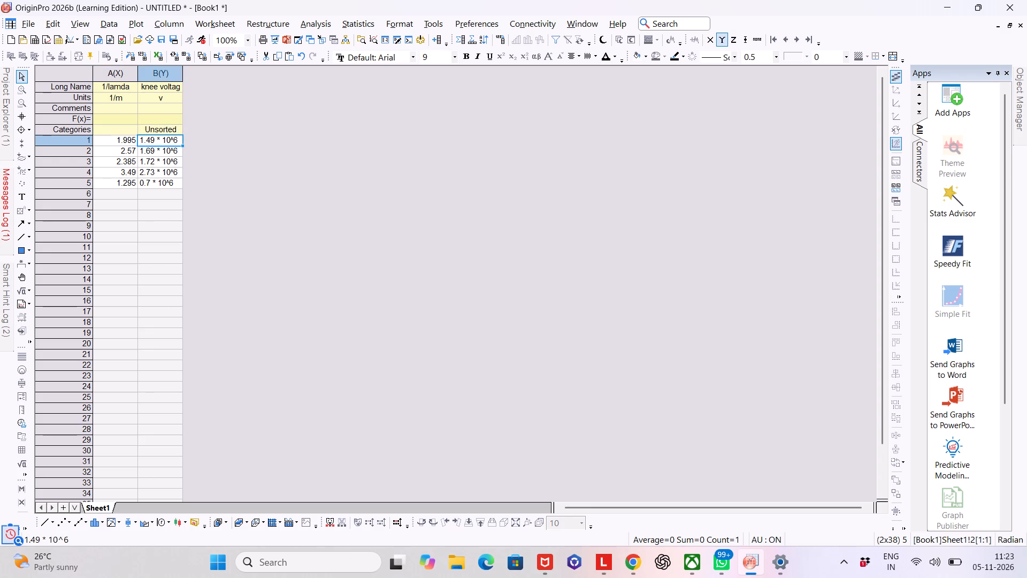
click(177, 138)
click(154, 139)
double_click(154, 139)
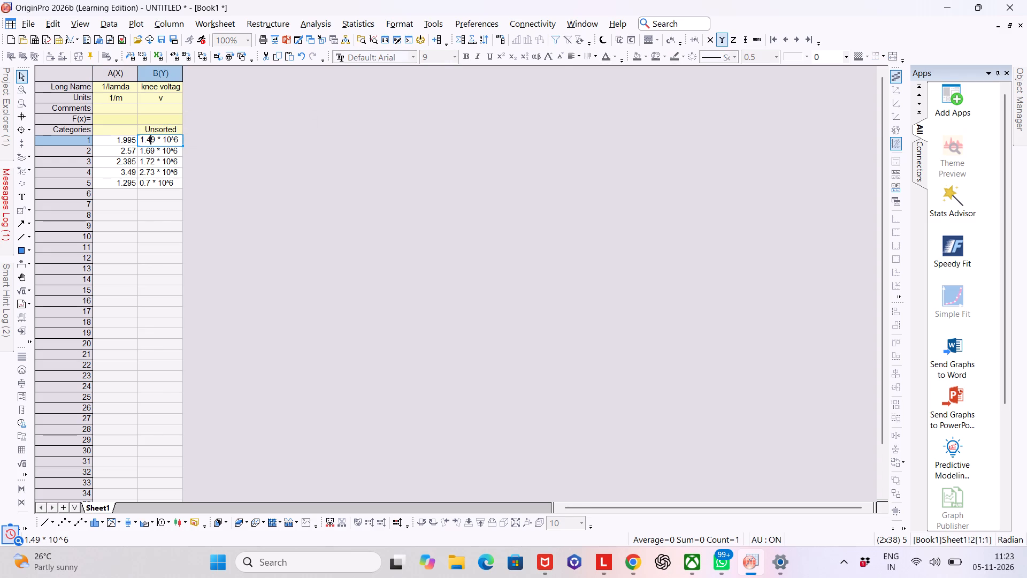
key(Right)
key(Right)
key(Right)
key(Right)
key(Right)
key(Right)
key(Right)
key(BackSpace)
key(BackSpace)
key(BackSpace)
key(BackSpace)
key(BackSpace)
key(BackSpace)
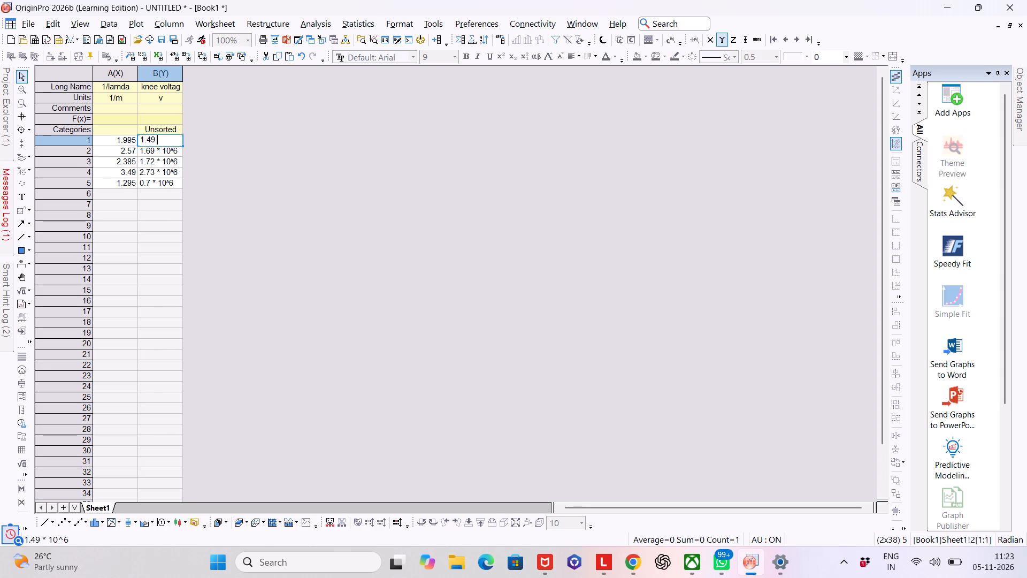
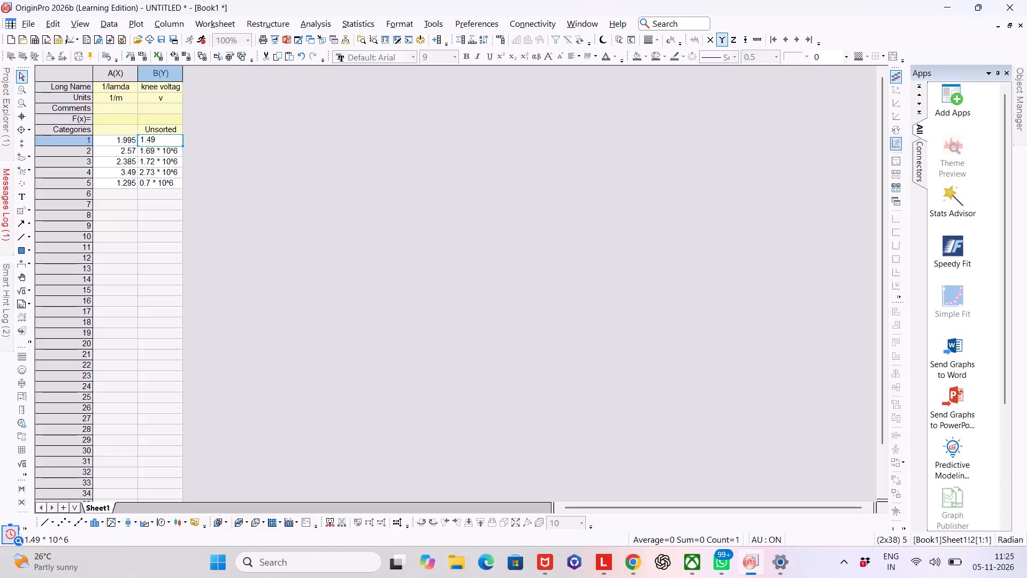
Add the * 10^6 factor back to the knee voltage in row 1 of column B(Y), making it 1.49 * 10^6.
text(*)
key(space)
text(10)
key(shift+asciicircum)
key(6)
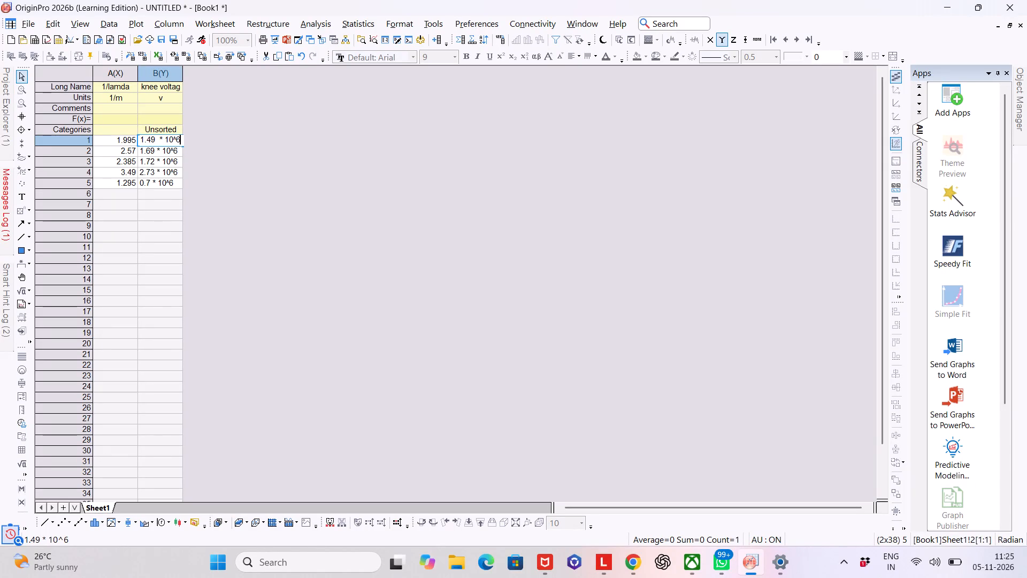
Open the 1/lamda value in row 1 of column A(X) for editing and append a space after 1.995.
double_click(131, 138)
click(123, 141)
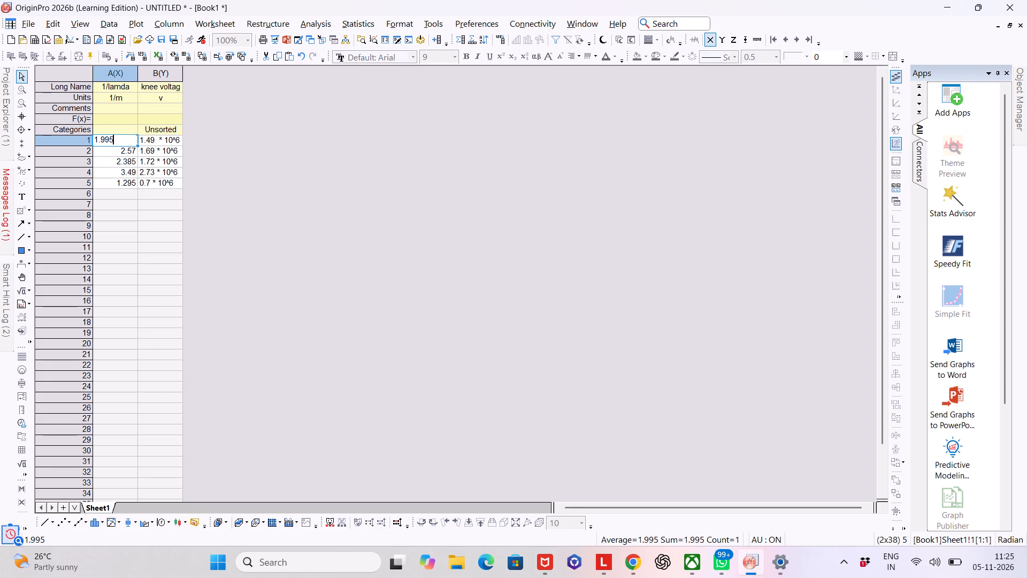
key(space)
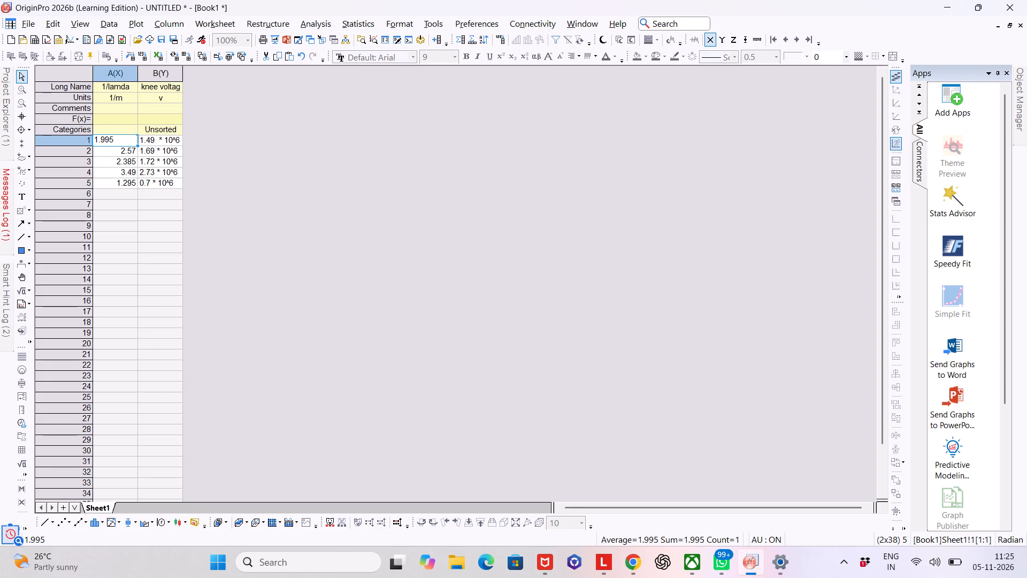
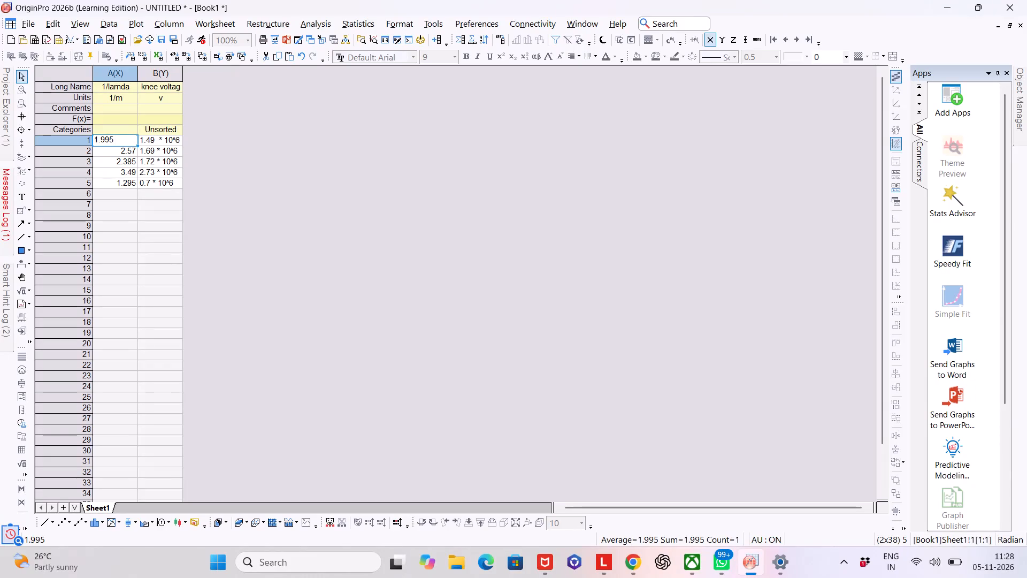
Restore the maximized Book1 worksheet to a smaller floating window.
click(1013, 25)
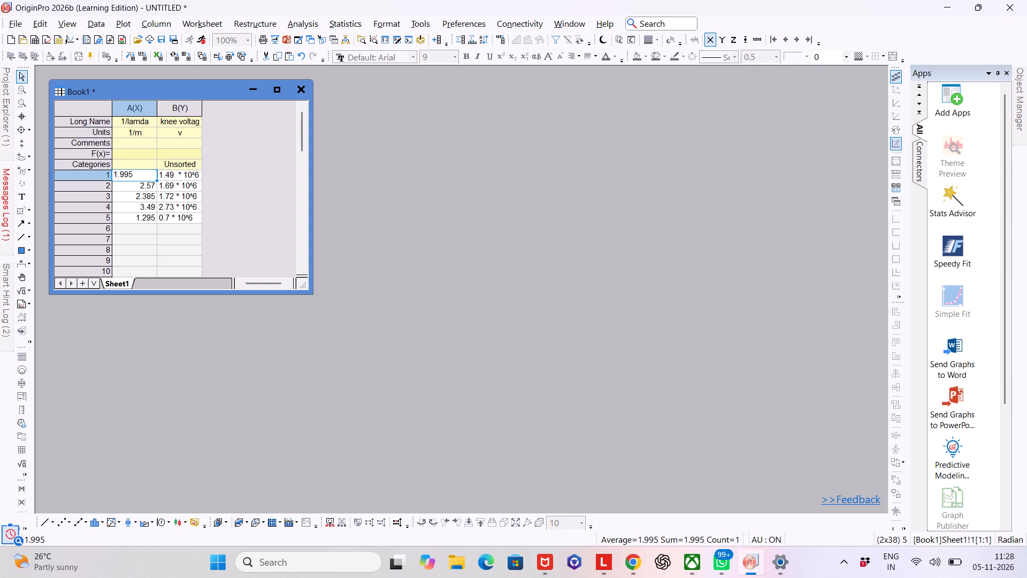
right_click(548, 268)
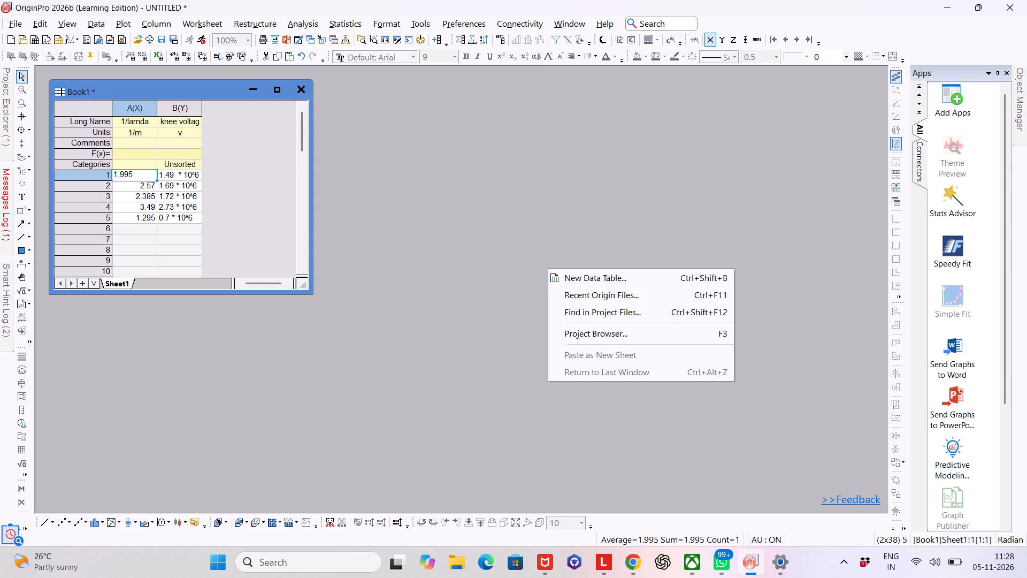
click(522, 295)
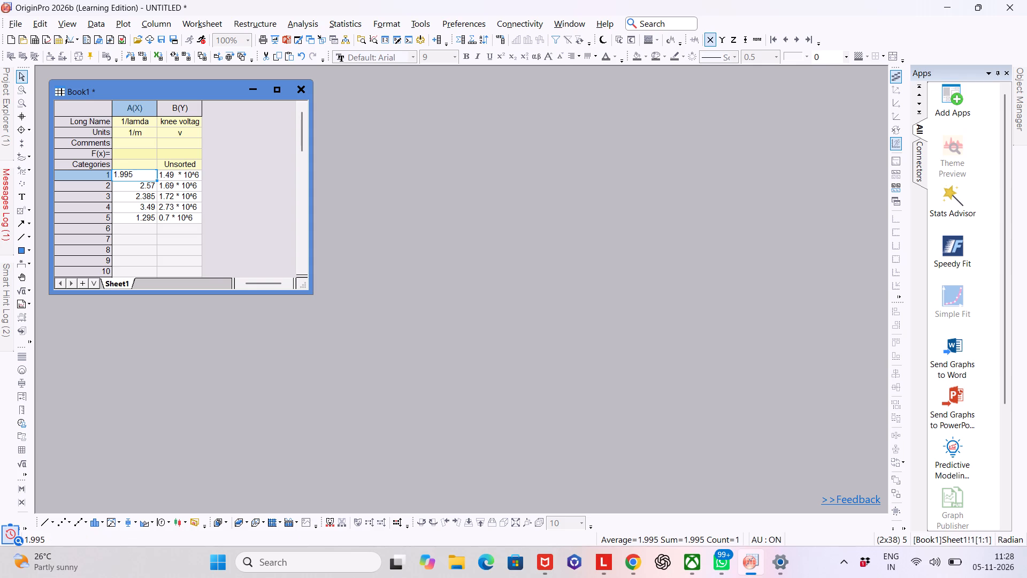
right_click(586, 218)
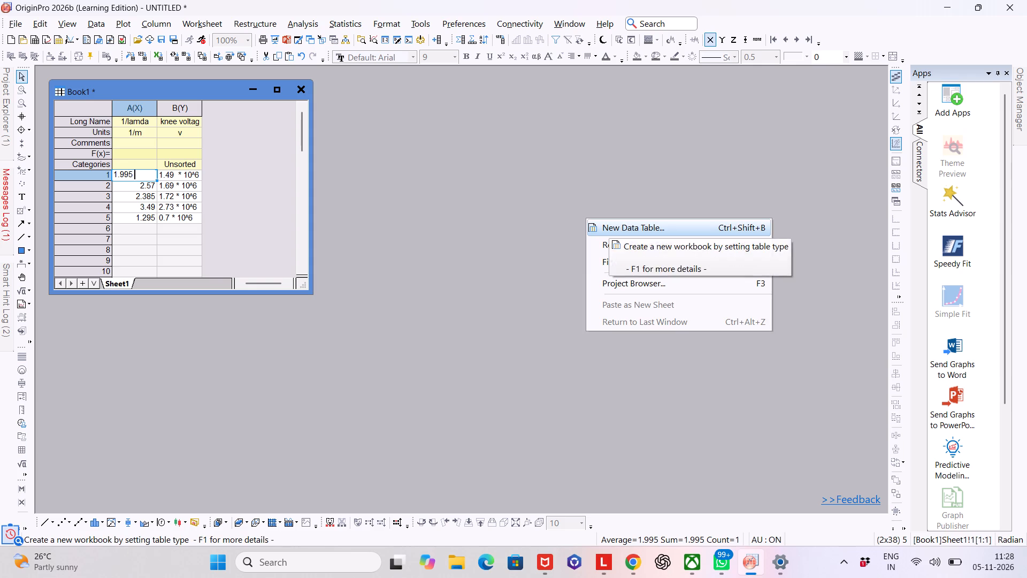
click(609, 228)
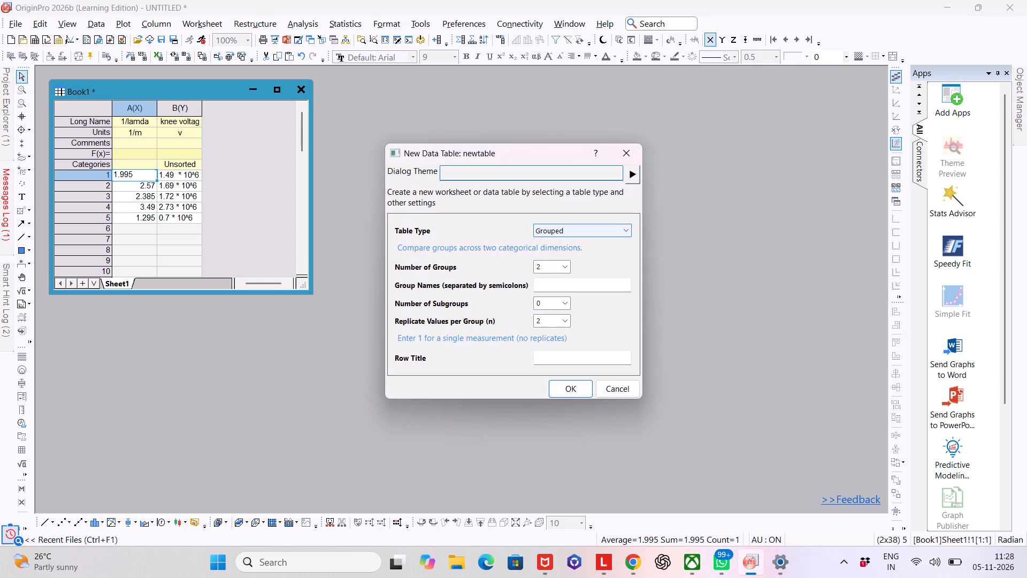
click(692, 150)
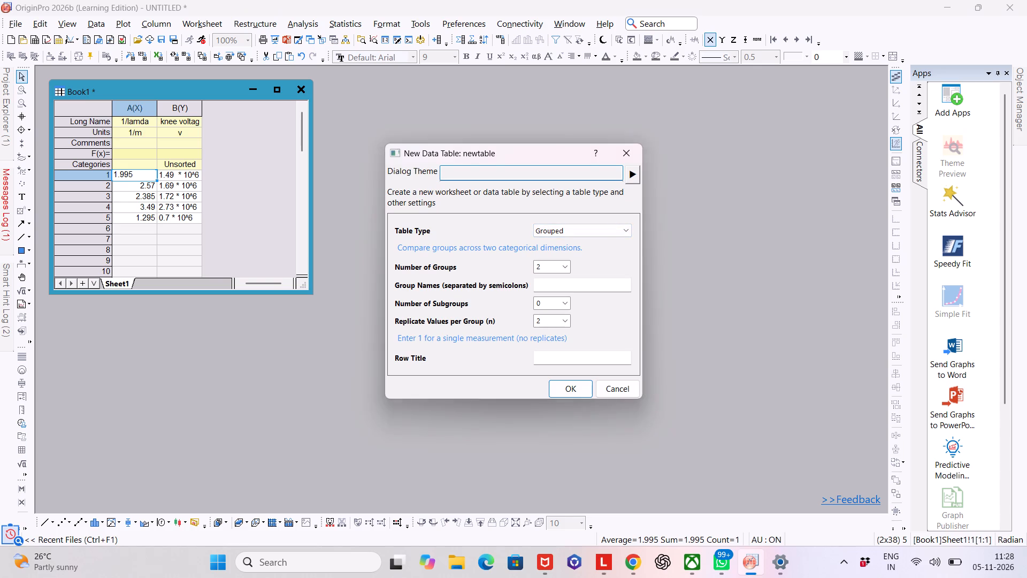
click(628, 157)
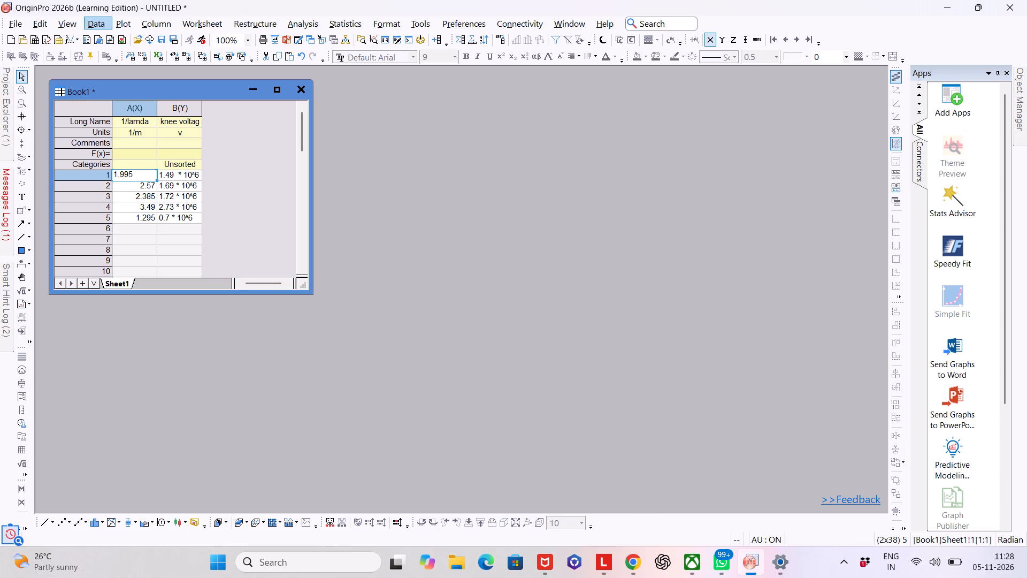
Create a new blank workbook and maximize its window.
click(11, 26)
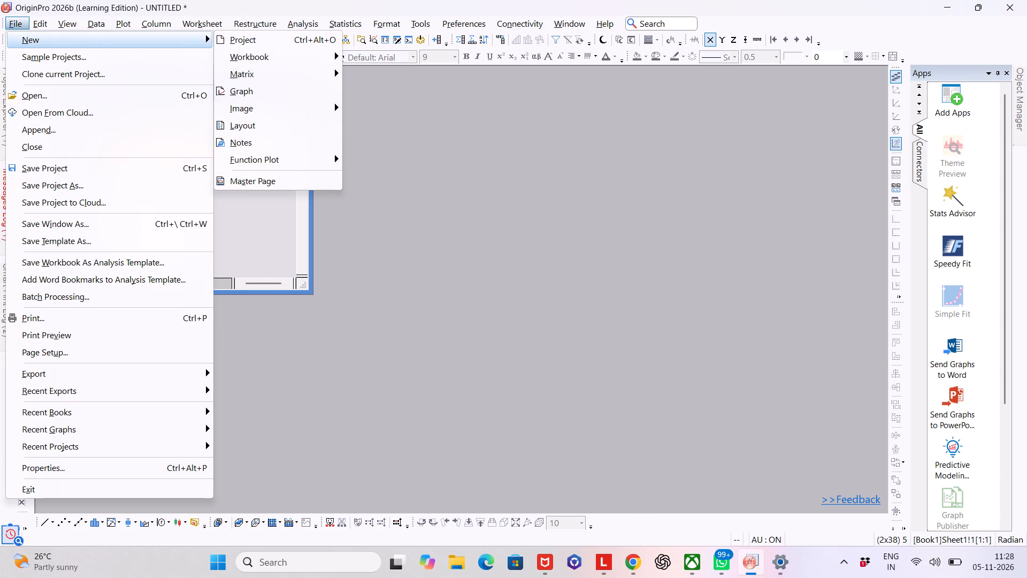
click(13, 25)
click(13, 25)
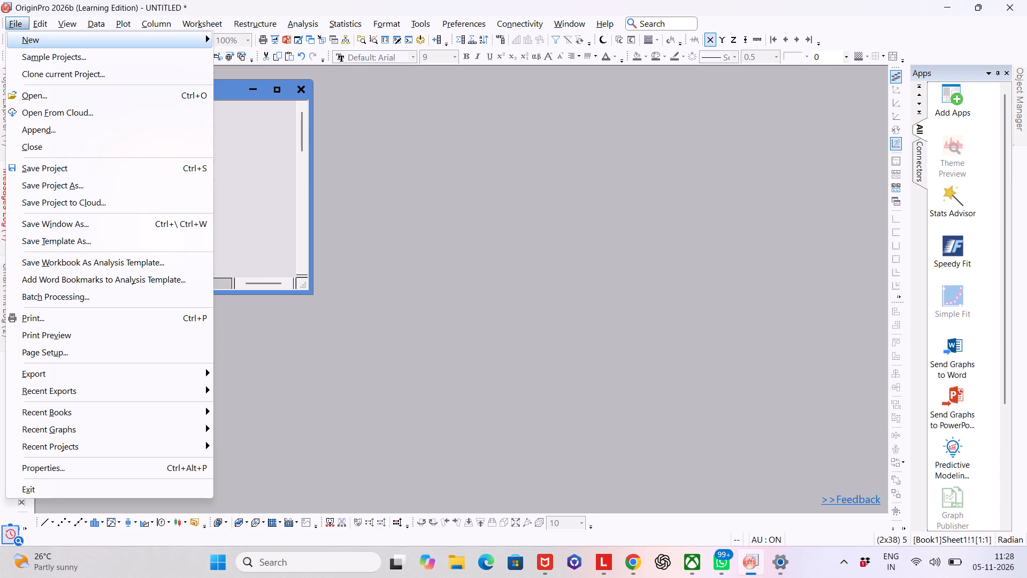
click(27, 38)
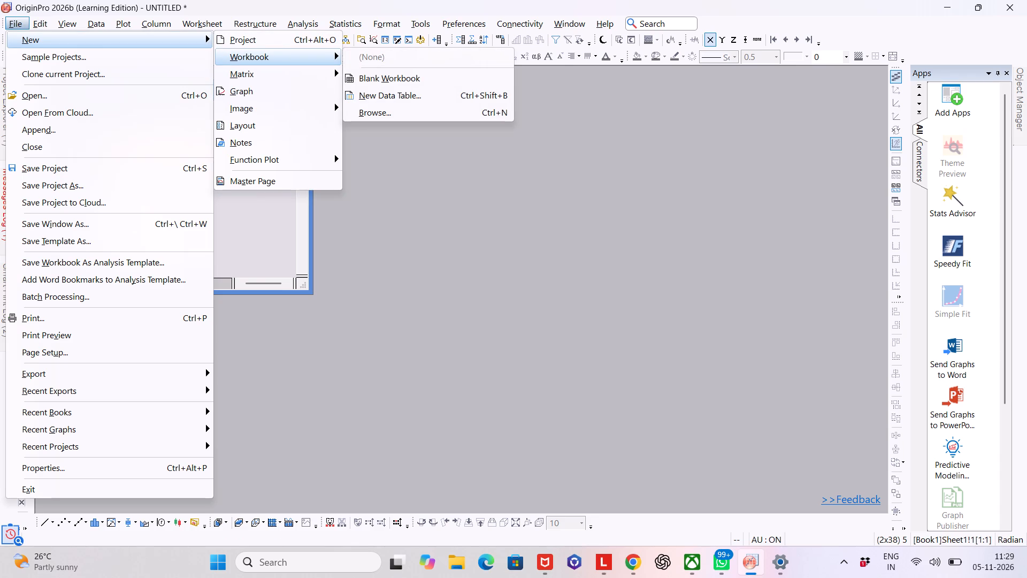
click(259, 65)
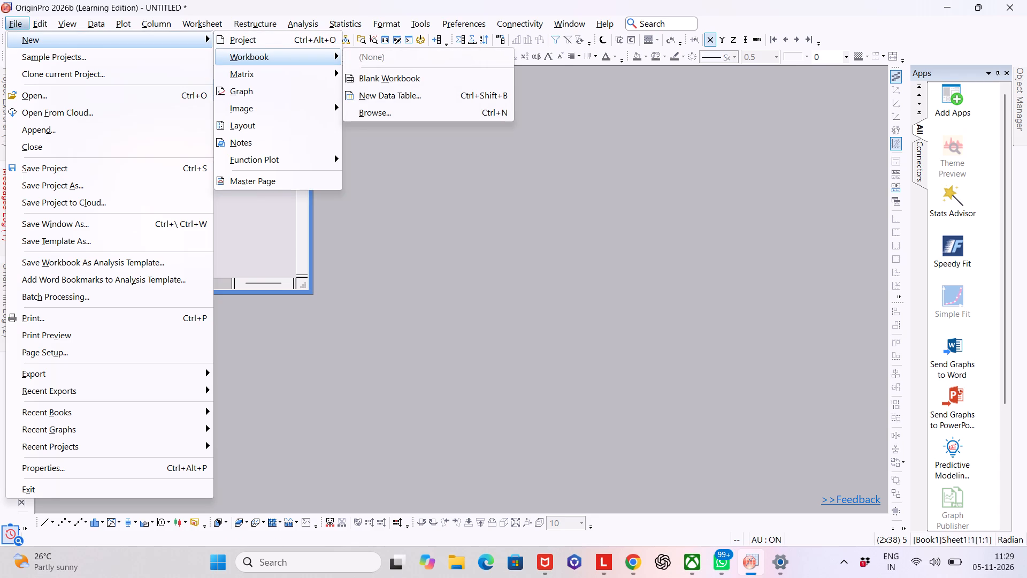
click(262, 60)
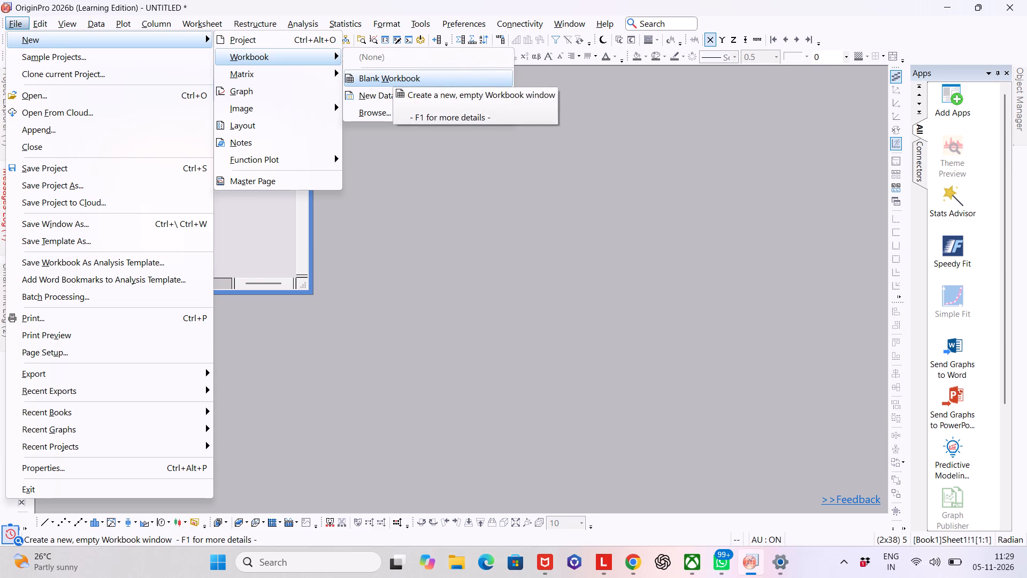
click(375, 84)
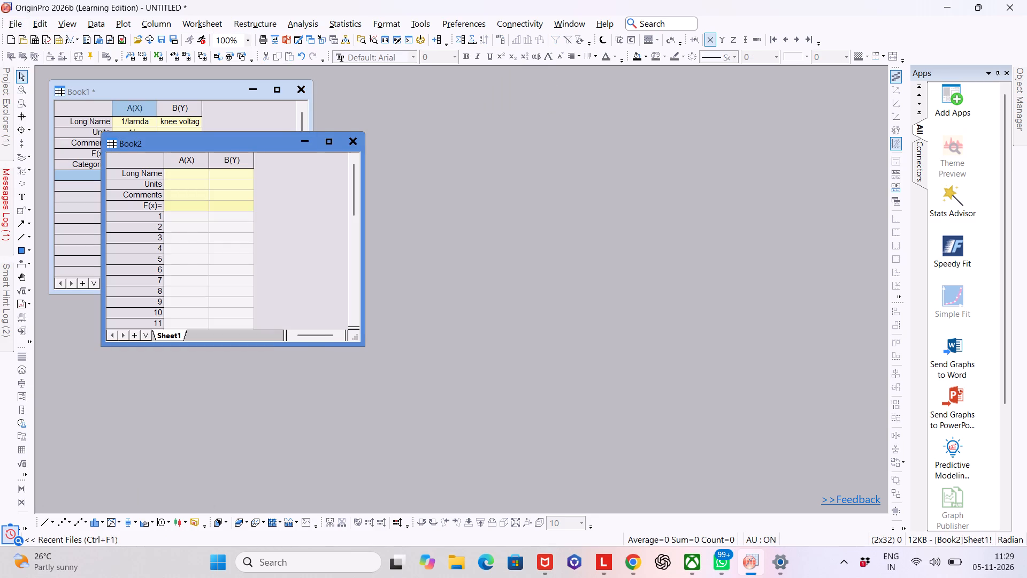
drag(244, 140, 492, 85)
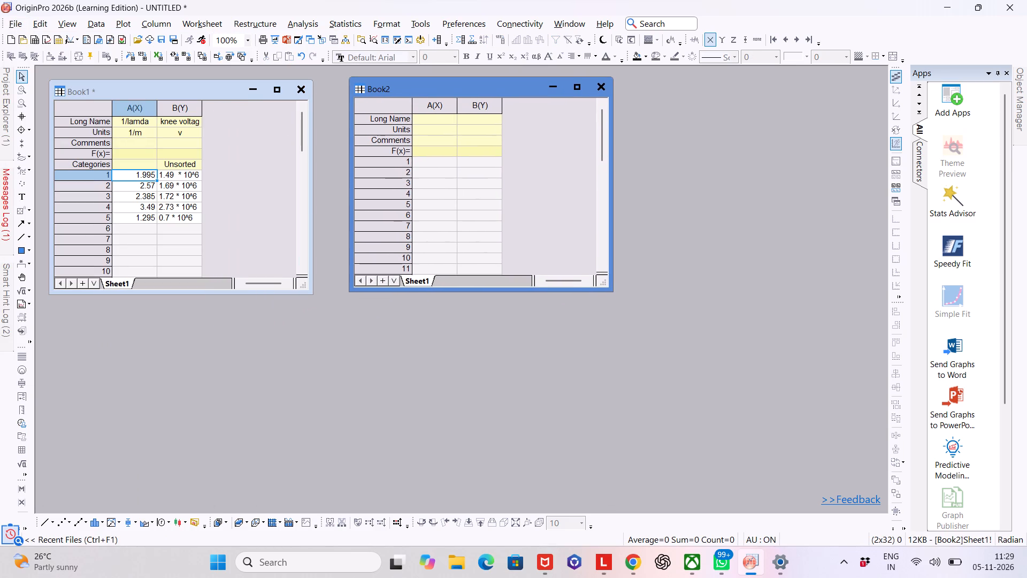
drag(492, 85, 492, 88)
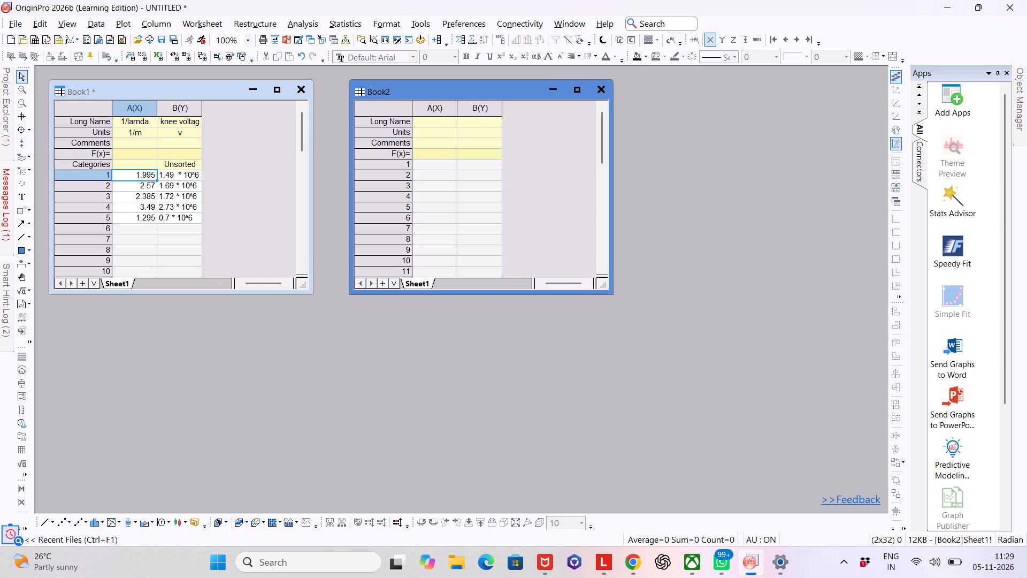
click(574, 96)
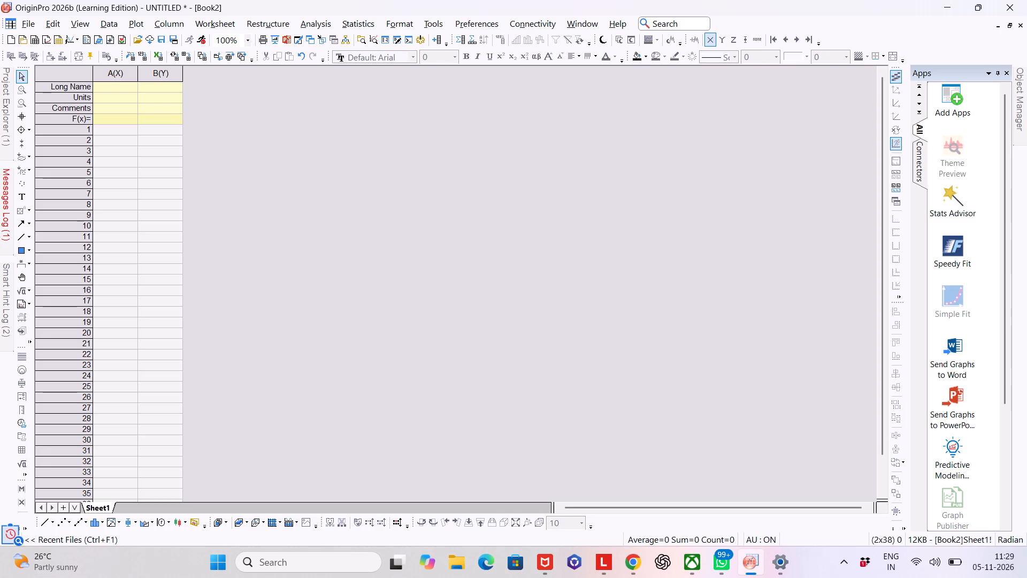
Enter the long names diameter for column A(X) and length for column B(Y) in the new workbook.
click(122, 83)
double_click(122, 83)
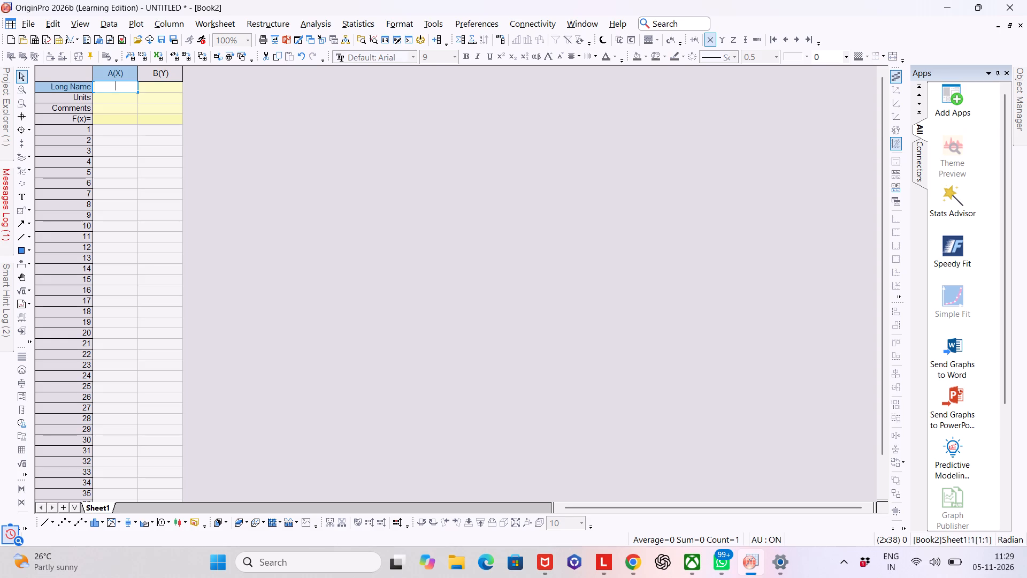
text(diameter)
key(Right)
key(Down)
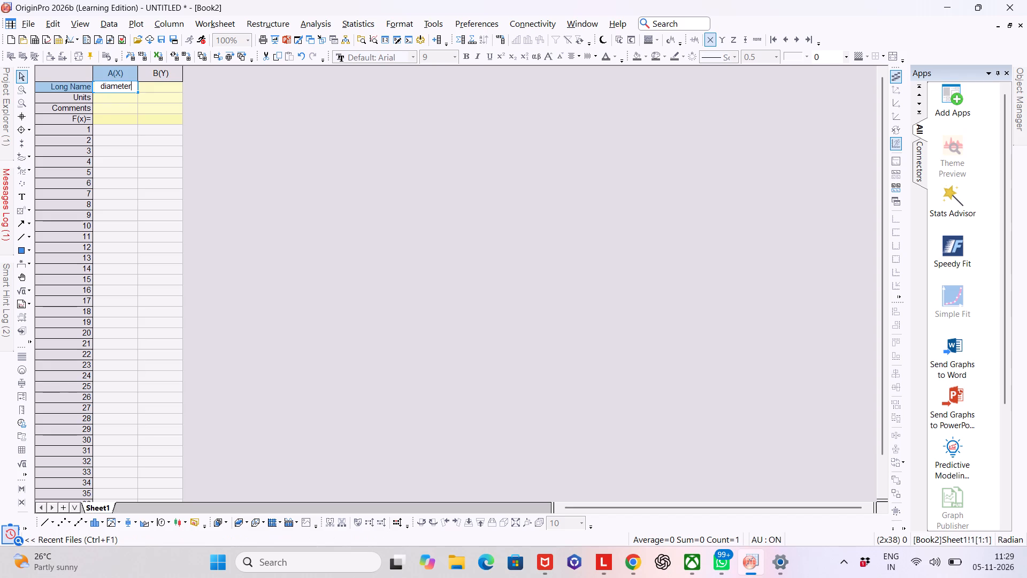
click(157, 87)
double_click(157, 87)
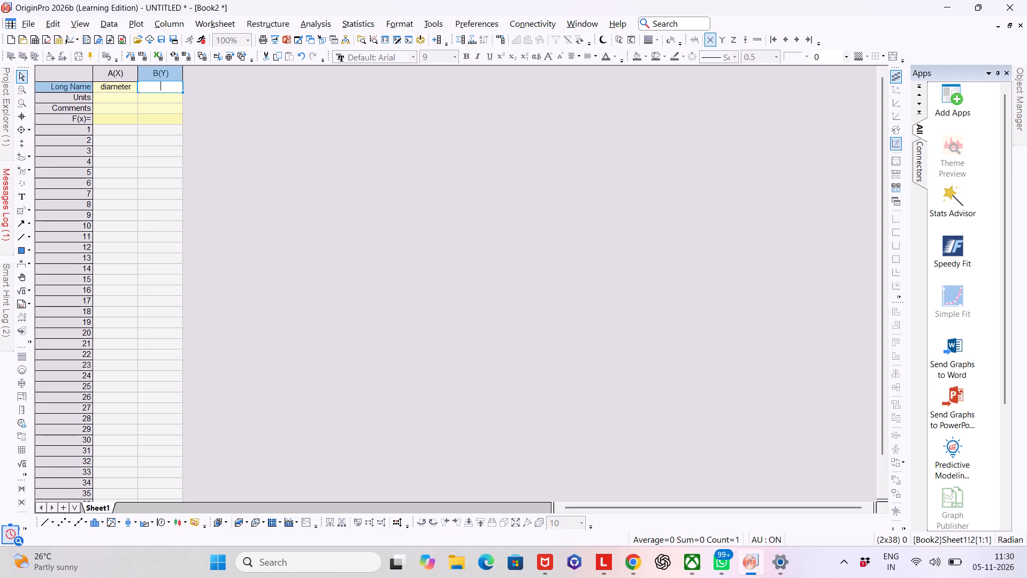
key(l)
text(enght)
key(BackSpace)
key(BackSpace)
text(th)
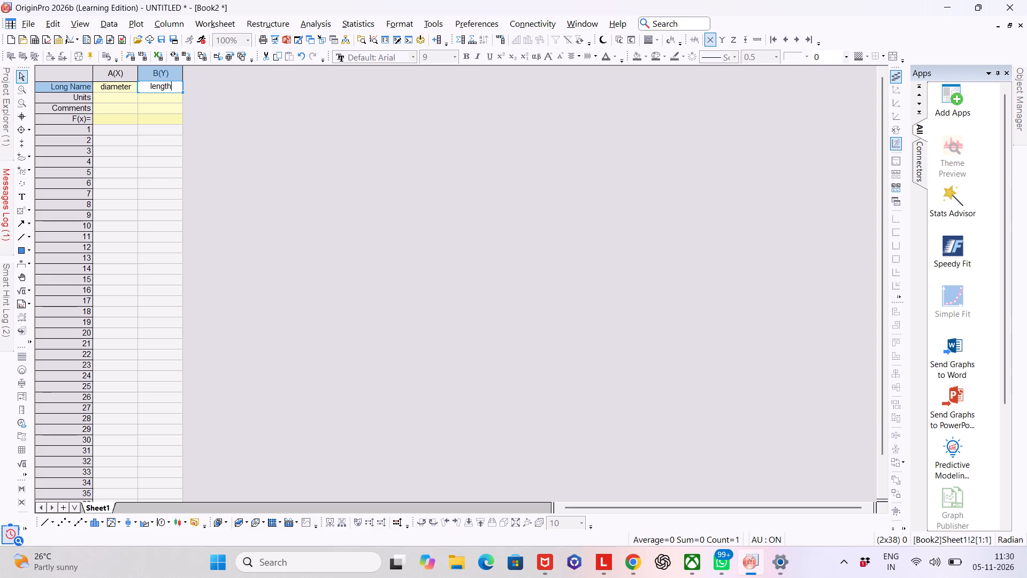
key(Tab)
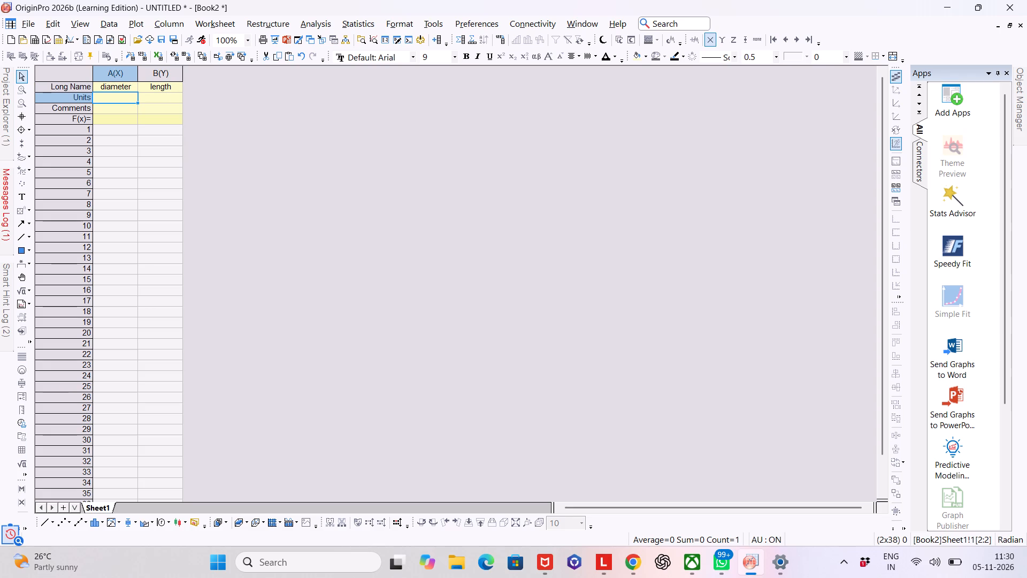
Set the units of both the diameter and length columns to mm.
text(156)
key(BackSpace)
key(BackSpace)
key(BackSpace)
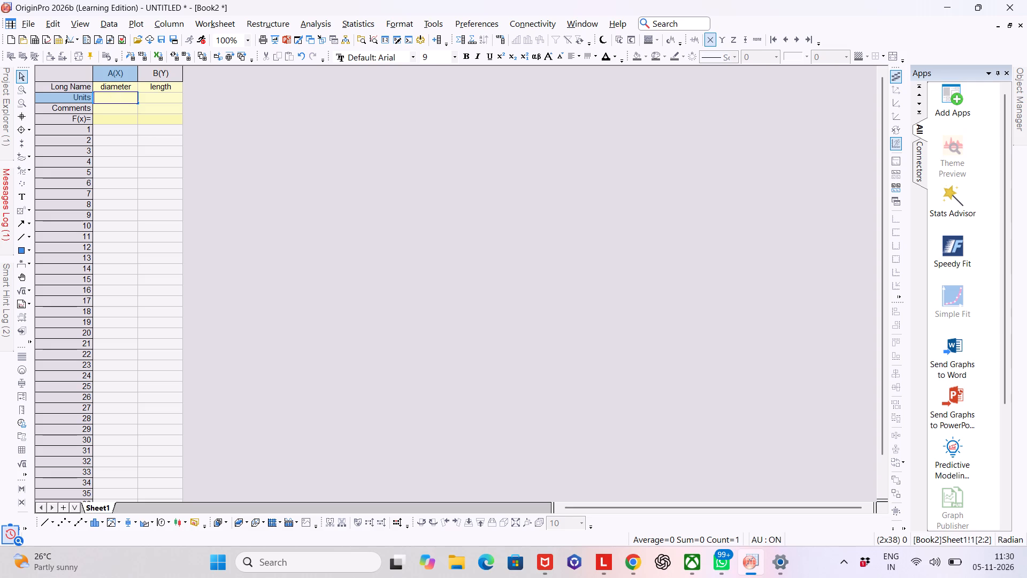
text(mm)
key(Right)
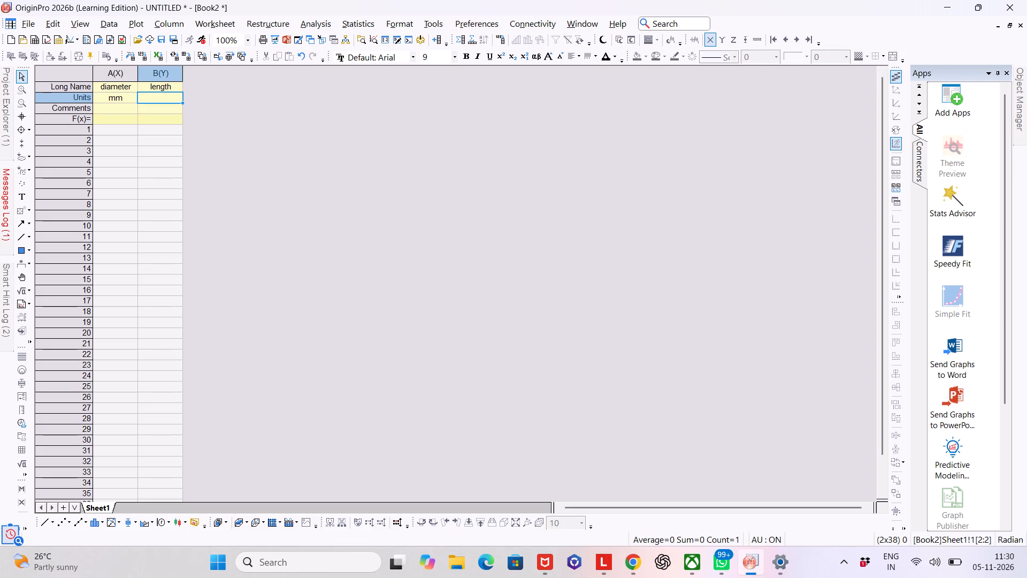
text(mm)
key(Down)
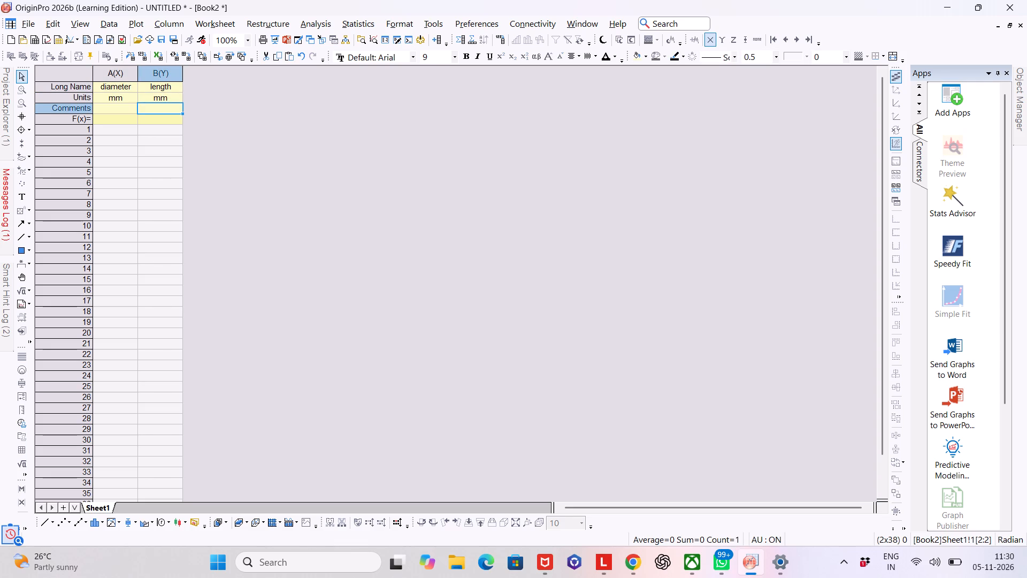
Enter the diameter values 6, 10, 14, 16, 20 and 24 in rows 1 to 6 of column A(X).
key(Left)
key(Down)
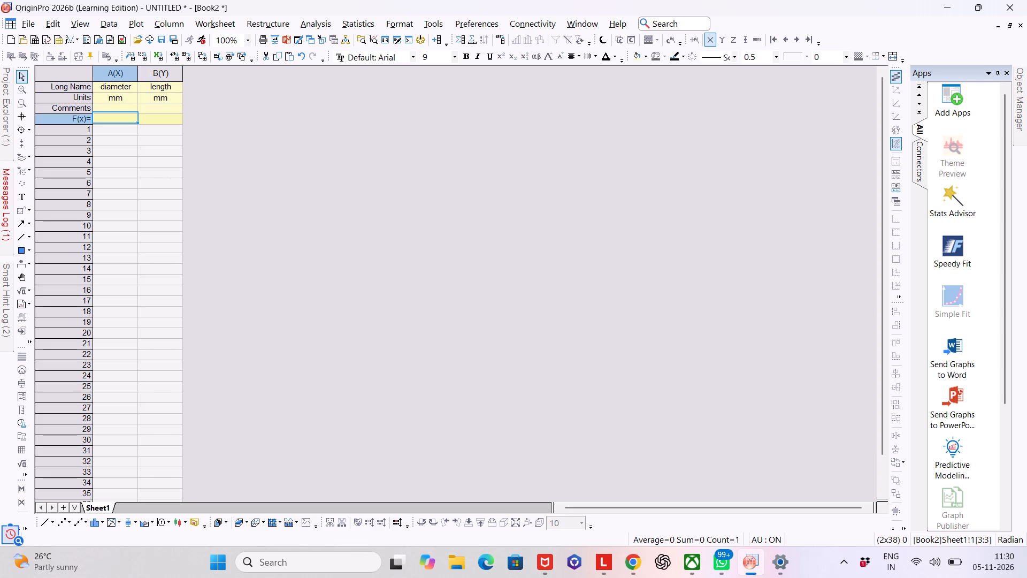
key(Down)
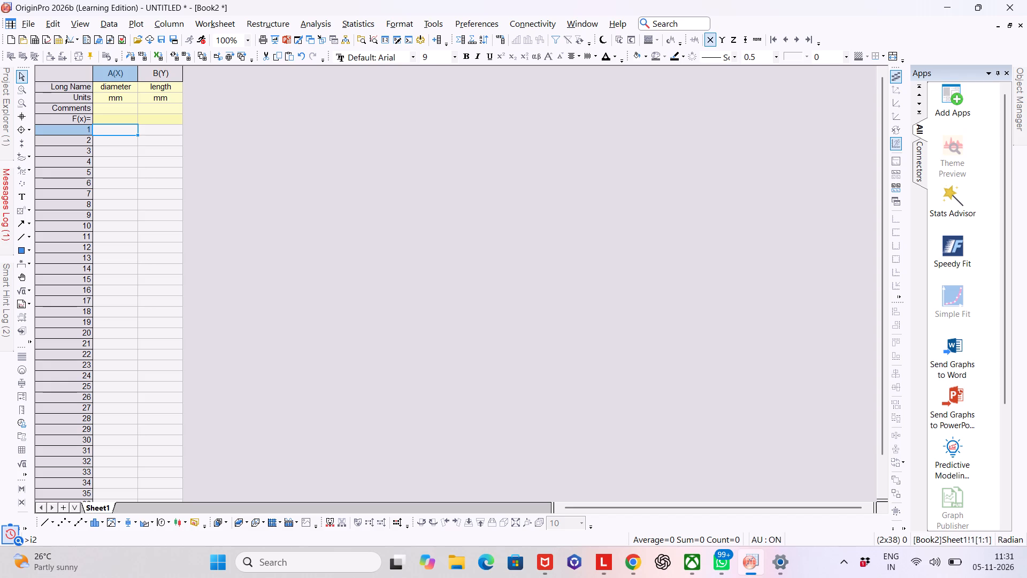
key(6)
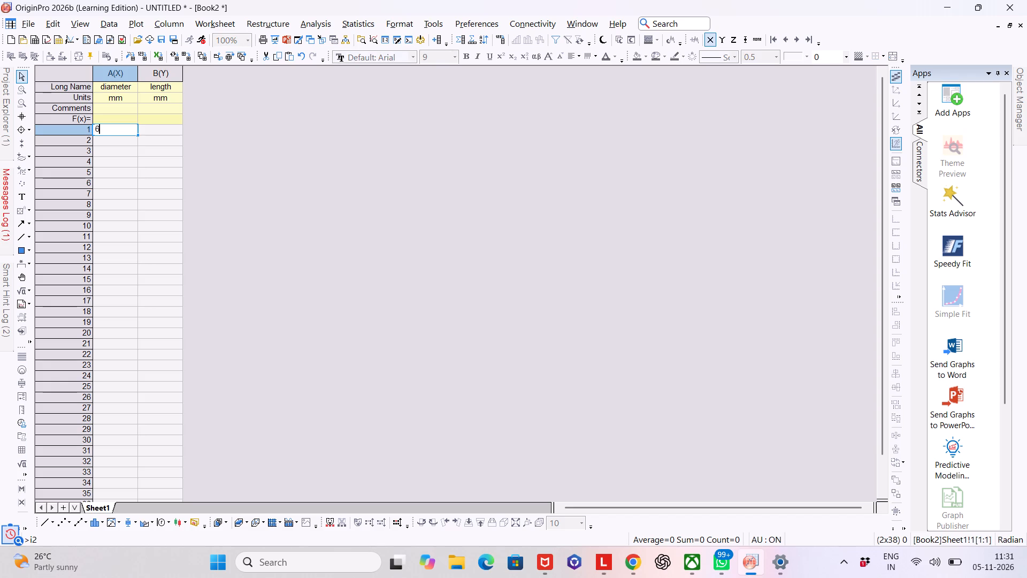
key(Down)
text(10)
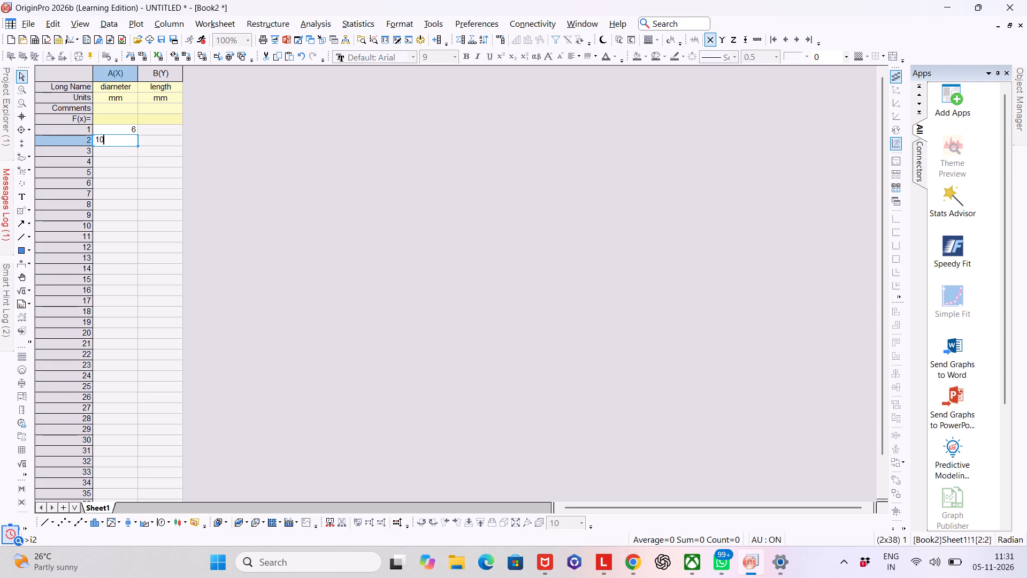
key(Down)
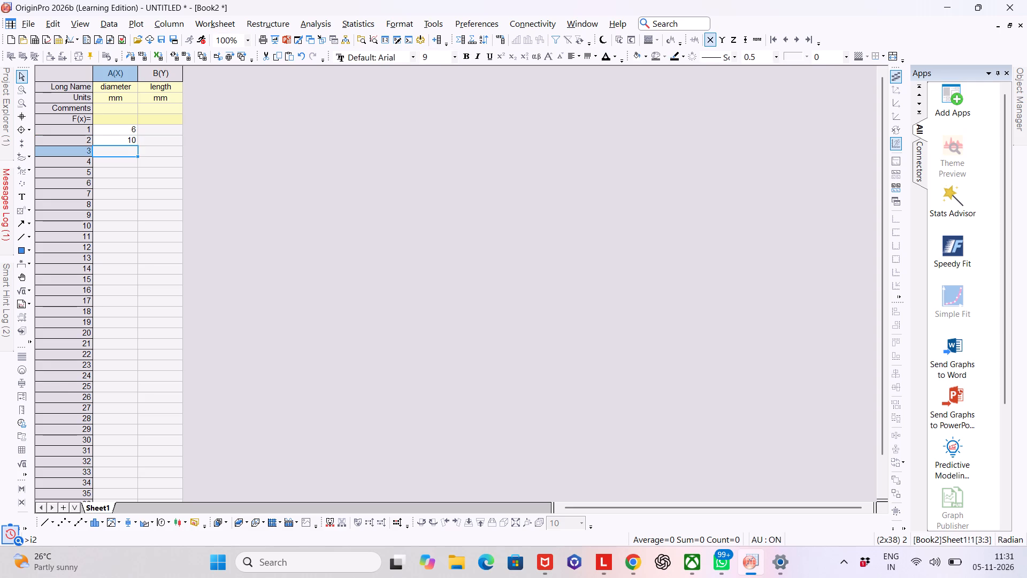
text(14)
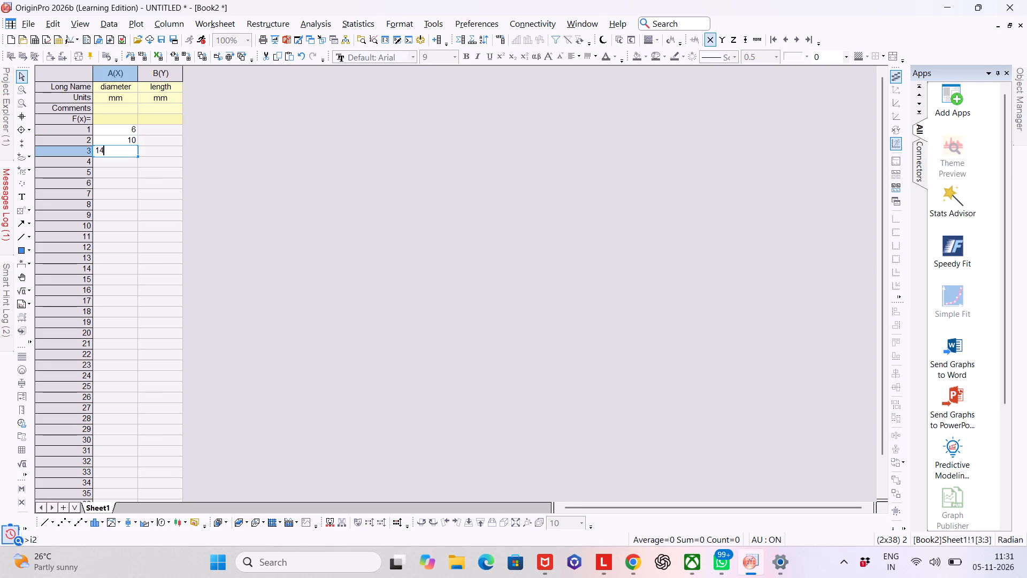
key(Down)
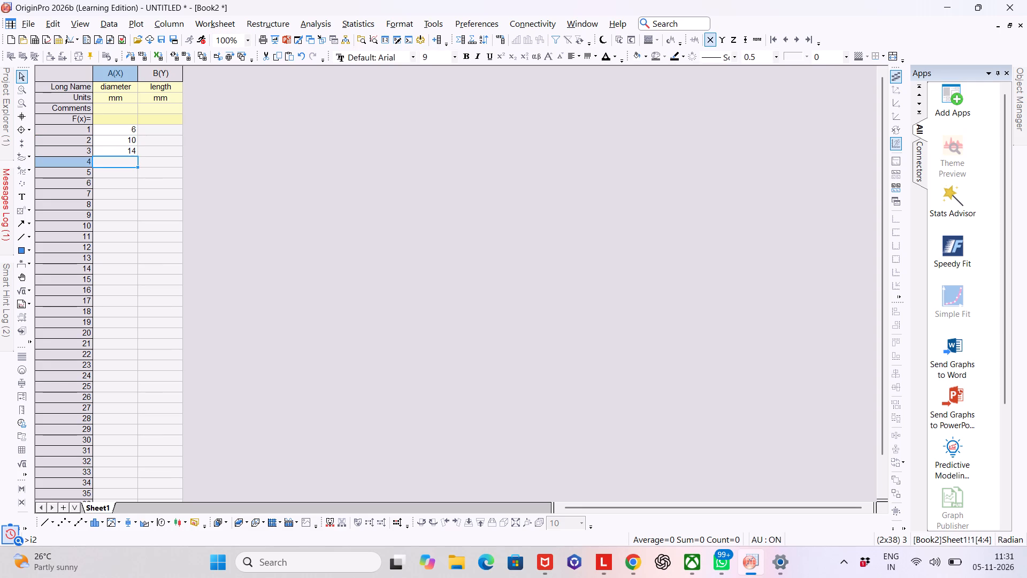
text(16)
key(Down)
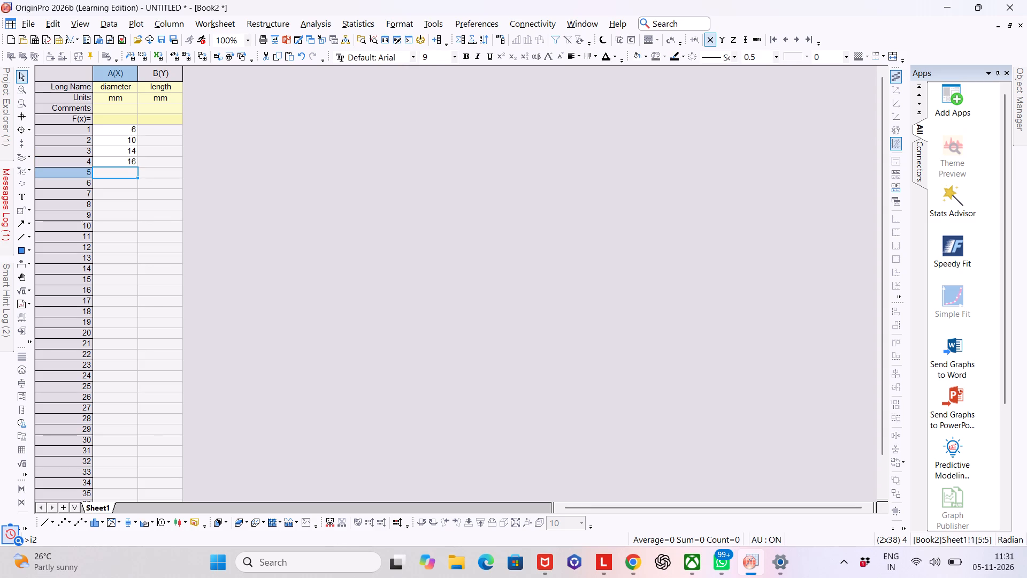
text(20)
key(Down)
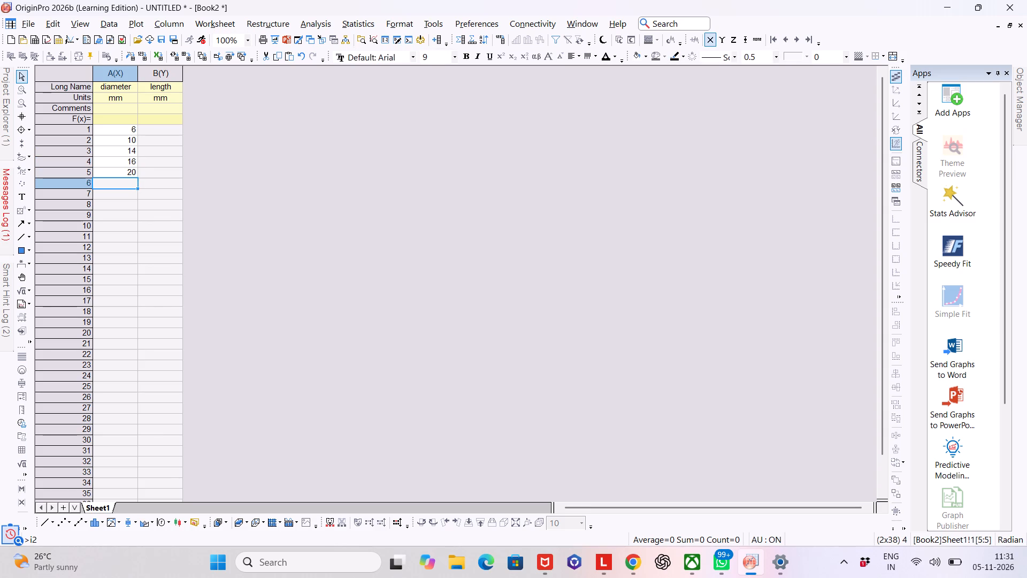
text(24)
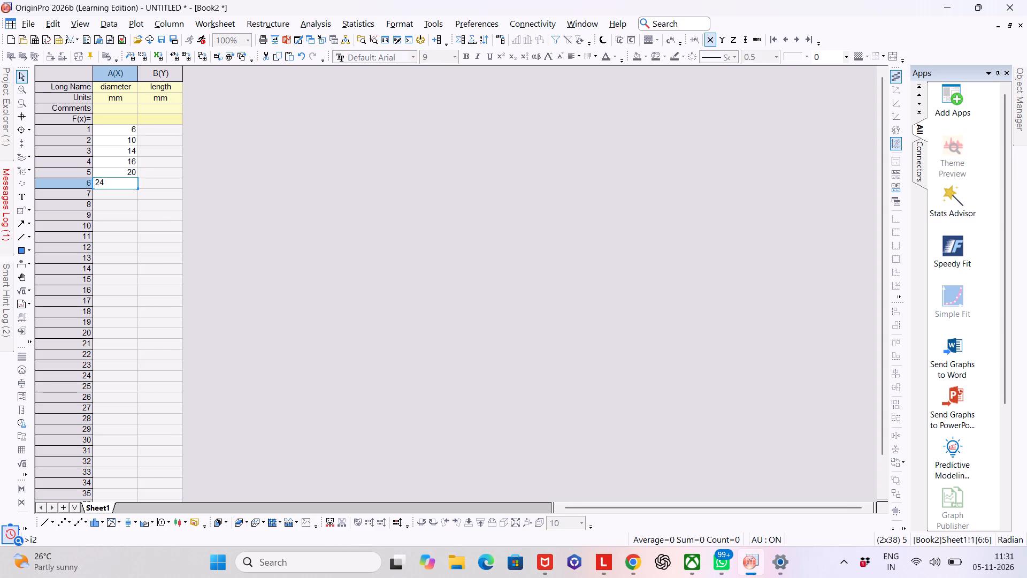
Enter the length values 30, 50, 70, 90, 110 and 130 in rows 1 to 6 of column B(Y).
key(Right)
key(Up)
key(Up)
key(Up)
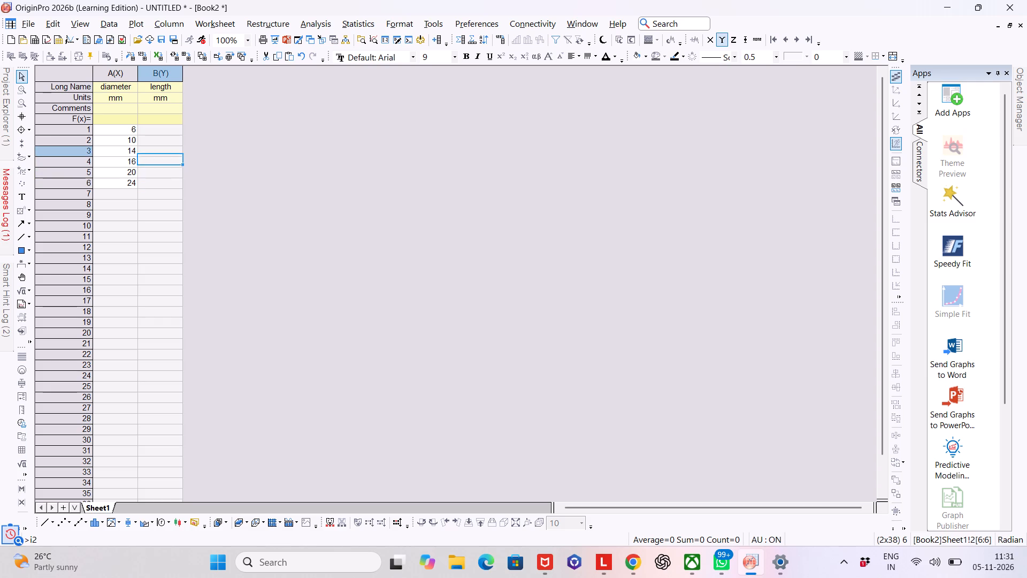
key(Up)
key(Up)
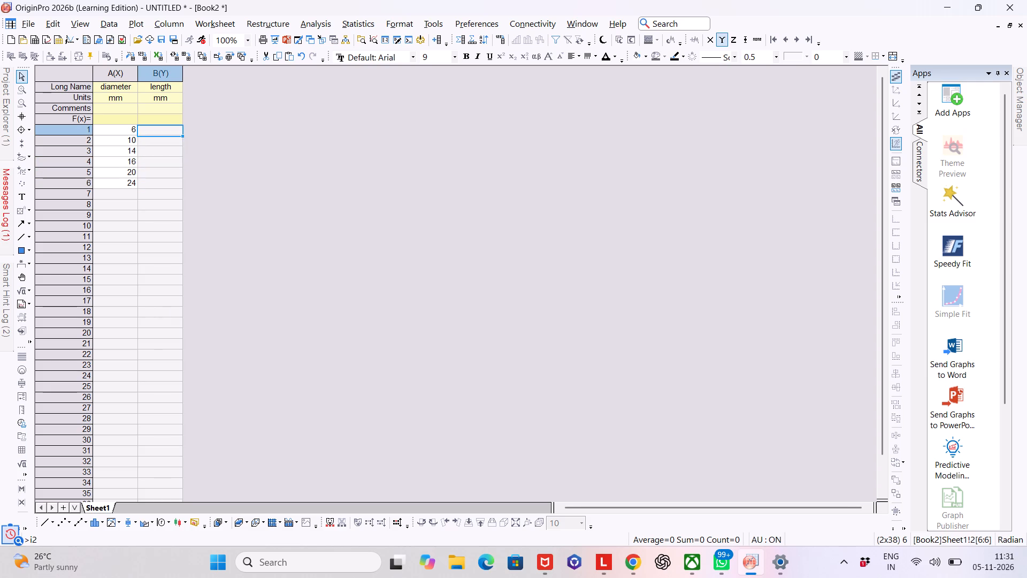
text(30)
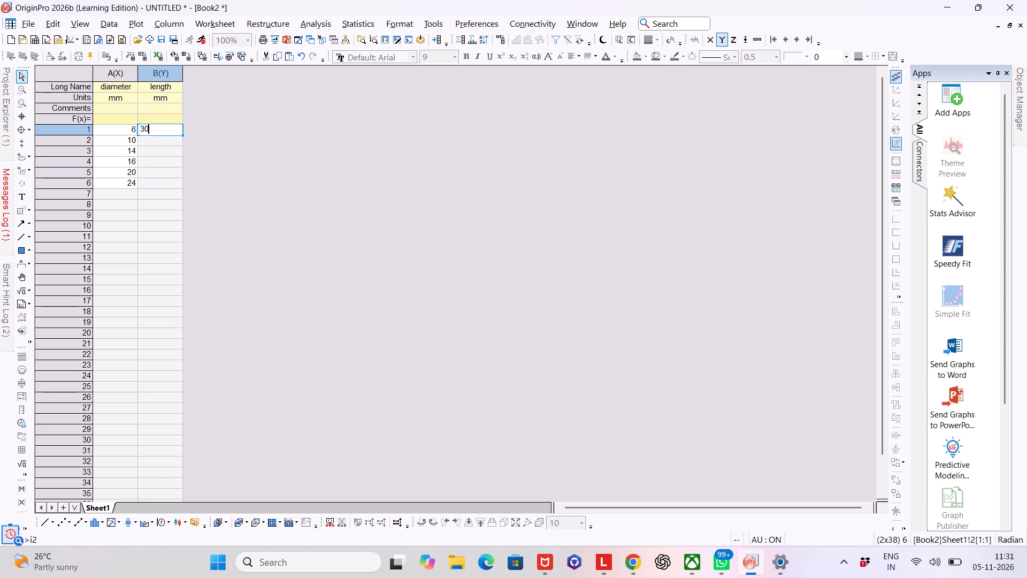
key(Down)
text(50)
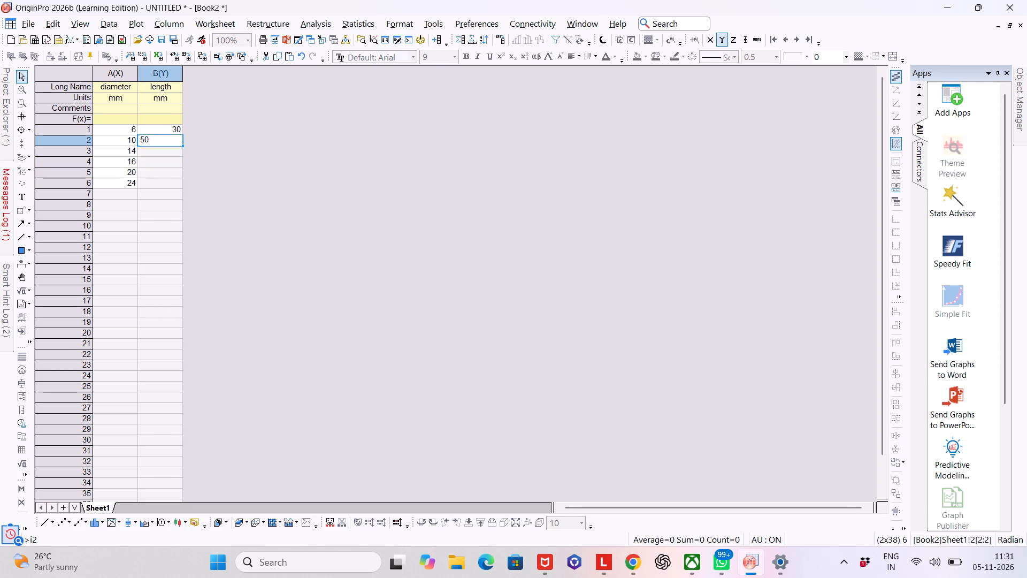
key(Down)
text(70)
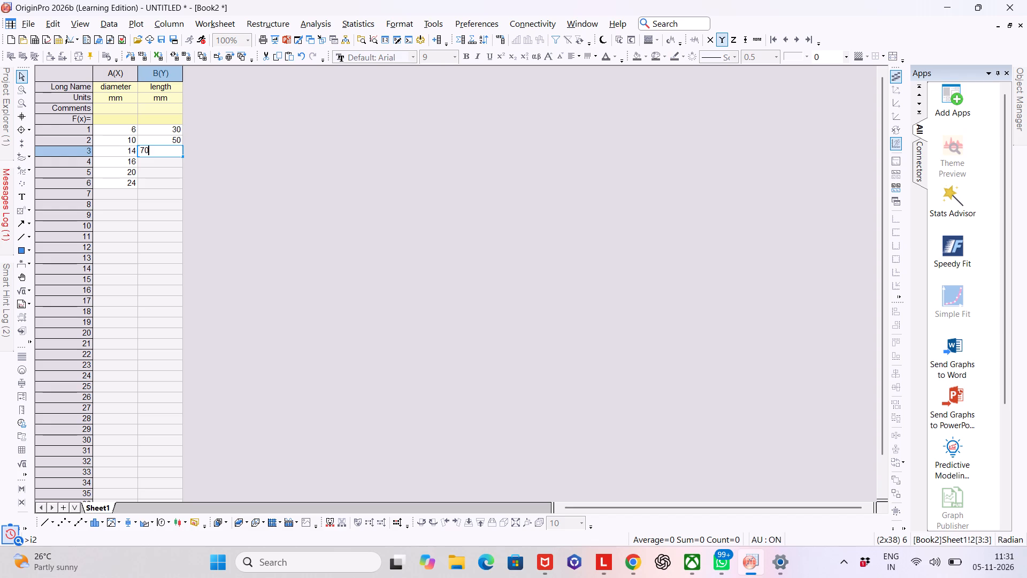
key(Down)
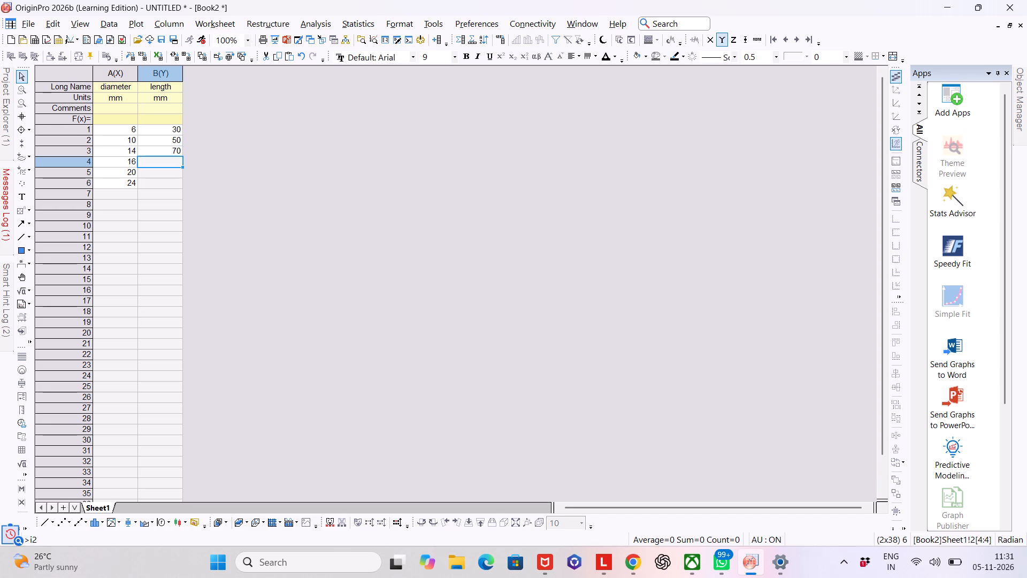
text(90)
key(Down)
text(110)
key(Down)
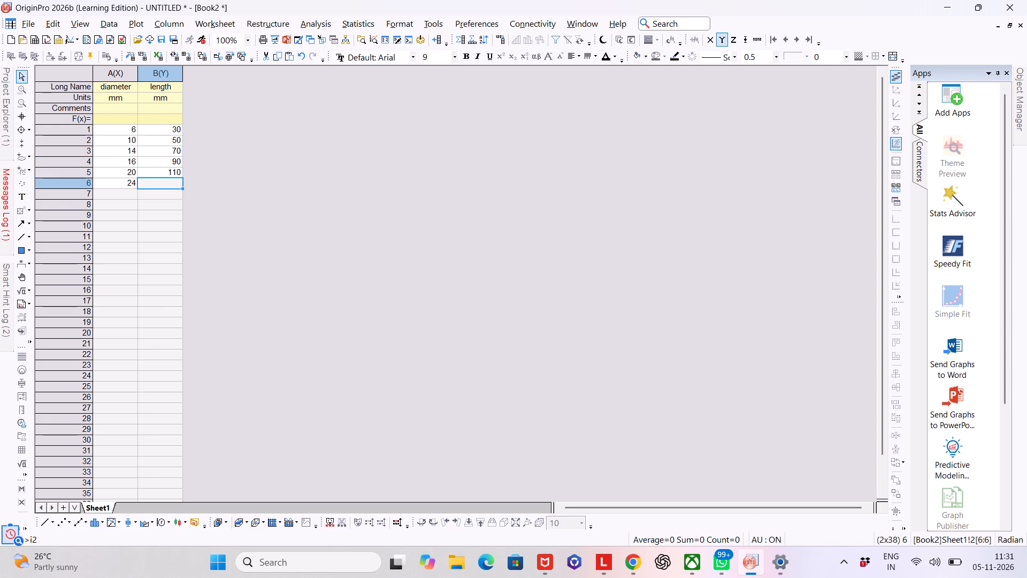
text(130)
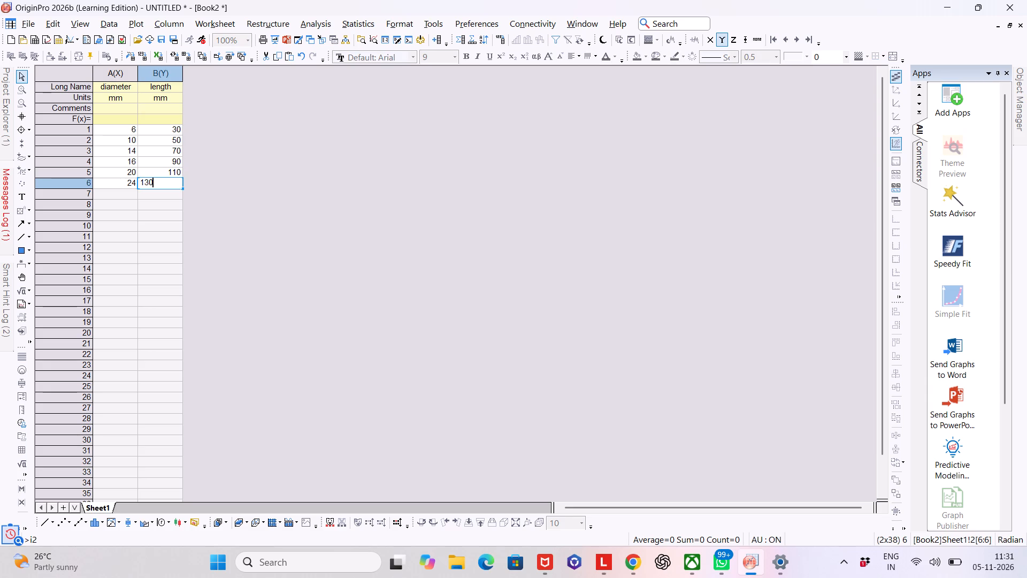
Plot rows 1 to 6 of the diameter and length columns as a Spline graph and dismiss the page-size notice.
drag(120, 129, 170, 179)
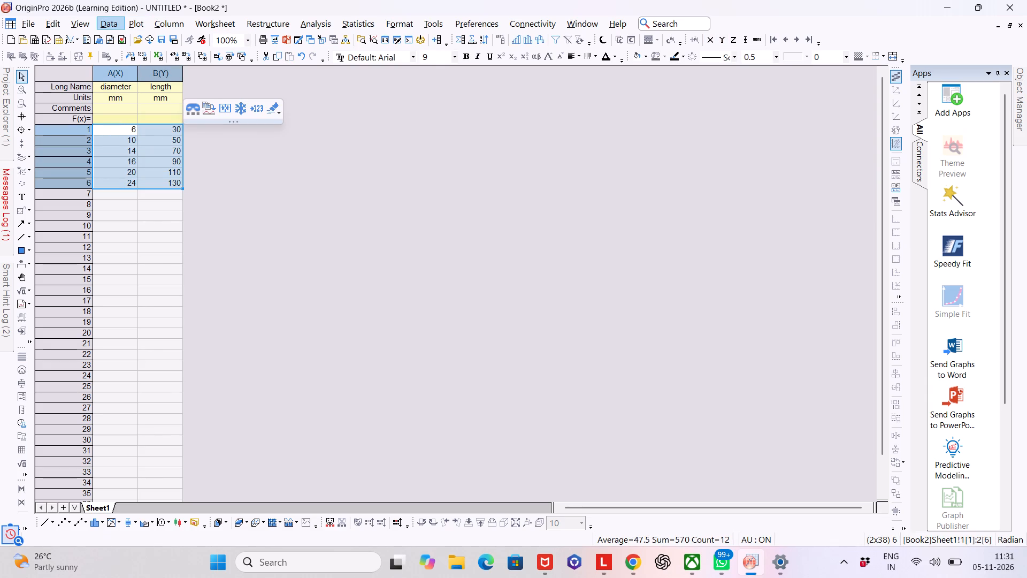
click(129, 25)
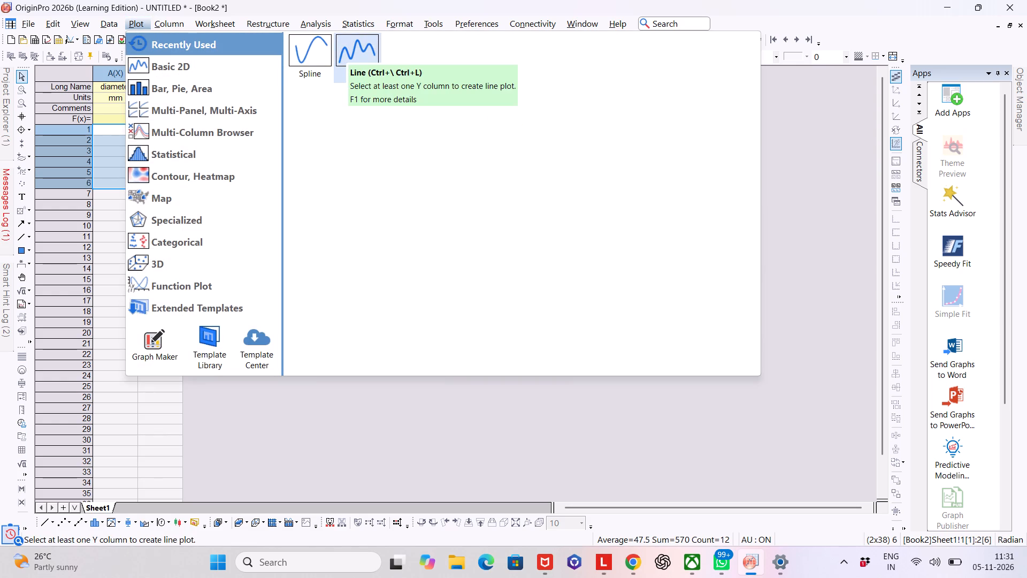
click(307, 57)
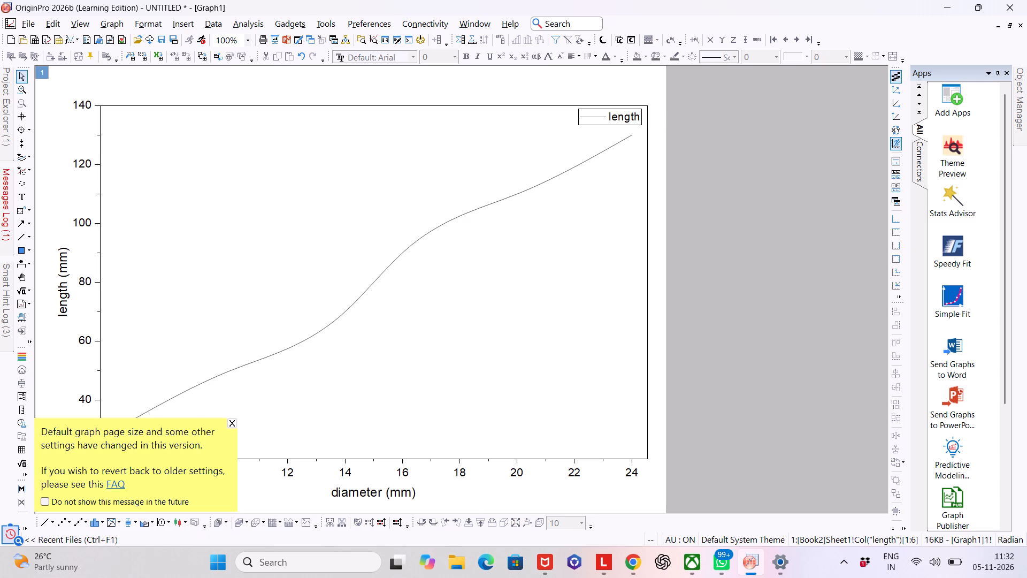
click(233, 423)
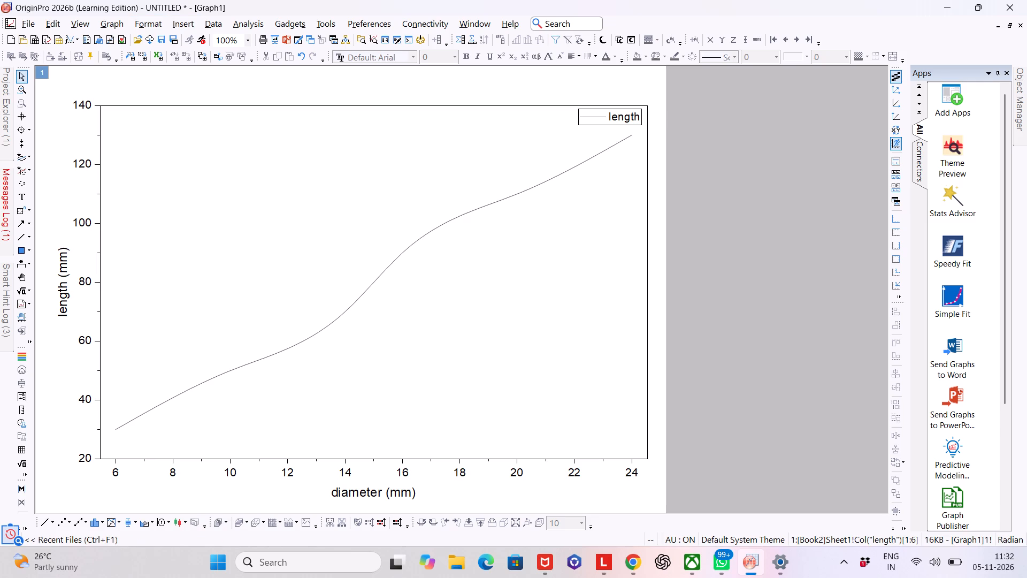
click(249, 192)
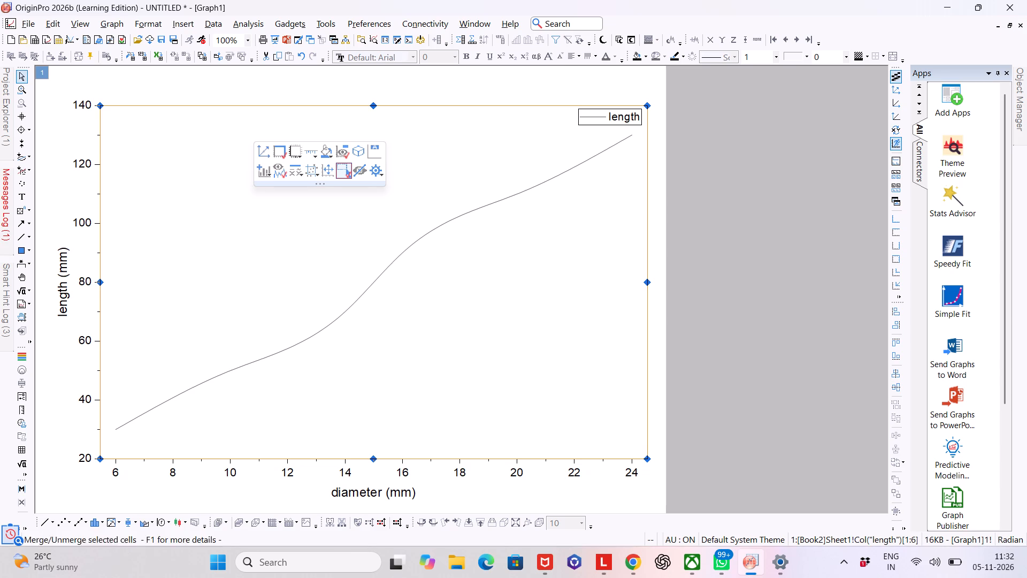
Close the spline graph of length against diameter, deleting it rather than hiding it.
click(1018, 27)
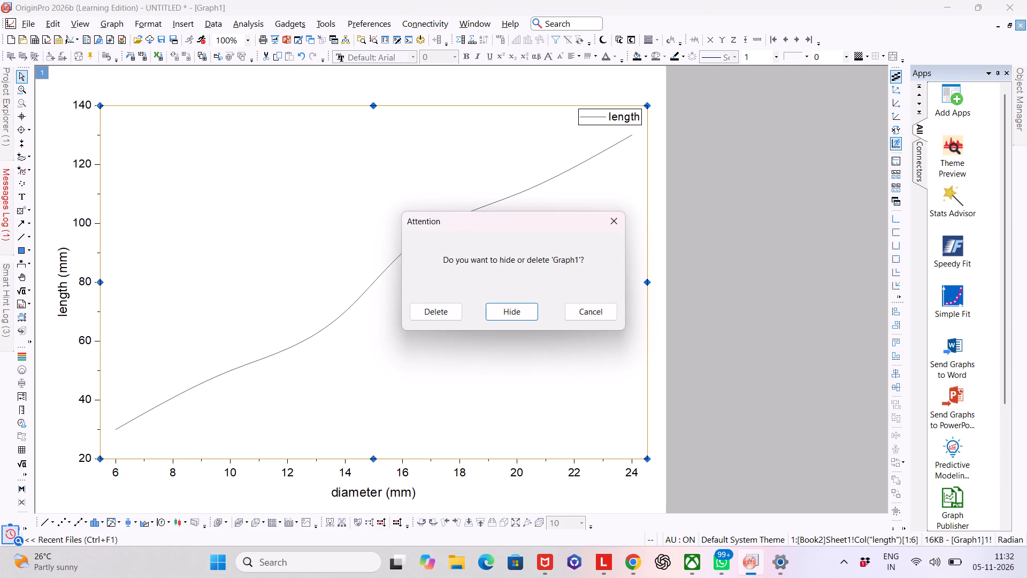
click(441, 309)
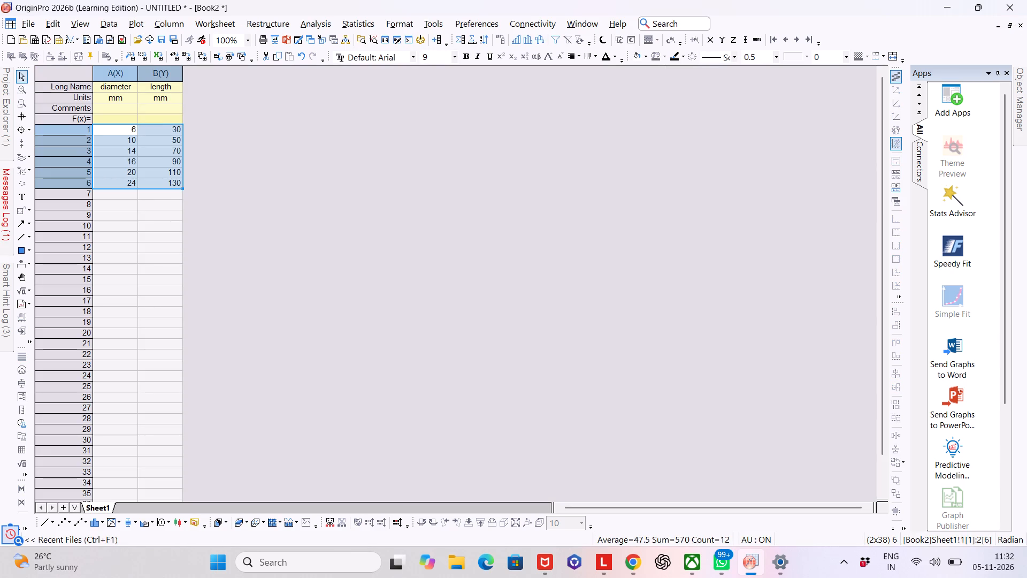
Plot the selected diameter and length data as a basic 2D Scatter graph.
click(142, 28)
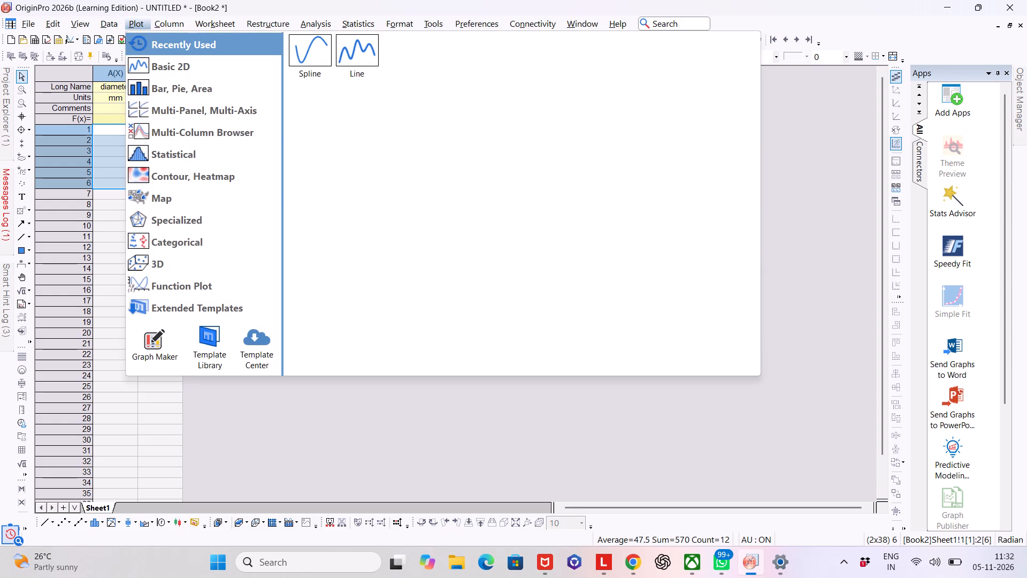
click(165, 68)
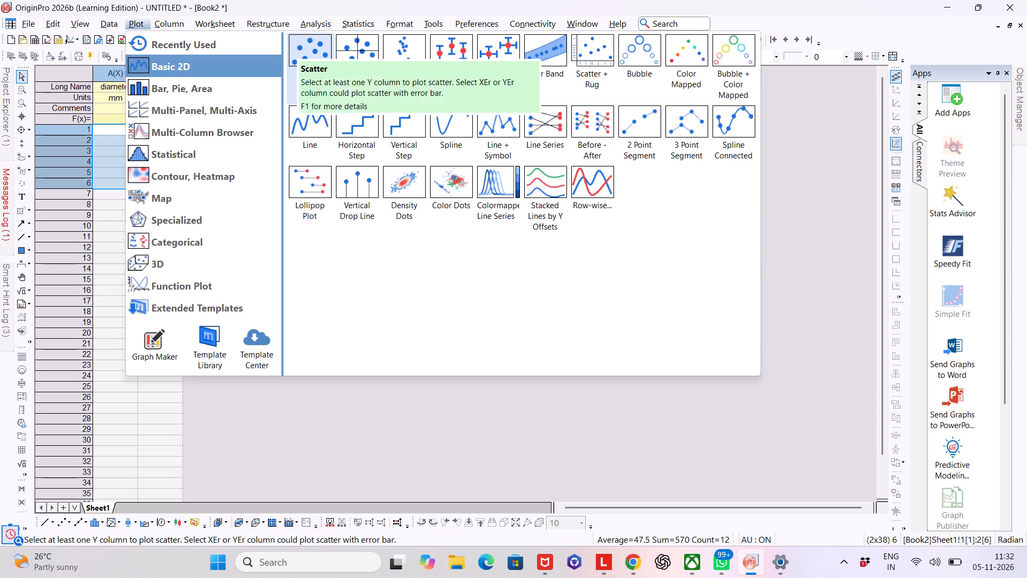
click(306, 50)
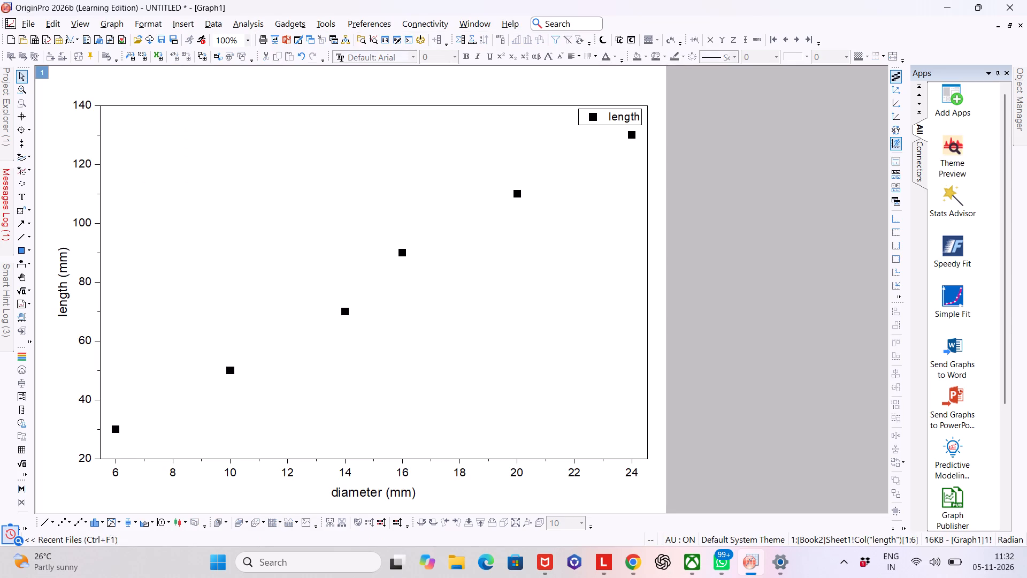
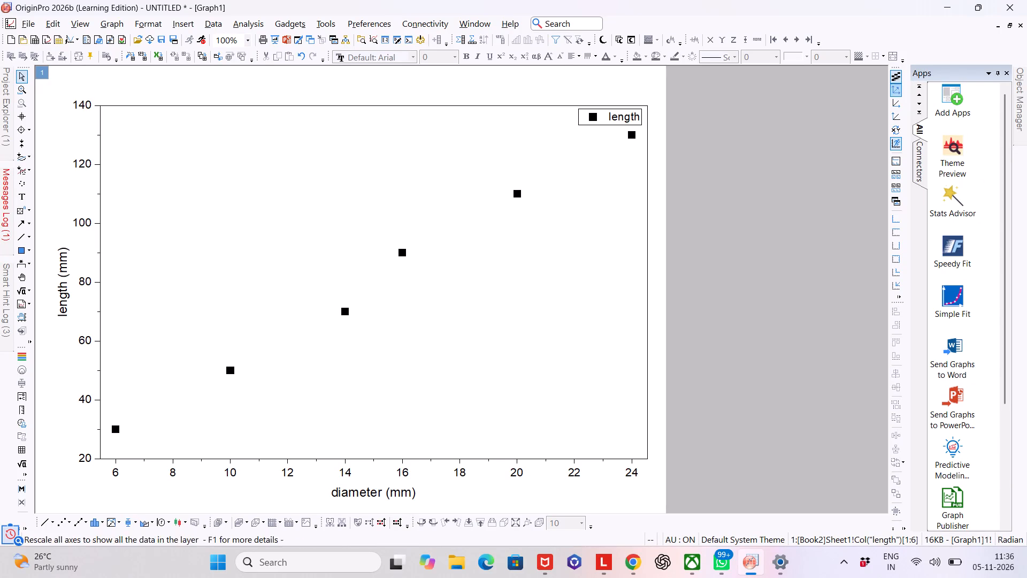
Restore the maximized scatter graph to a floating window, clear of both workbooks, and narrow it to about the width of a workbook window.
click(1007, 28)
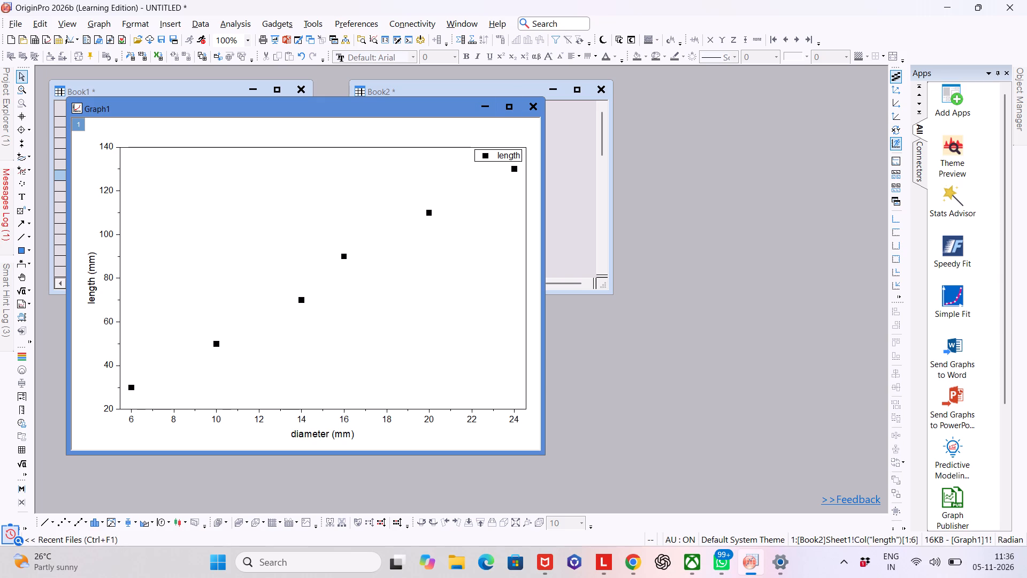
drag(404, 105, 592, 185)
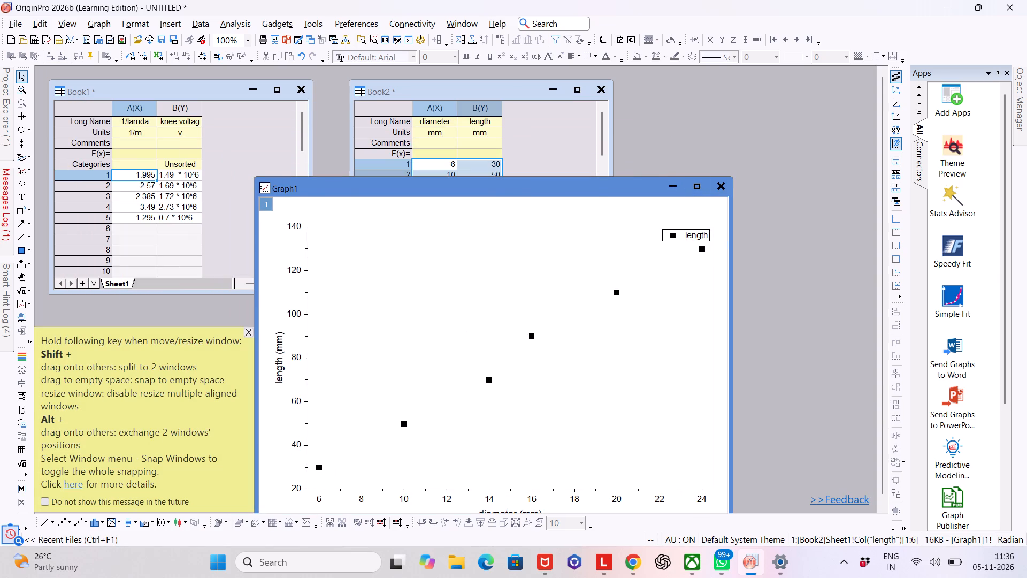
drag(635, 178, 643, 329)
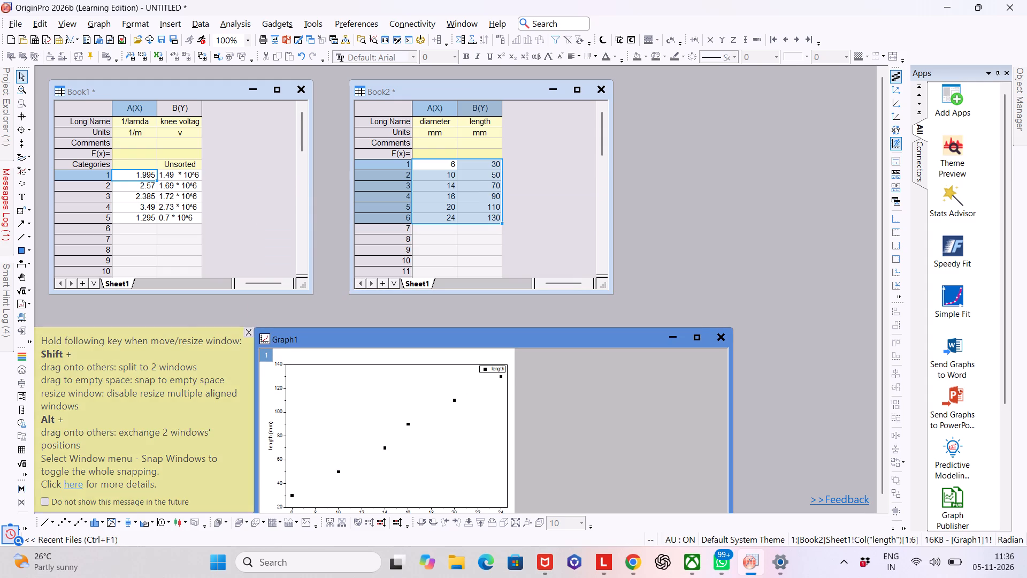
drag(731, 384, 532, 364)
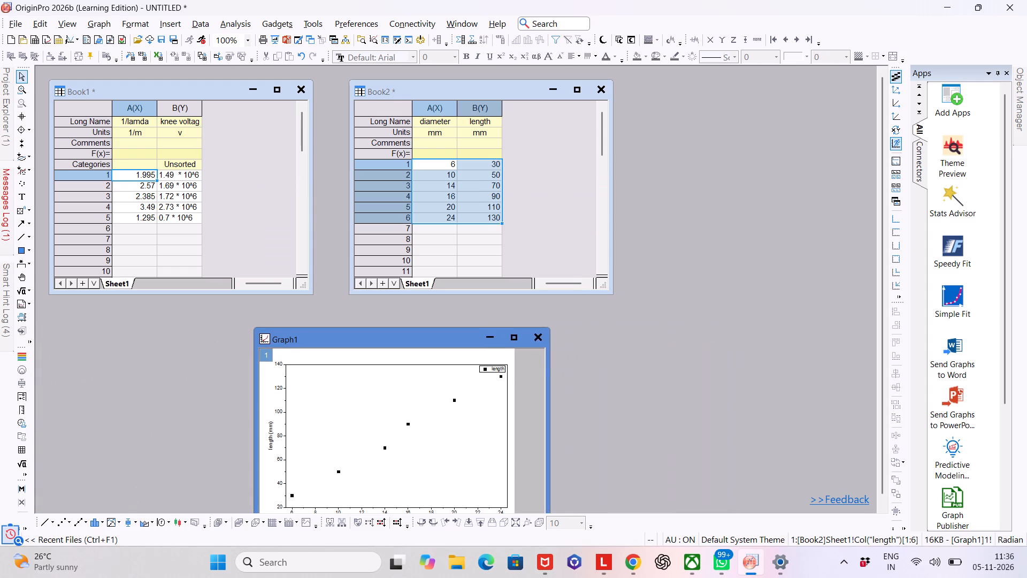
drag(532, 364, 515, 370)
Arrange the Book2 and scatter graph windows in one row beside Book1, with the graph after Book2 and no overlap.
drag(388, 340, 612, 188)
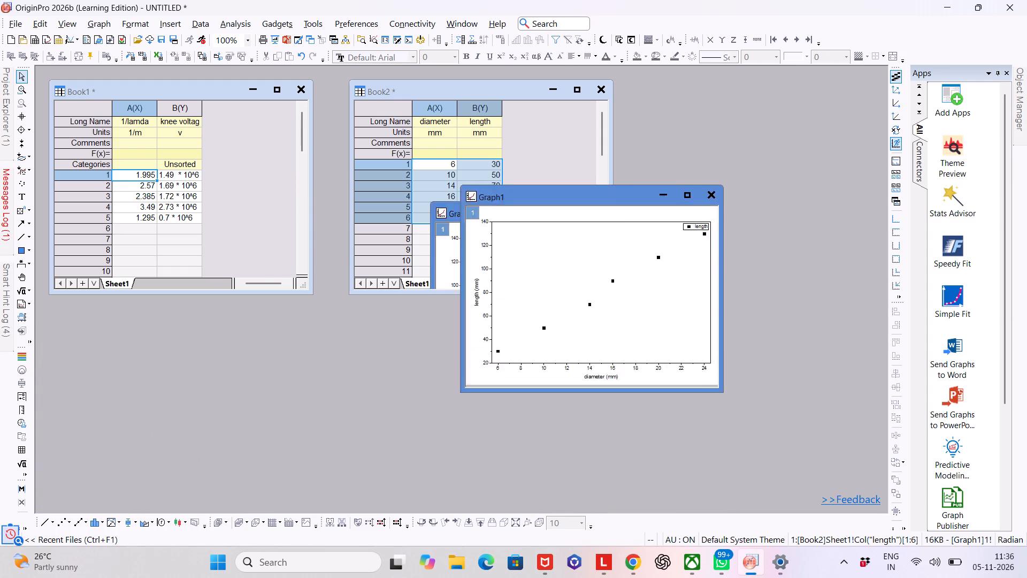
drag(612, 188, 697, 216)
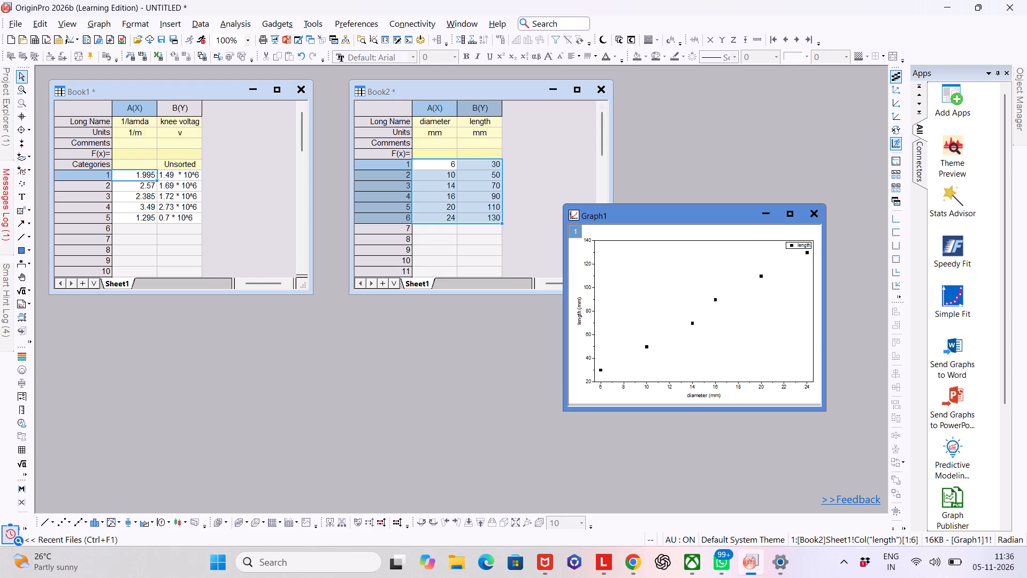
drag(512, 90, 490, 89)
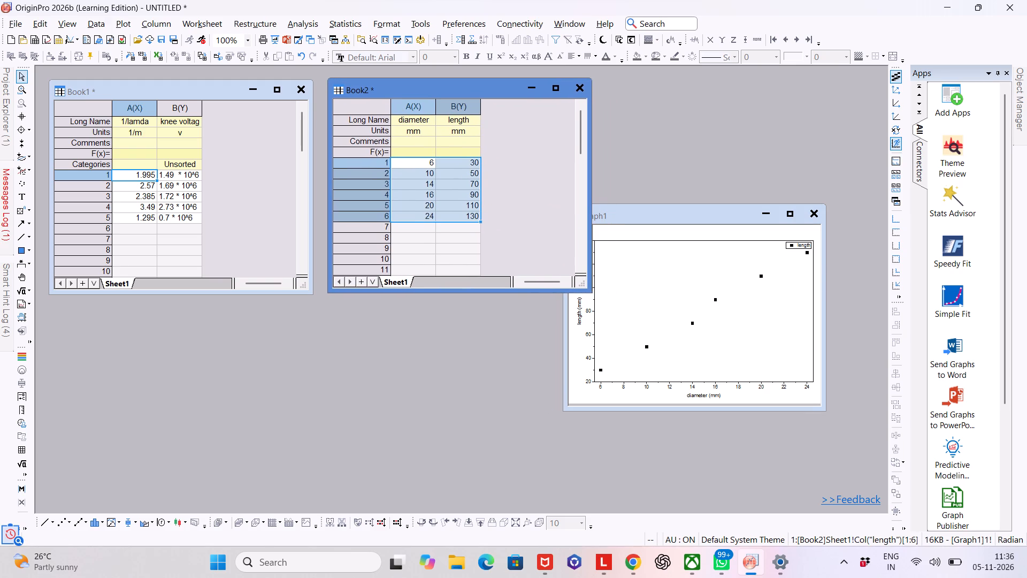
drag(490, 89, 490, 90)
drag(690, 217, 740, 91)
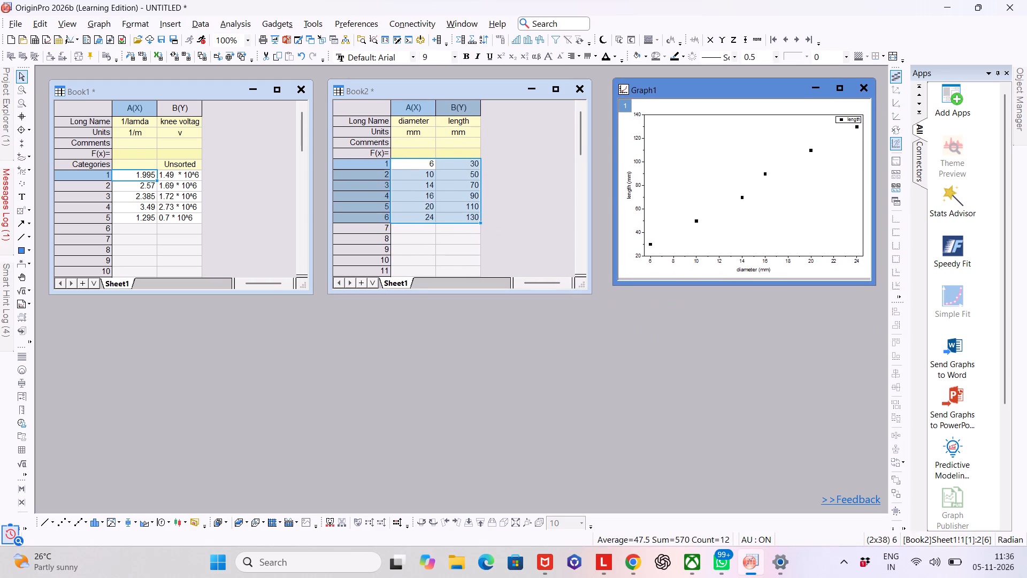
drag(740, 91, 740, 97)
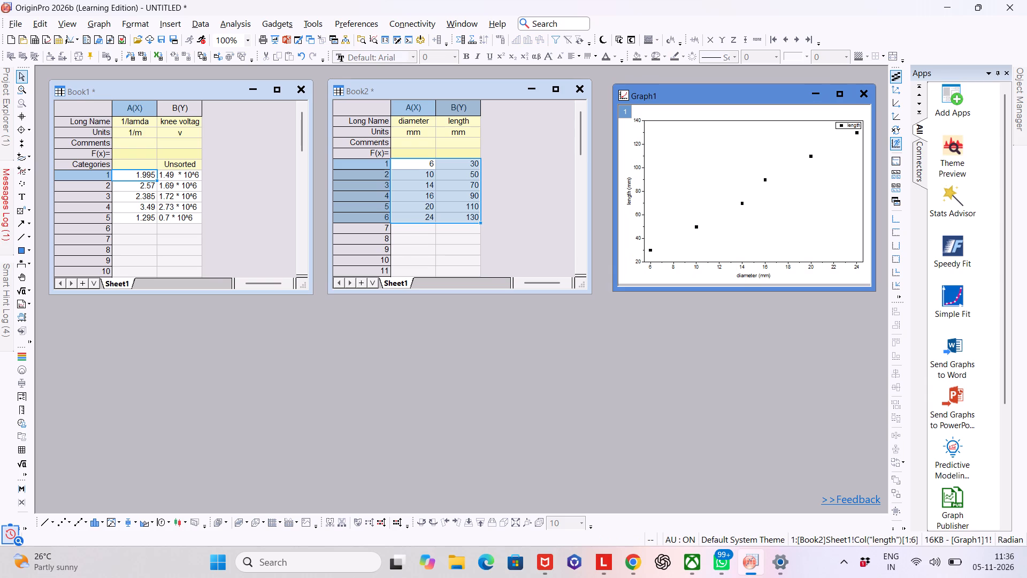
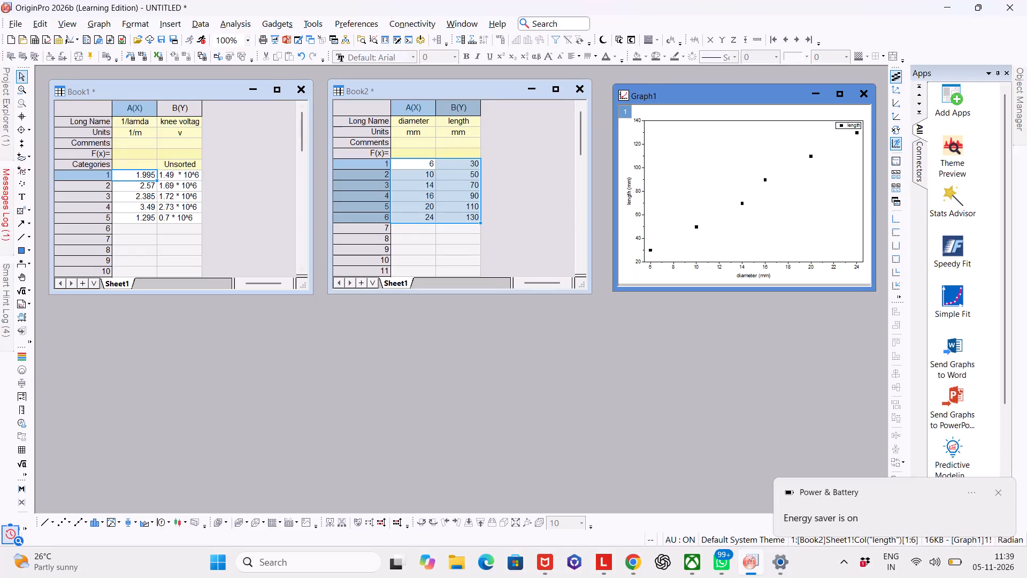
Maximize the Book1 workbook window.
click(158, 195)
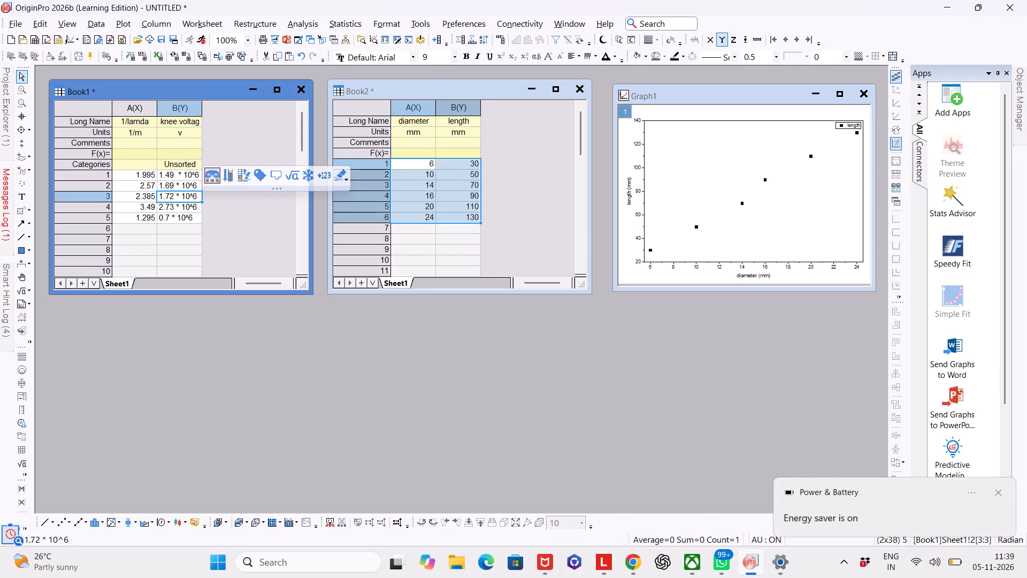
click(280, 85)
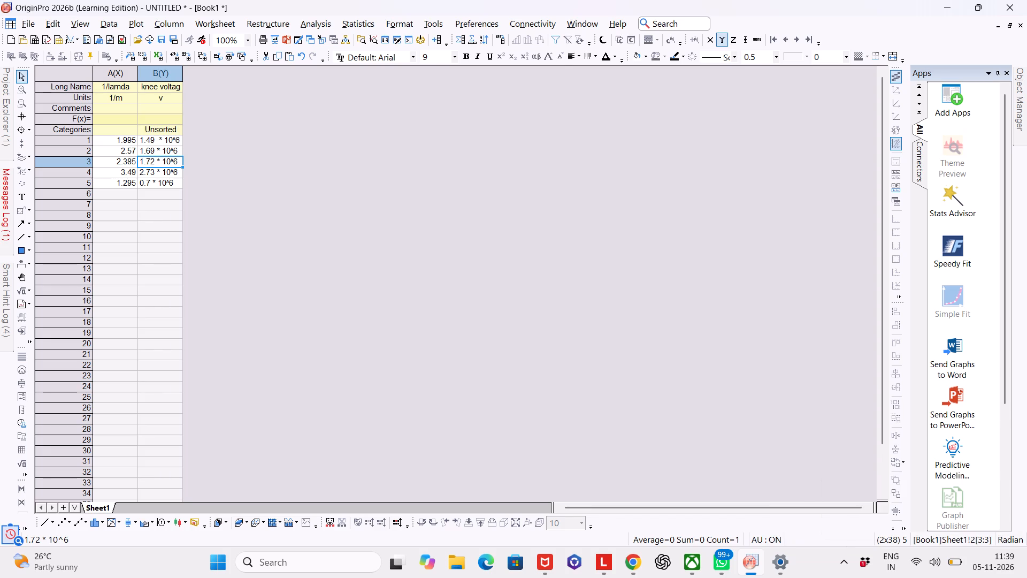
Extend the 1/lamda entry in row 1 to 1.995 * 0.5 * 10^6.
double_click(134, 138)
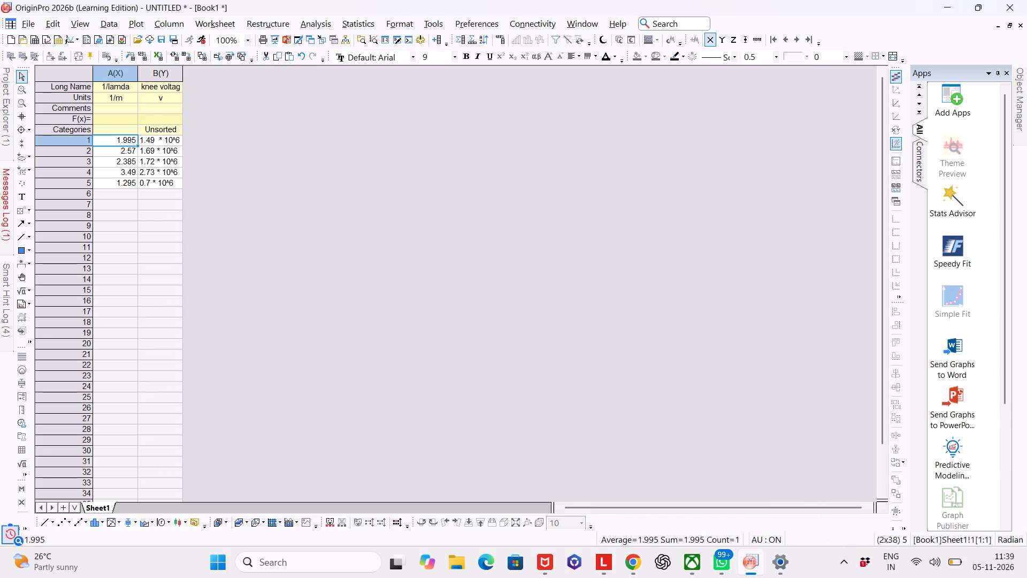
key(Right)
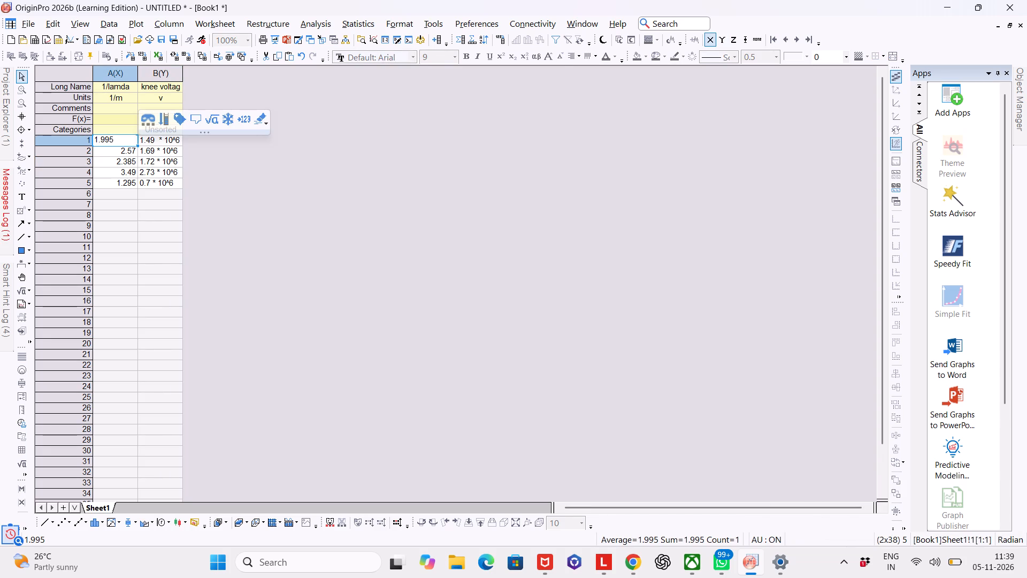
key(space)
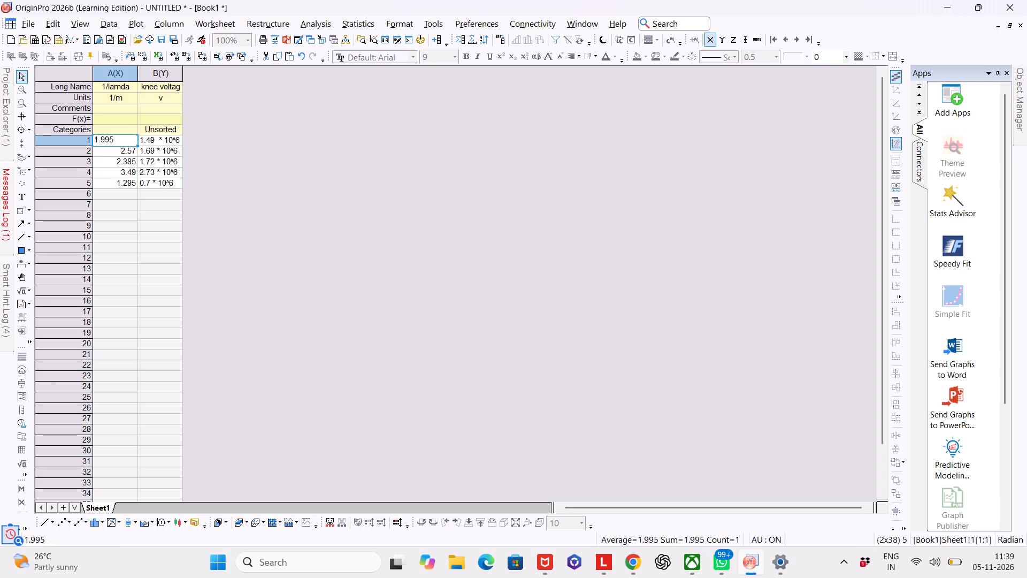
key(shift+asterisk)
key(space)
text(0.5)
key(space)
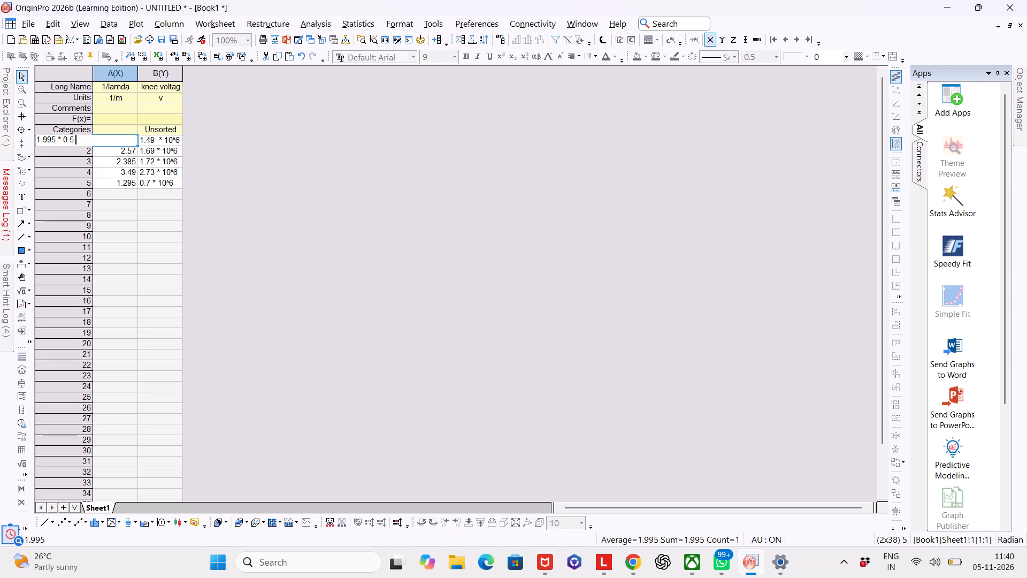
key(shift+asterisk)
key(space)
text(10)
text(^6)
key(Down)
key(Tab)
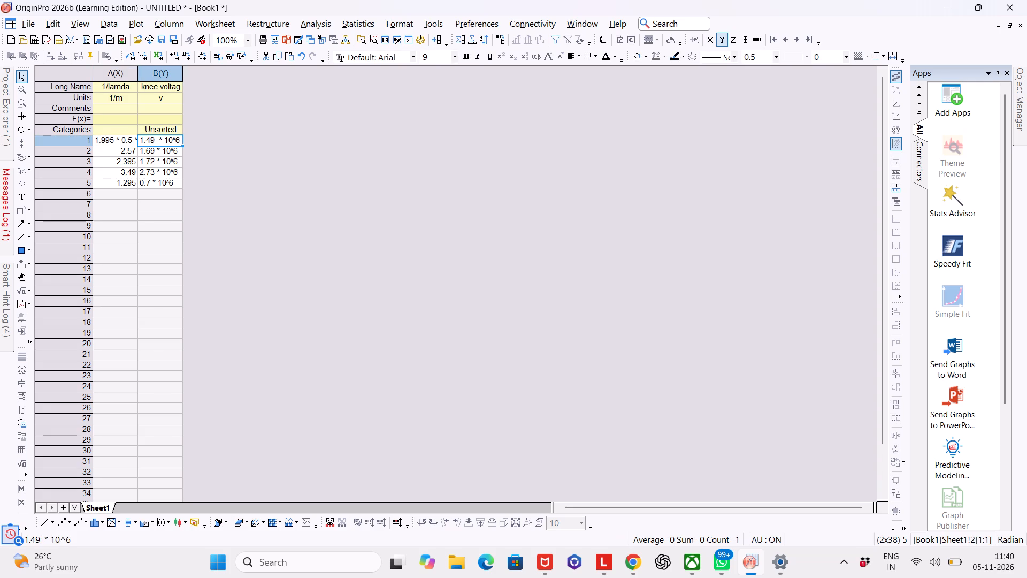
Change the knee voltage entry in row 1 to 1.49 * 0.5, replacing its power-of-ten factor.
double_click(175, 136)
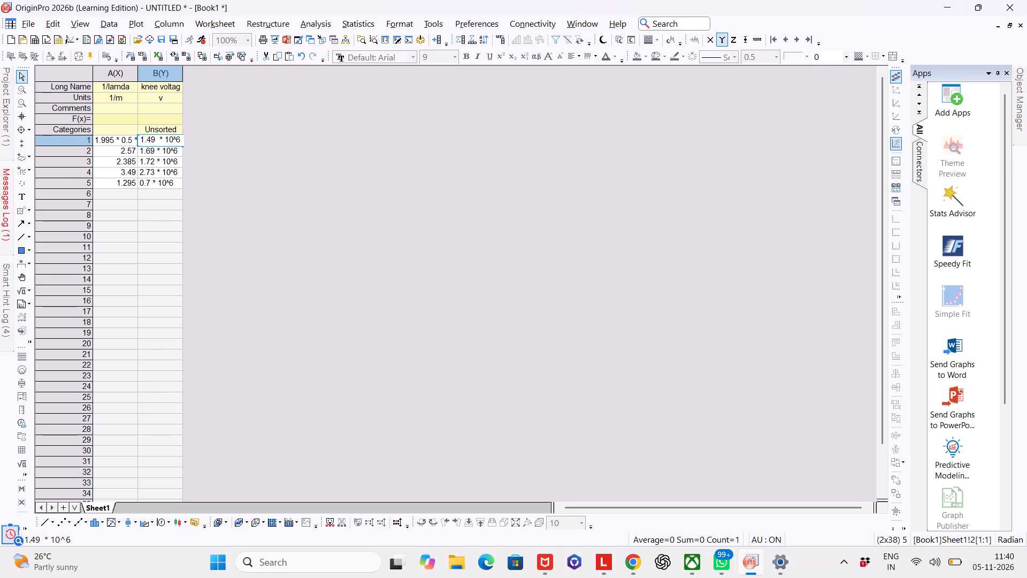
click(180, 136)
key(BackSpace)
key(BackSpace)
key(BackSpace)
key(BackSpace)
text(0.5)
Extend the 1/lamda entry in row 2 to 2.57 * 0.5 * 10^6.
double_click(134, 148)
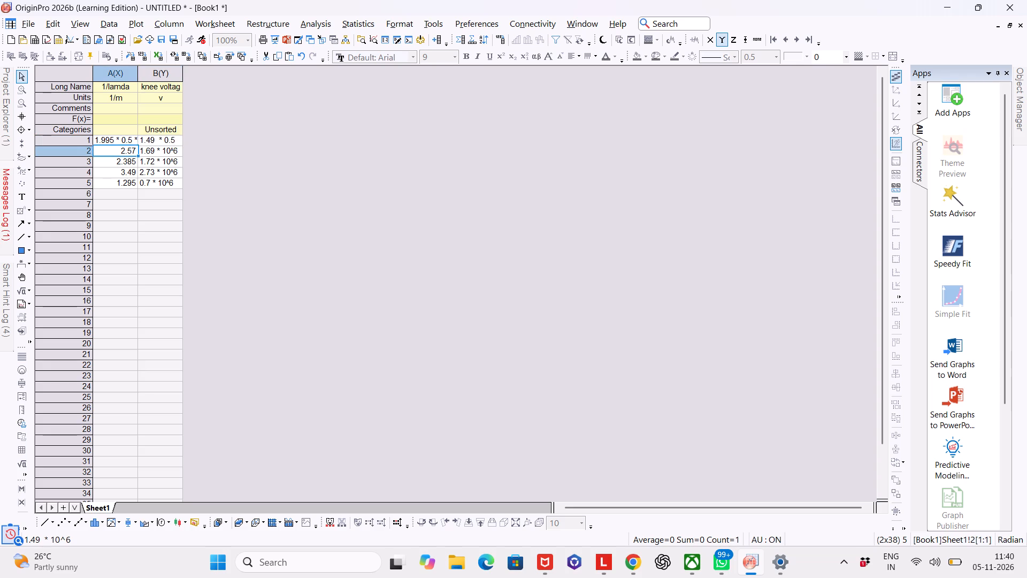
click(122, 150)
key(space)
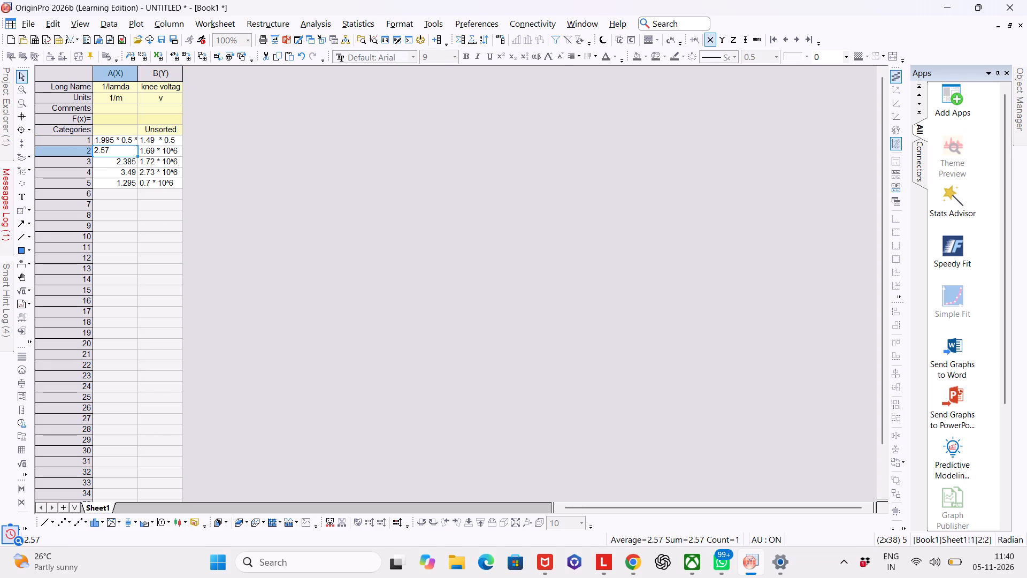
key(shift+asterisk)
key(space)
text(0.5)
key(space)
text(*)
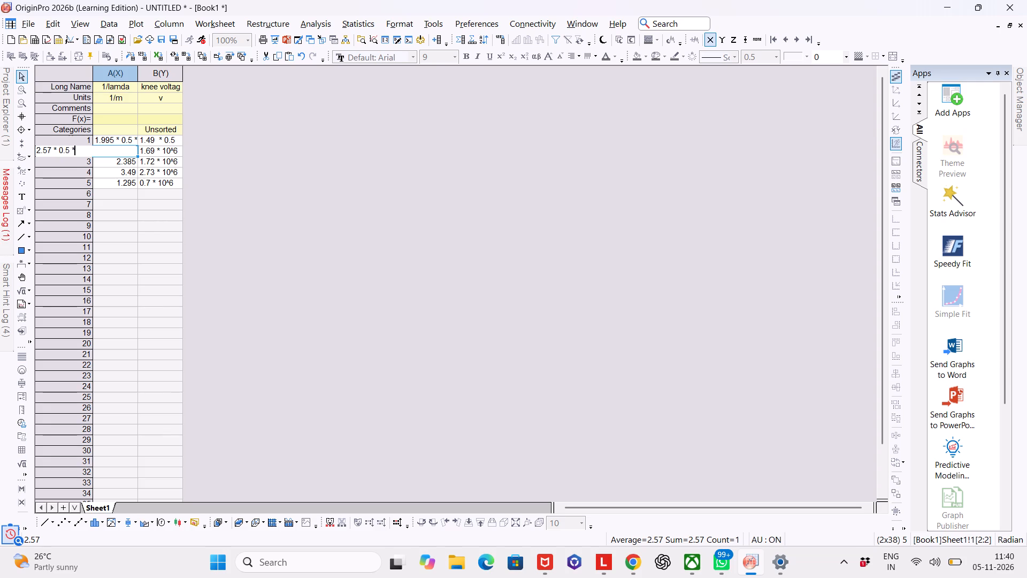
key(space)
text(10)
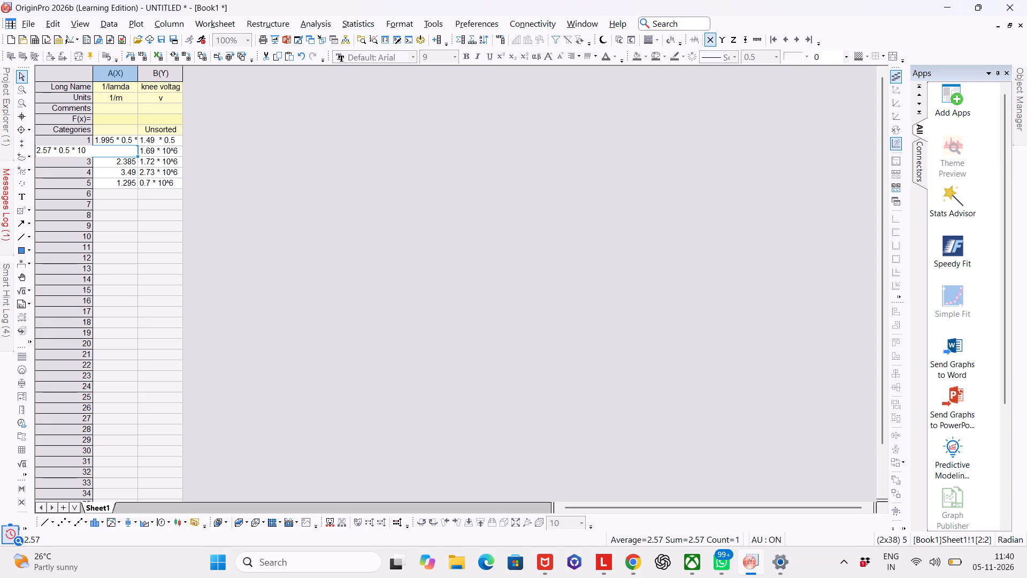
key(shift+asciicircum)
key(6)
Copy the * 0.5 * 10^6 factor from the row 2 1/lamda entry and append it to 2.385 in row 3.
drag(96, 149, 59, 153)
drag(59, 153, 54, 154)
key(ctrl+c)
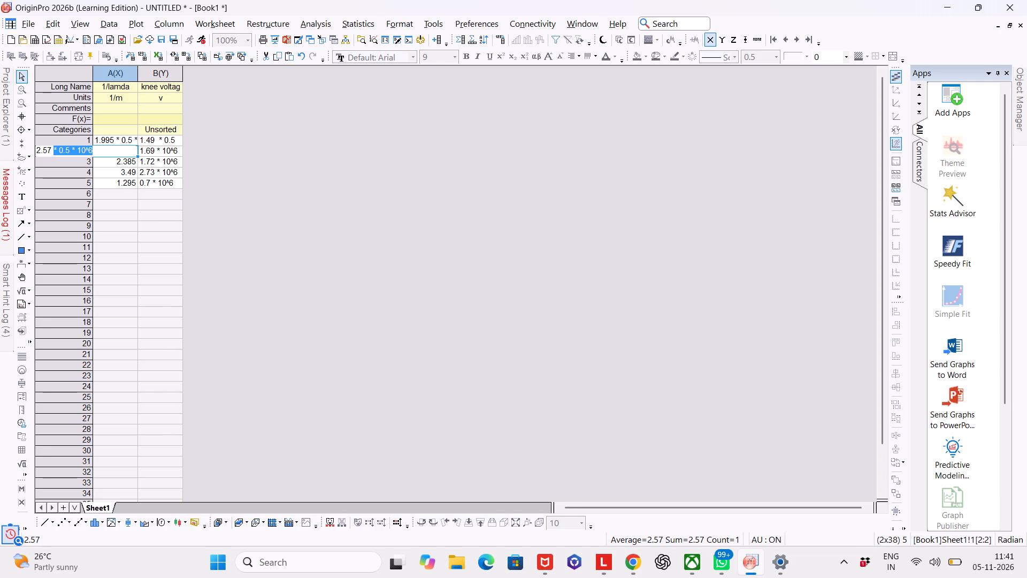
click(118, 148)
click(162, 150)
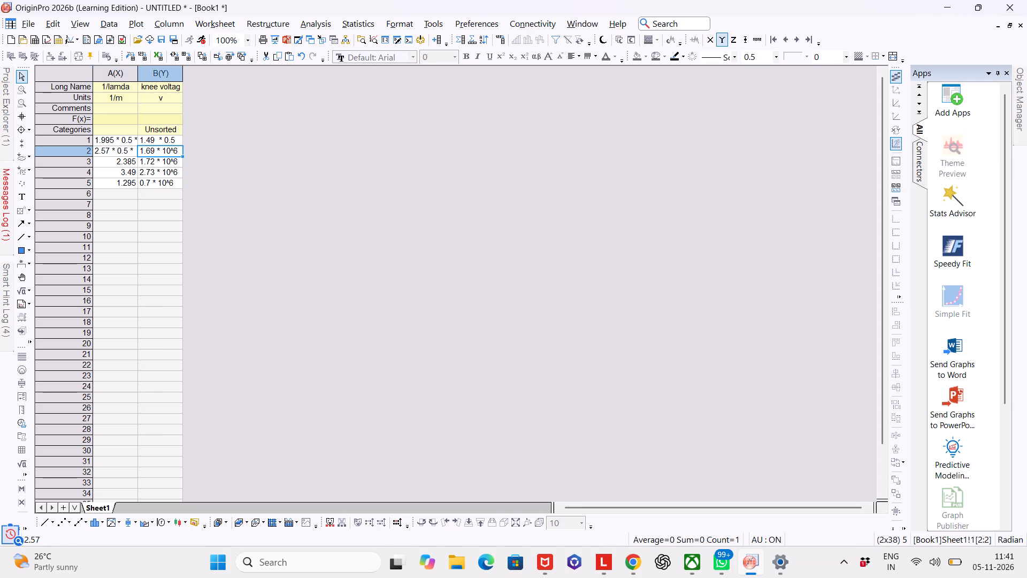
double_click(129, 157)
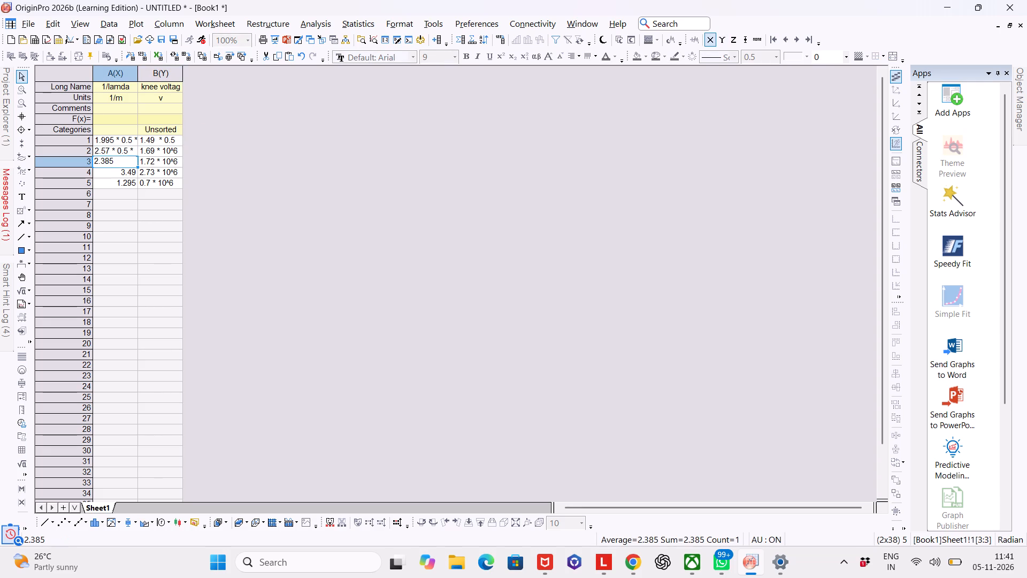
click(121, 161)
key(space)
key(ctrl+v)
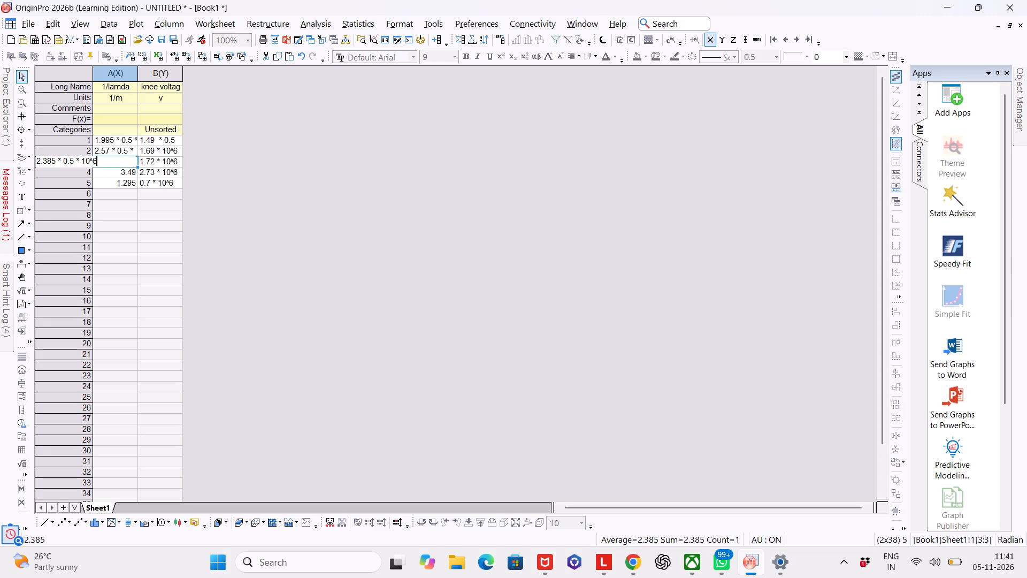
Append the copied * 0.5 * 10^6 factor to the 1/lamda entries 3.49 in row 4 and 1.295 in row 5.
click(121, 172)
double_click(121, 172)
click(121, 172)
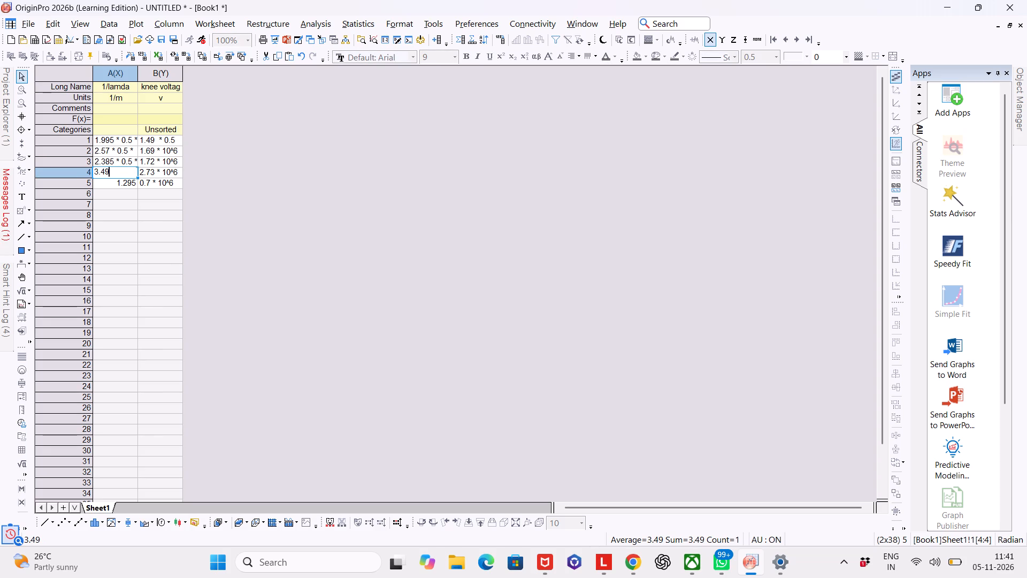
key(space)
key(ctrl+v)
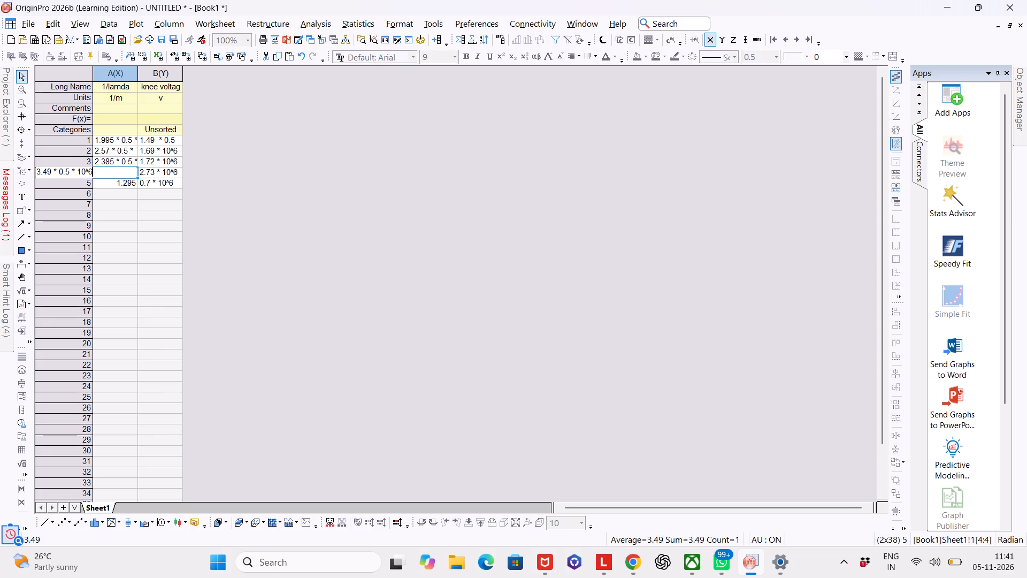
double_click(125, 185)
click(125, 185)
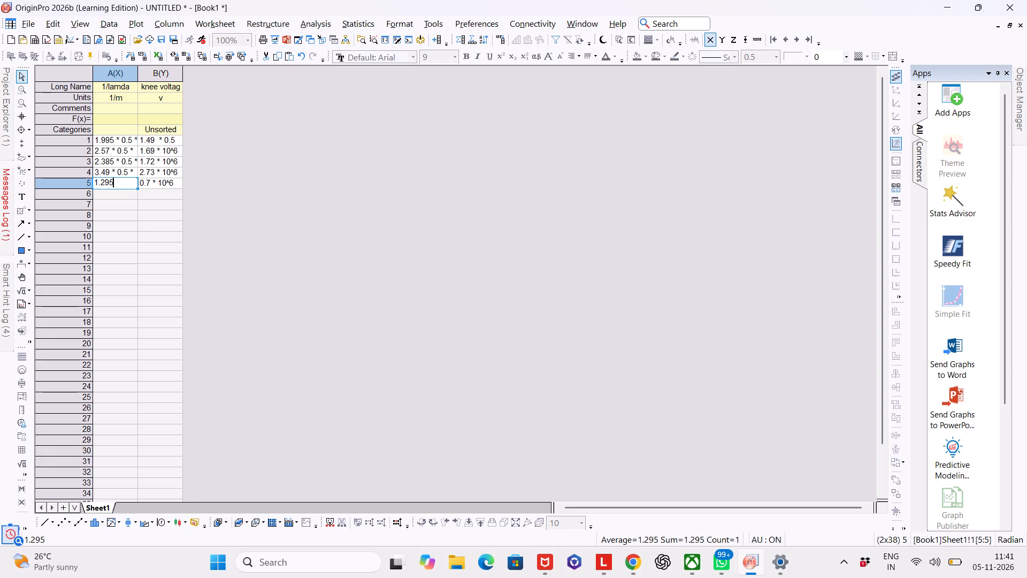
key(space)
key(ctrl+v)
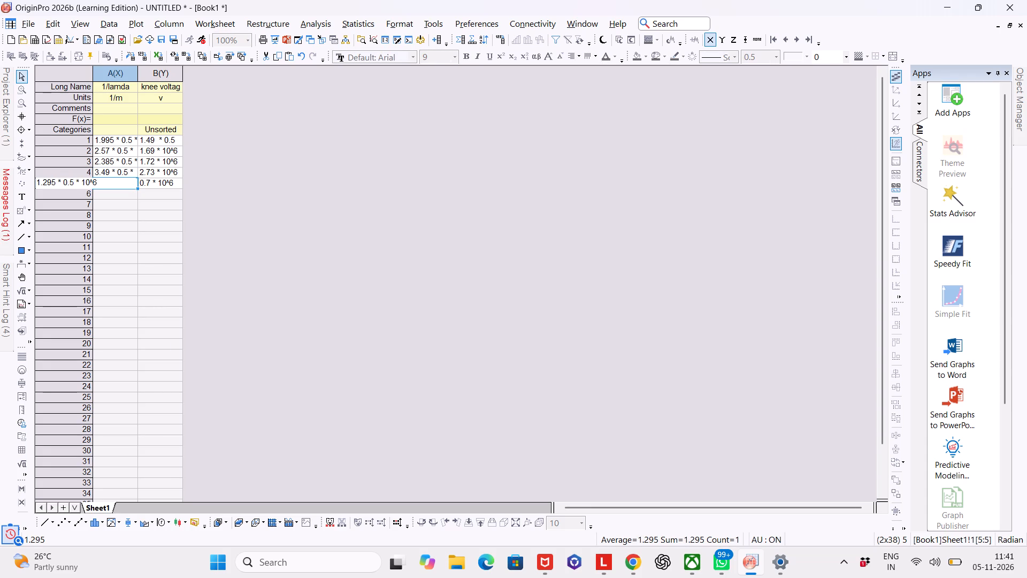
Change the knee voltage entry in row 2 to 1.69 * 0.5, replacing its power-of-ten factor.
click(163, 151)
click(174, 138)
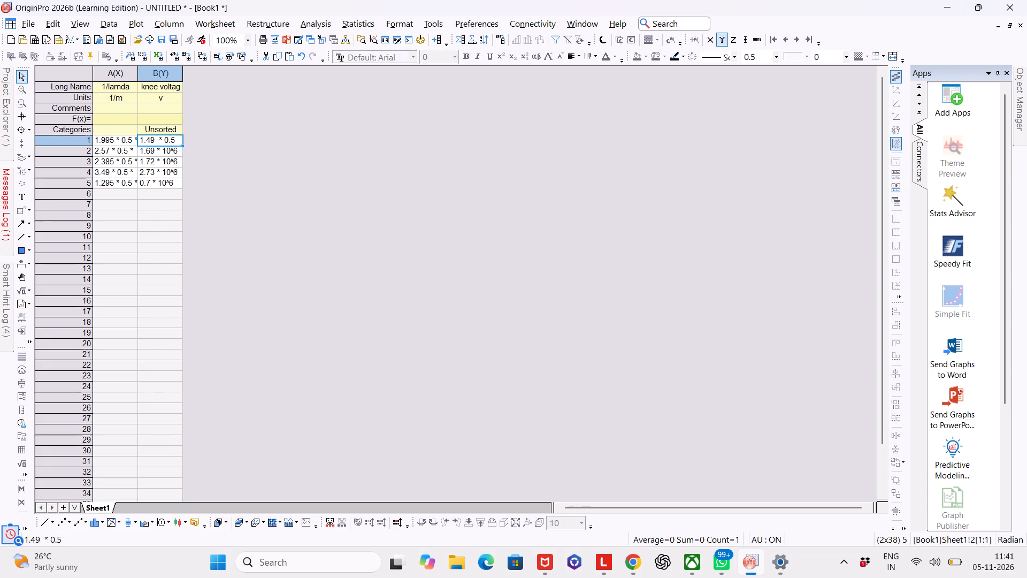
click(163, 155)
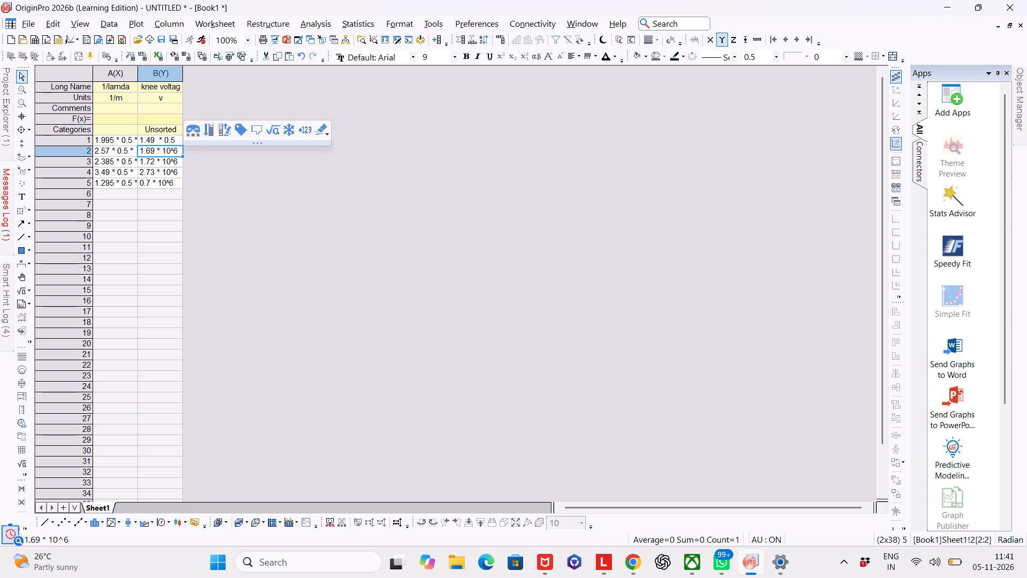
double_click(177, 151)
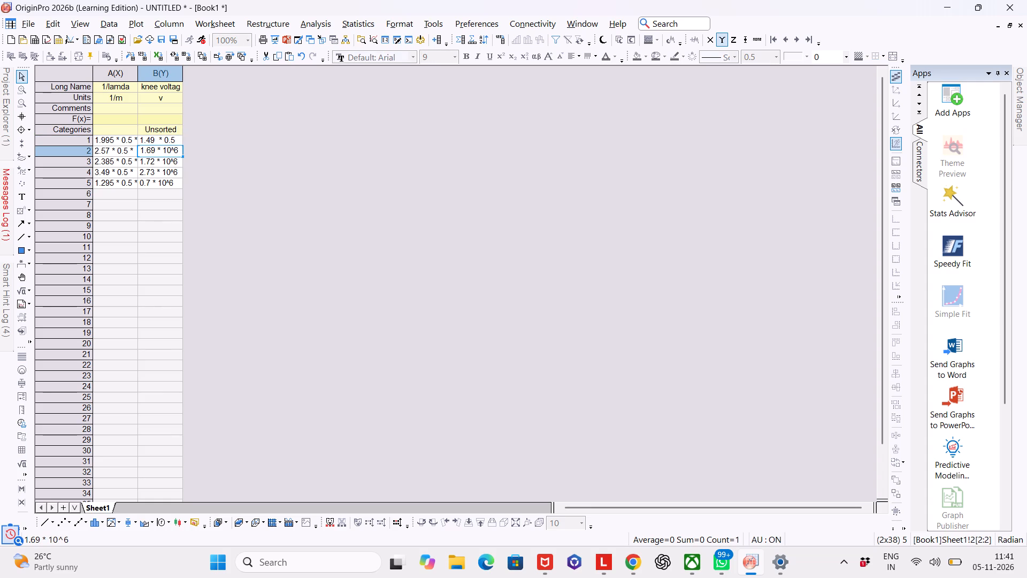
click(179, 151)
key(BackSpace)
key(BackSpace)
key(BackSpace)
key(BackSpace)
text(0.5)
Change the knee voltage entry in row 3 to 1.72 * 0.5, pasting the copied factor and trimming the extra asterisk and 10^6 part.
drag(175, 150, 164, 153)
drag(164, 153, 158, 153)
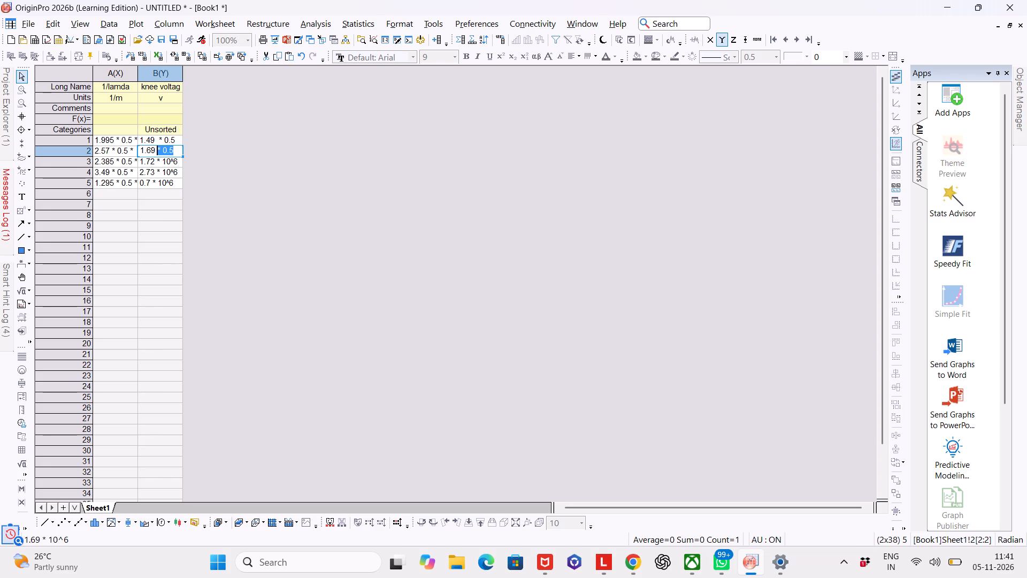
double_click(177, 158)
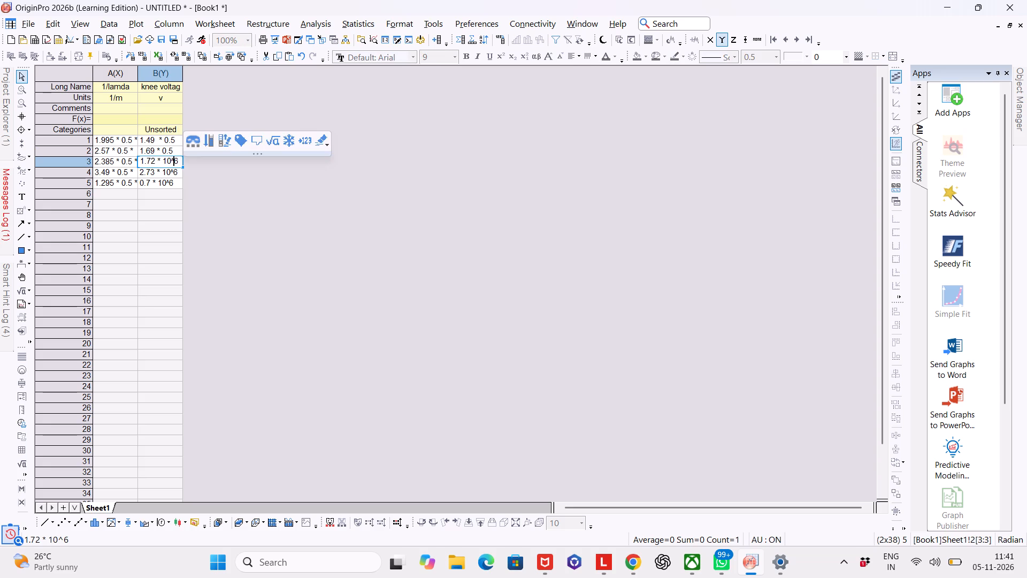
click(180, 159)
drag(180, 159, 155, 168)
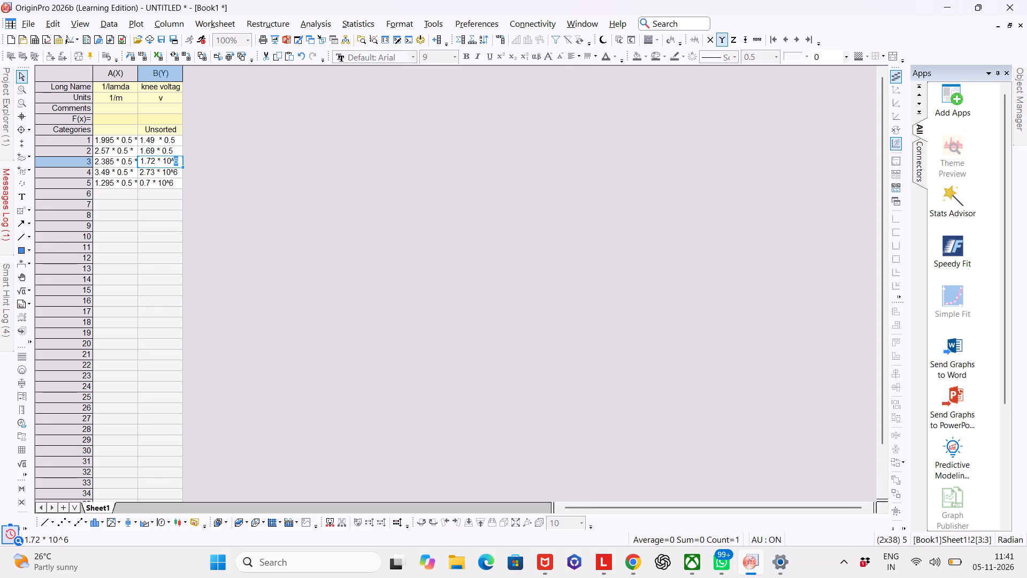
drag(155, 168, 159, 164)
key(ctrl+v)
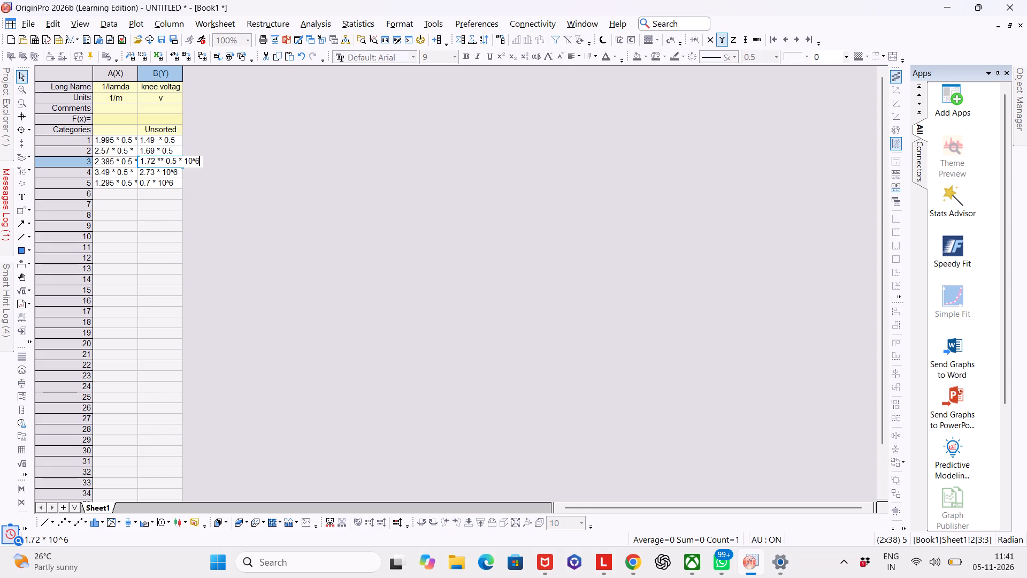
click(164, 162)
key(BackSpace)
key(Right)
key(Right)
key(Right)
key(Right)
key(Right)
key(Right)
key(Right)
key(Right)
key(Right)
key(Right)
key(Right)
key(BackSpace)
key(BackSpace)
key(BackSpace)
key(BackSpace)
key(BackSpace)
key(BackSpace)
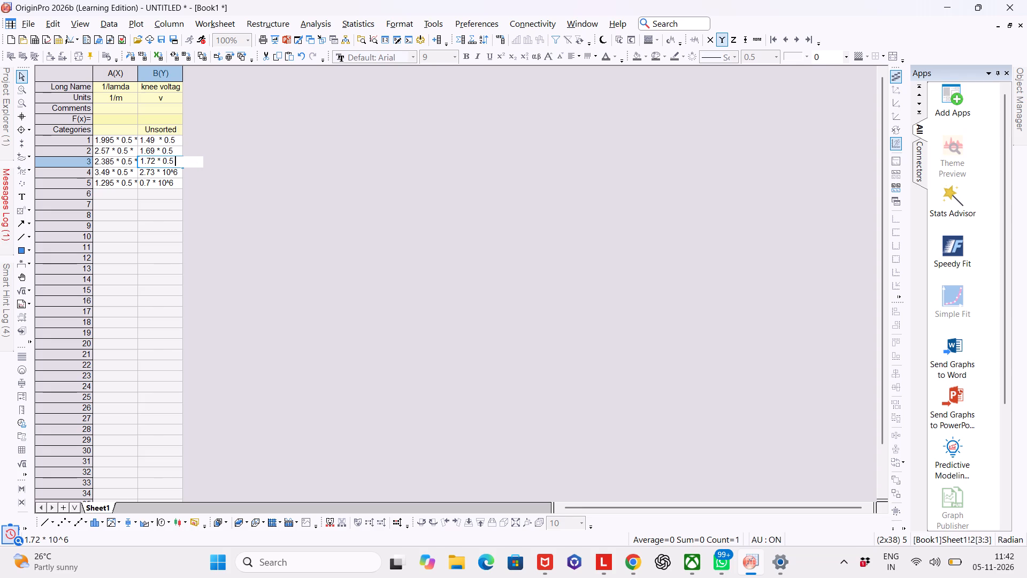
Change the knee voltage entry in row 4 to 2.73 * 0.5, replacing its power-of-ten factor.
click(160, 174)
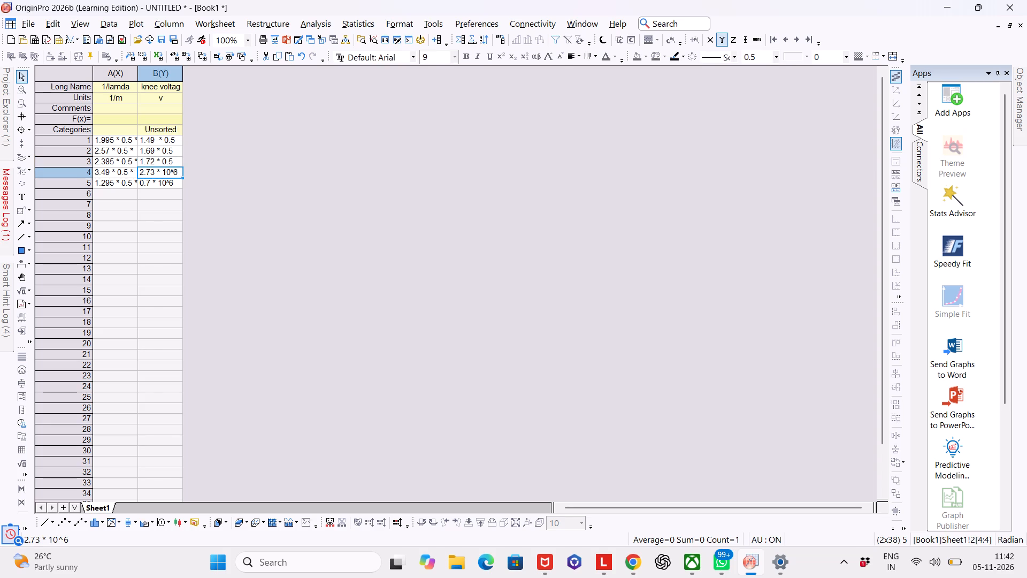
double_click(178, 171)
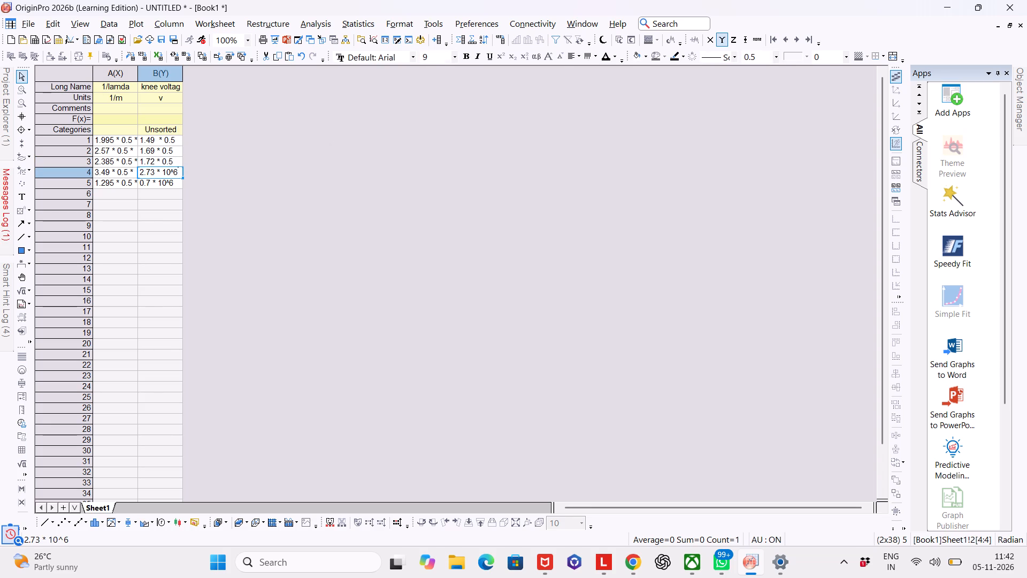
key(BackSpace)
key(BackSpace)
key(BackSpace)
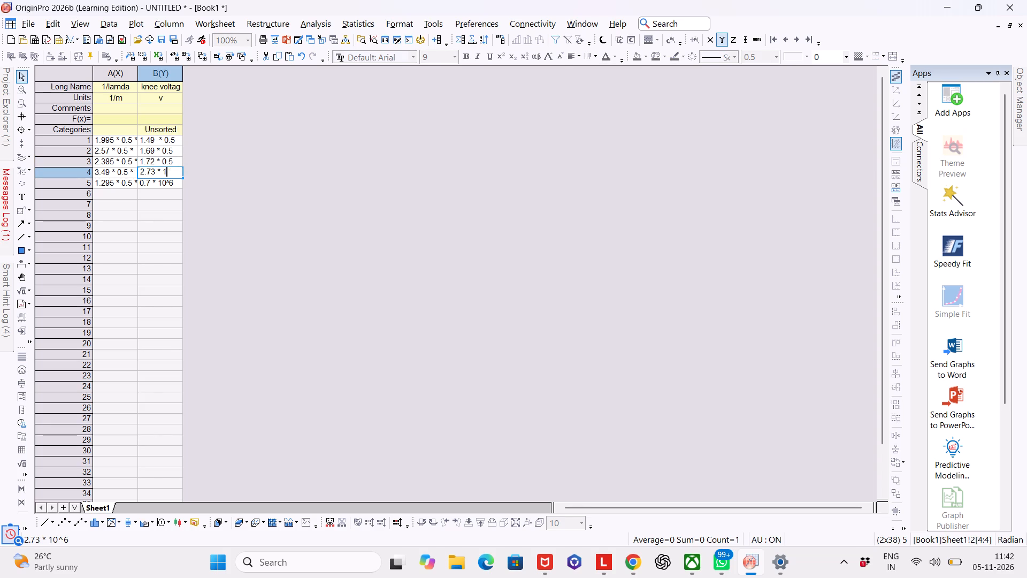
key(BackSpace)
text(0.5)
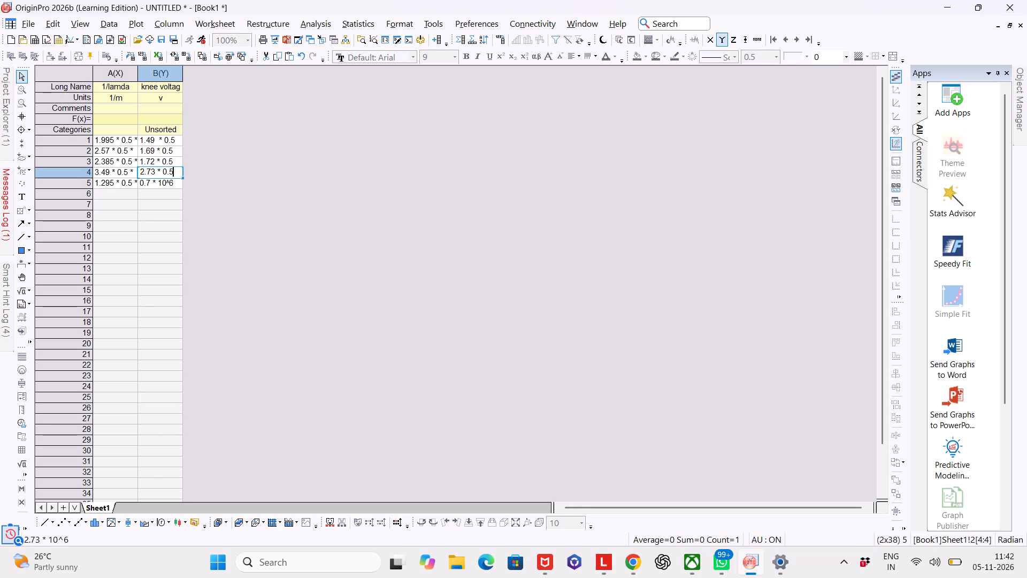
Change the knee voltage entry in row 5 to 0.7 * 0.5, replacing its power-of-ten factor.
double_click(176, 182)
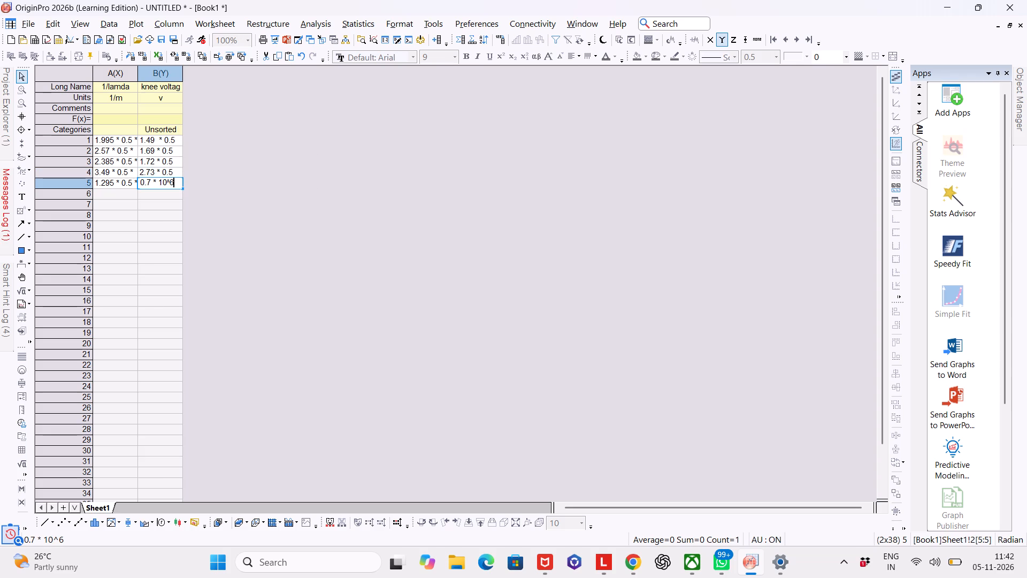
key(BackSpace)
key(BackSpace)
key(BackSpace)
key(BackSpace)
text(0.5)
Plot rows 1 to 5 of the 1/lamda and knee voltage columns as a scatter graph.
drag(121, 139, 155, 174)
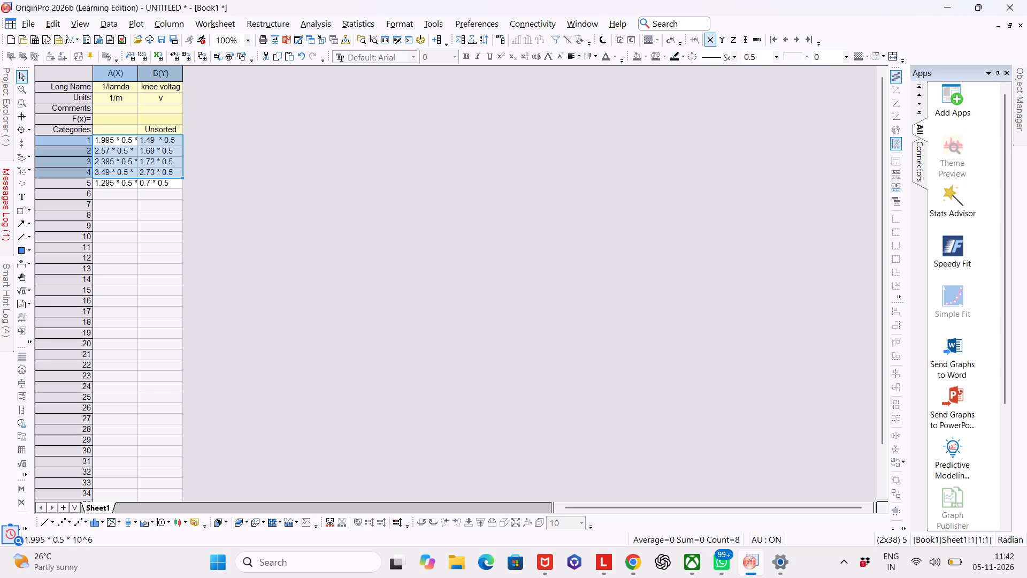
drag(155, 174, 156, 185)
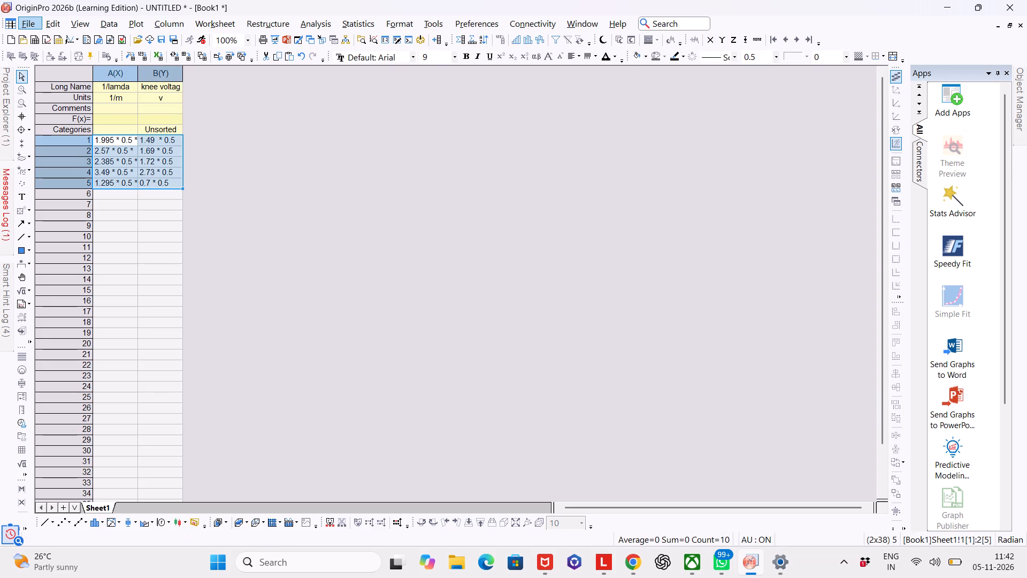
click(136, 26)
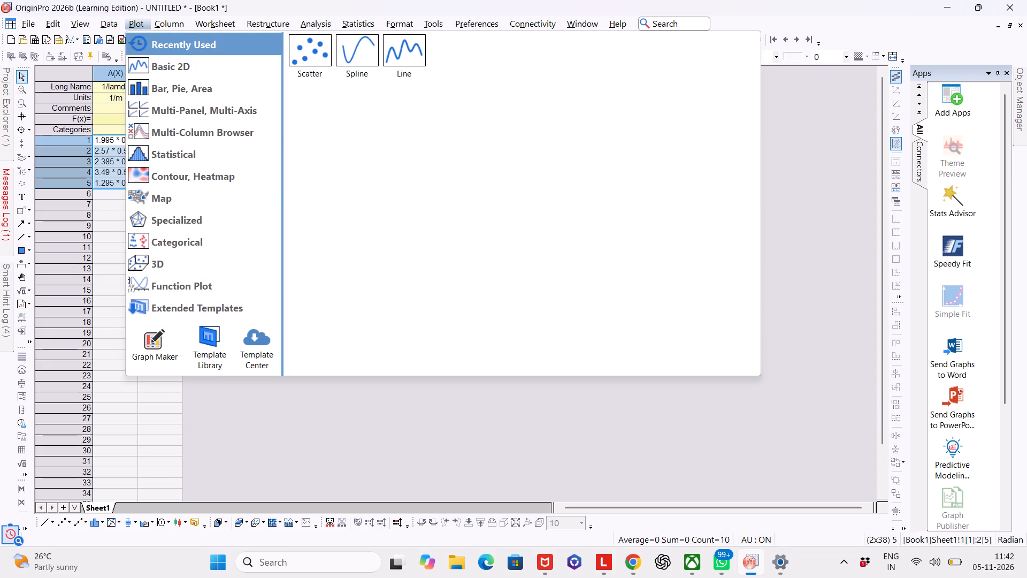
click(215, 45)
click(312, 55)
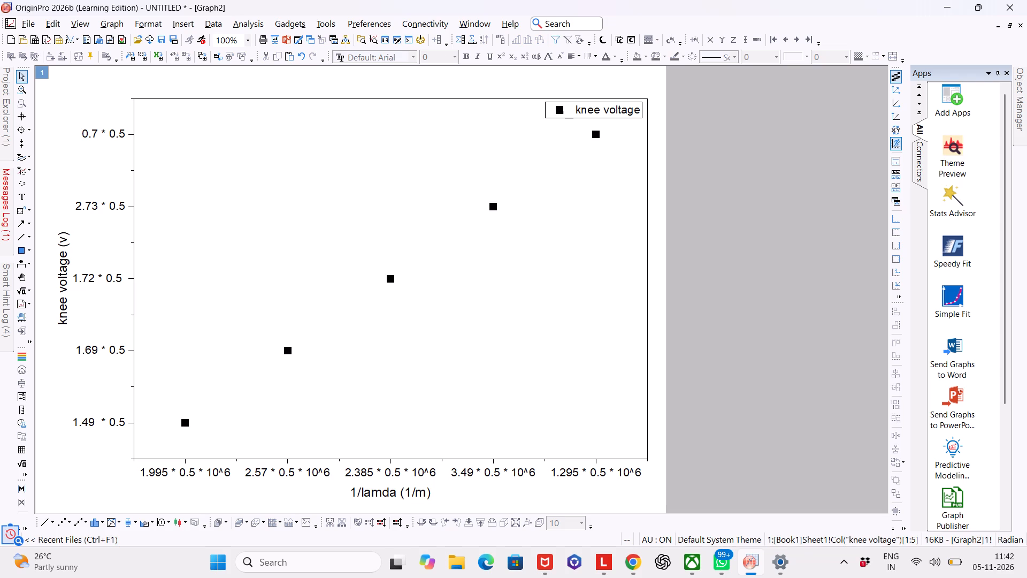
Restore the maximized knee voltage graph to a floating window and shrink it to slightly smaller than the Book1 window.
click(1008, 28)
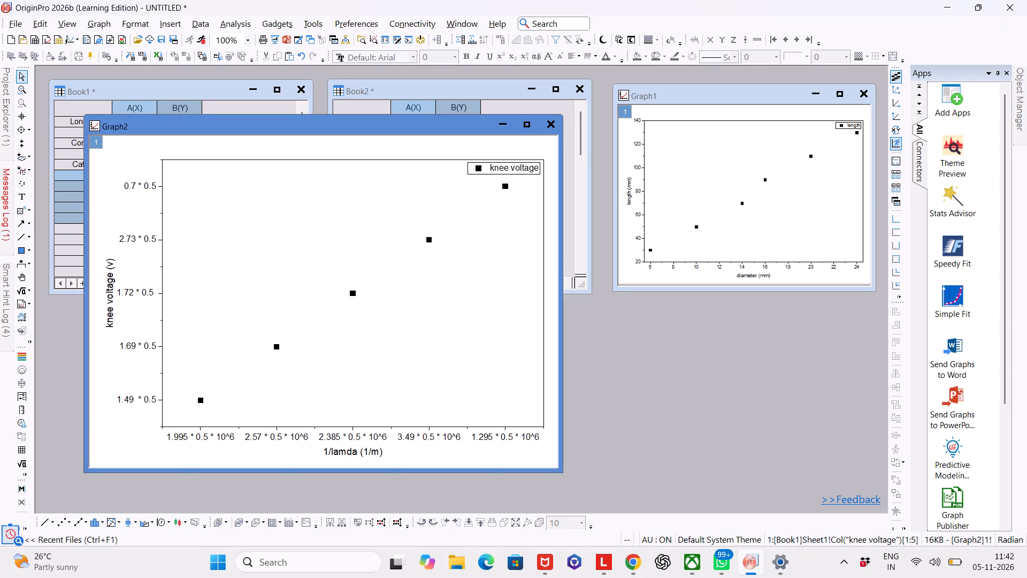
drag(562, 238, 367, 262)
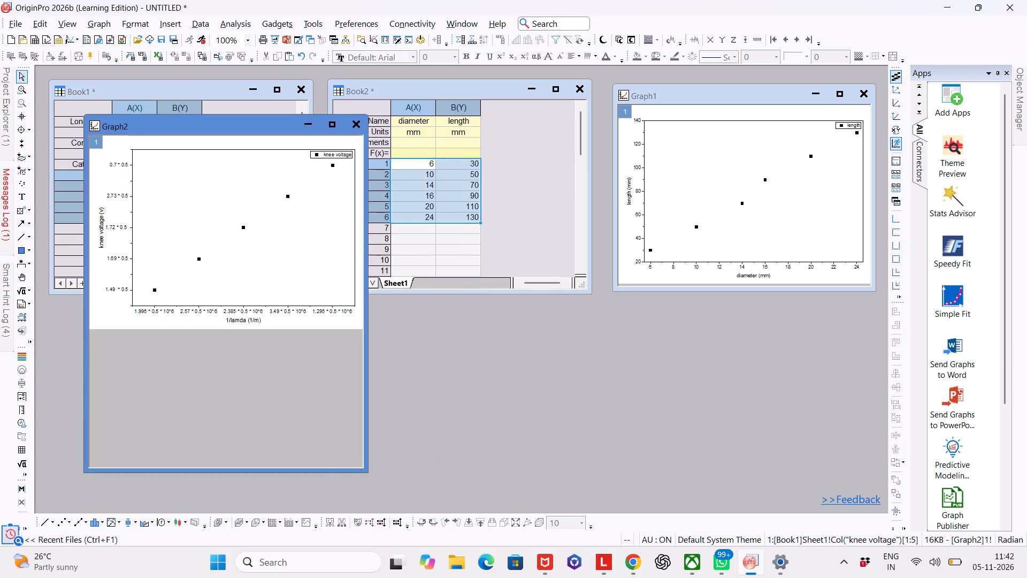
drag(367, 262, 294, 265)
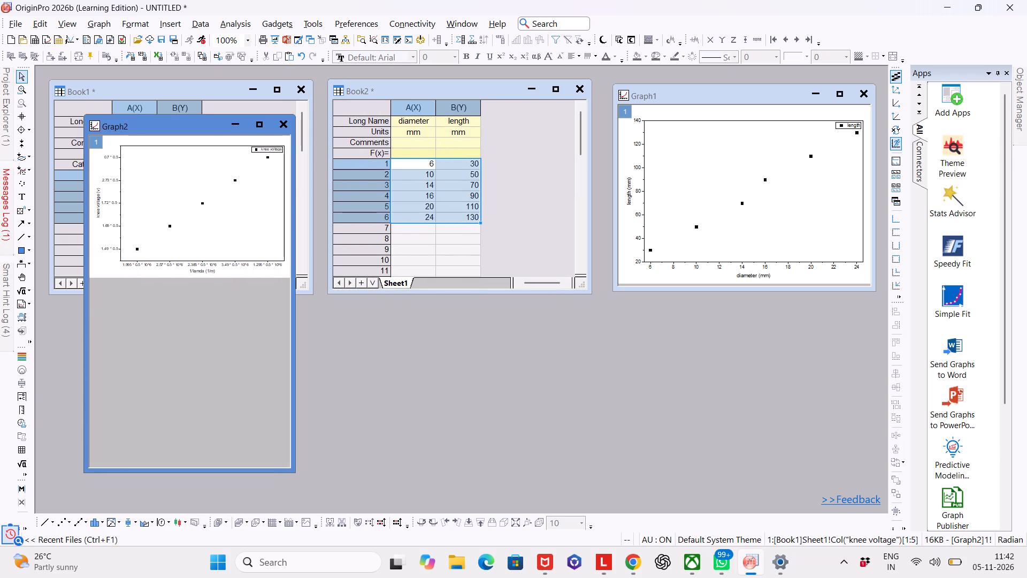
drag(218, 469, 237, 277)
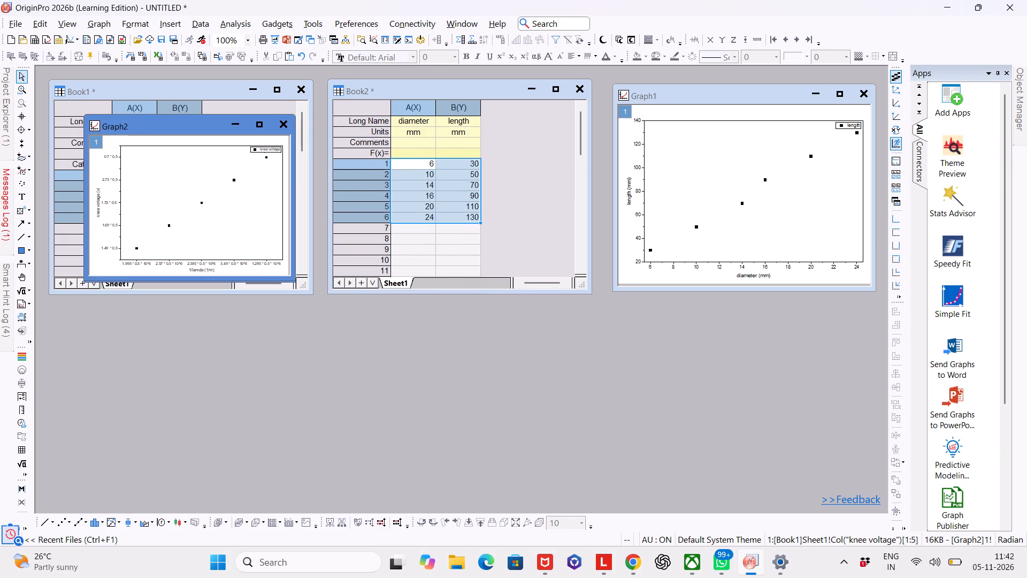
drag(237, 277, 237, 279)
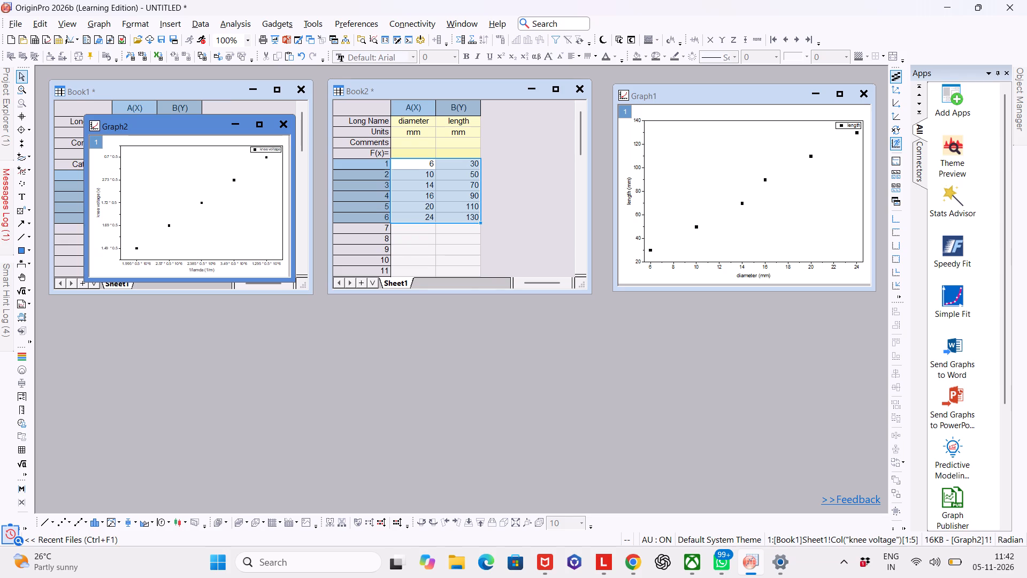
Move the Graph2 window off Book1 into the empty space beneath Graph1.
drag(201, 124, 748, 342)
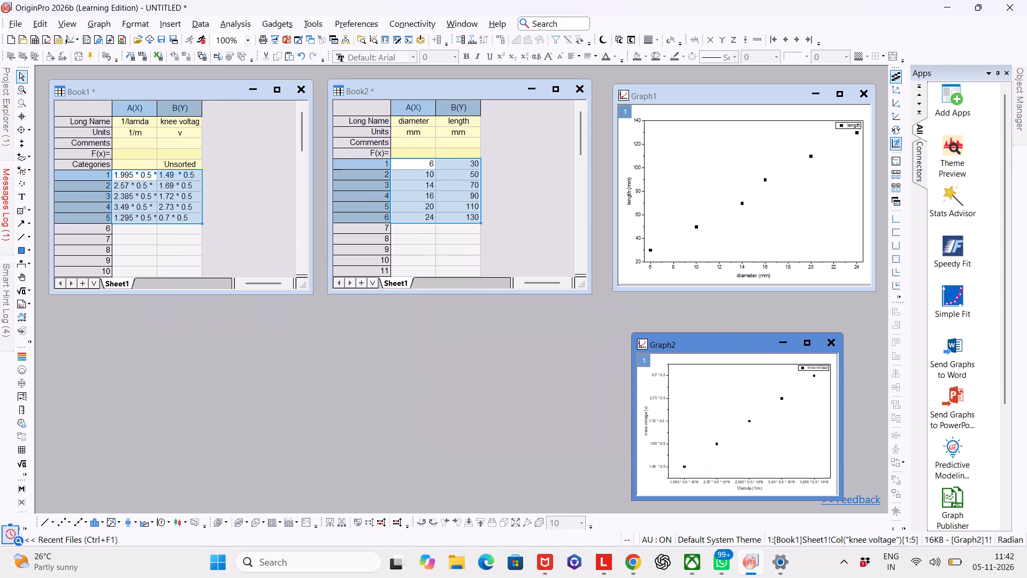
drag(748, 342, 762, 314)
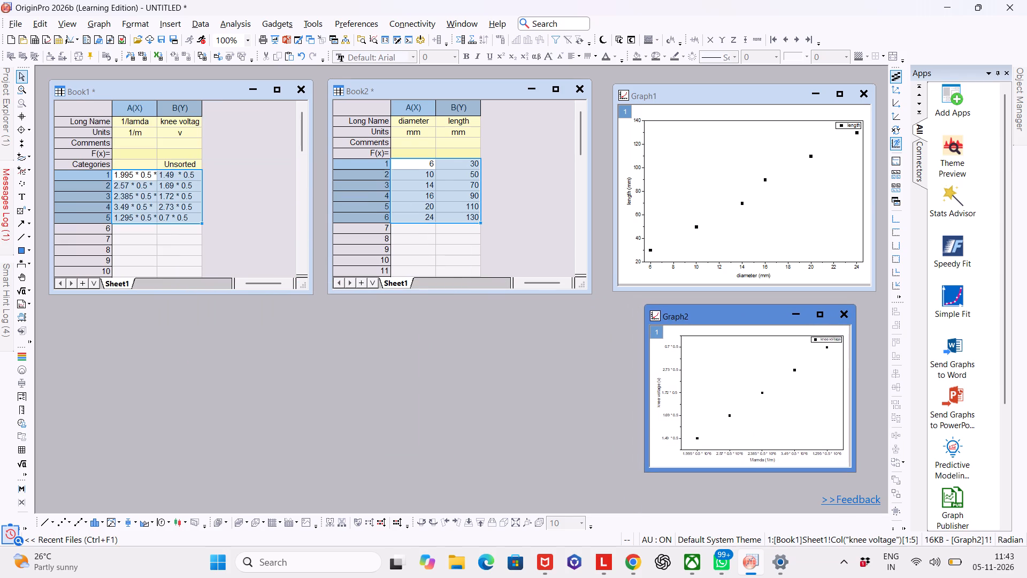
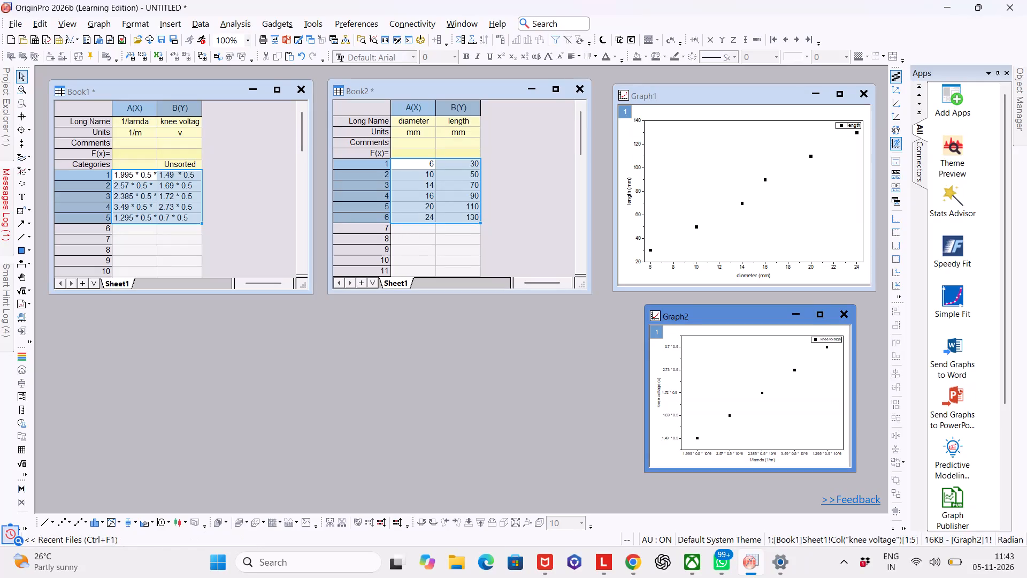
Create a new blank workbook in the project.
click(470, 432)
click(16, 28)
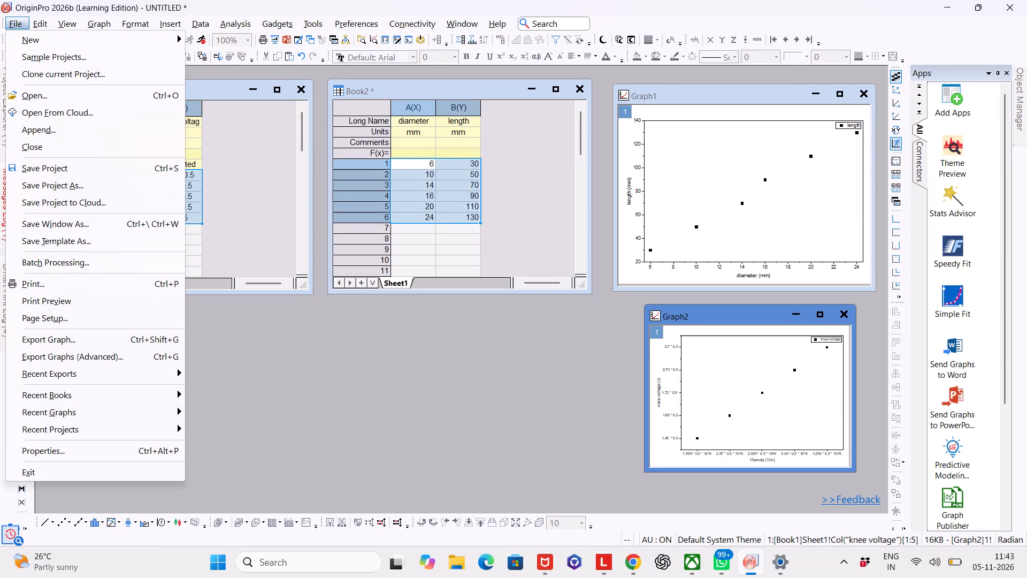
click(56, 43)
click(277, 59)
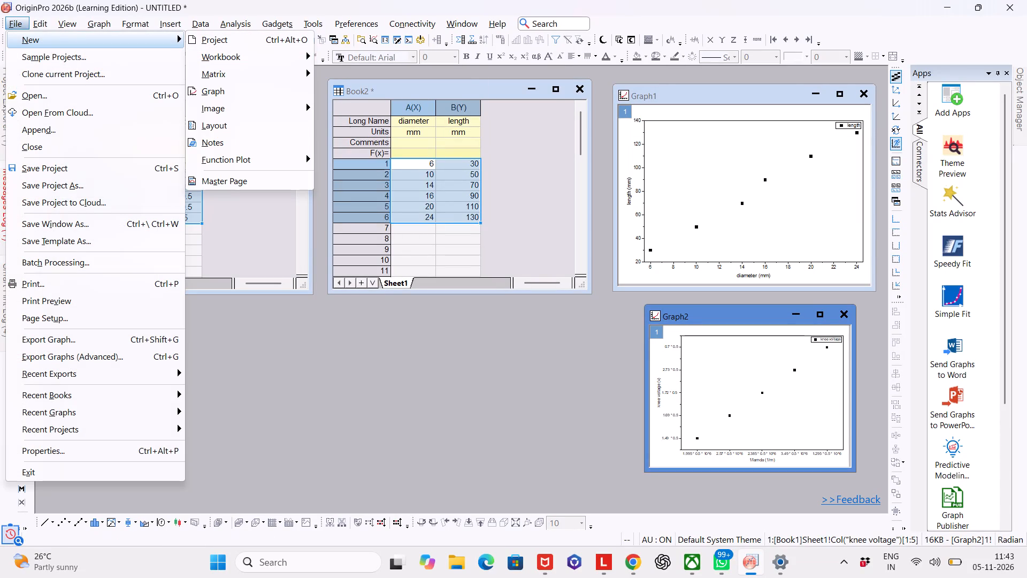
click(281, 58)
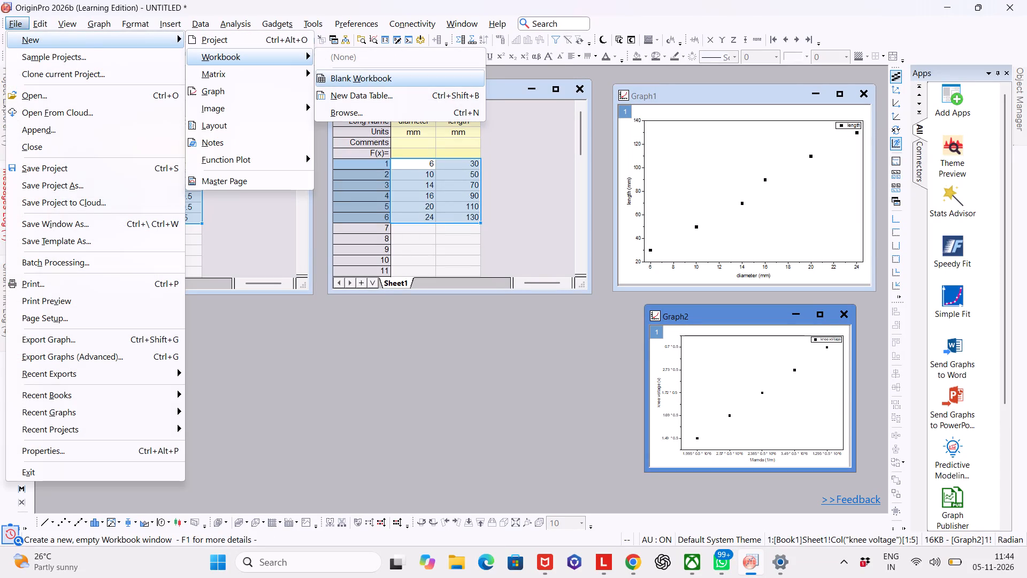
click(365, 82)
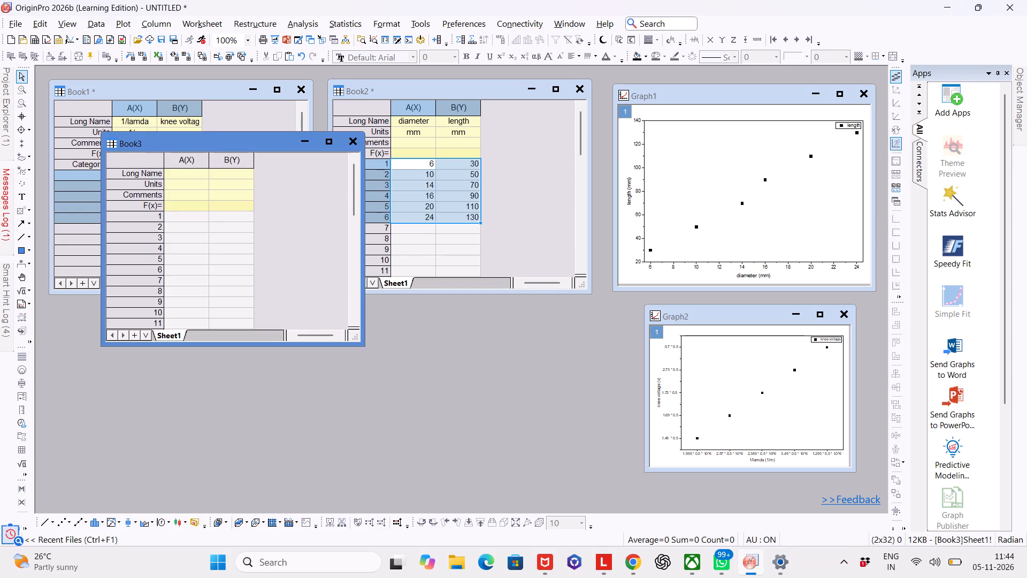
Move the Book3 window into the empty space beneath Book1 and lower its top edge to leave a small gap.
drag(242, 141, 186, 310)
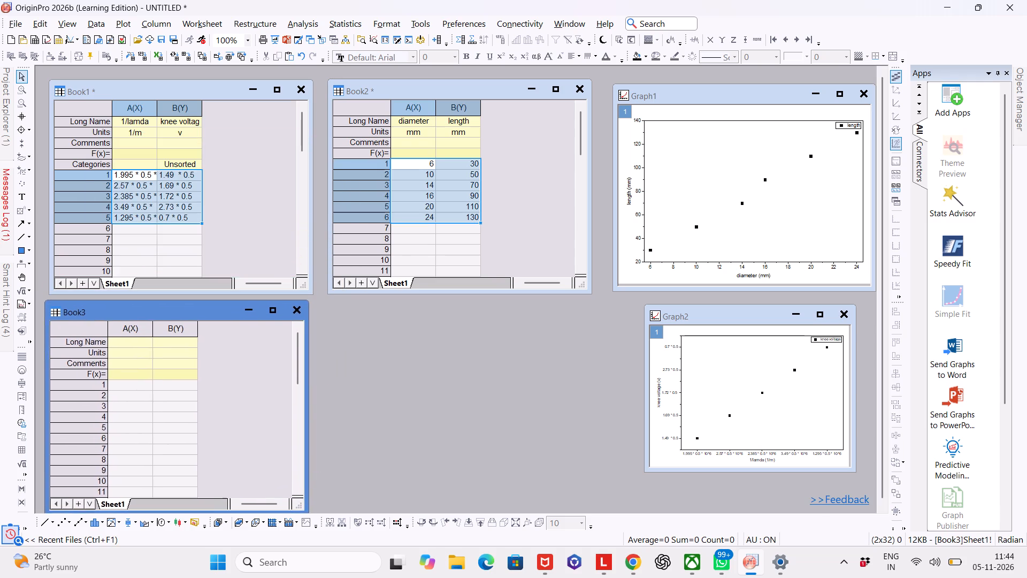
drag(186, 310, 188, 303)
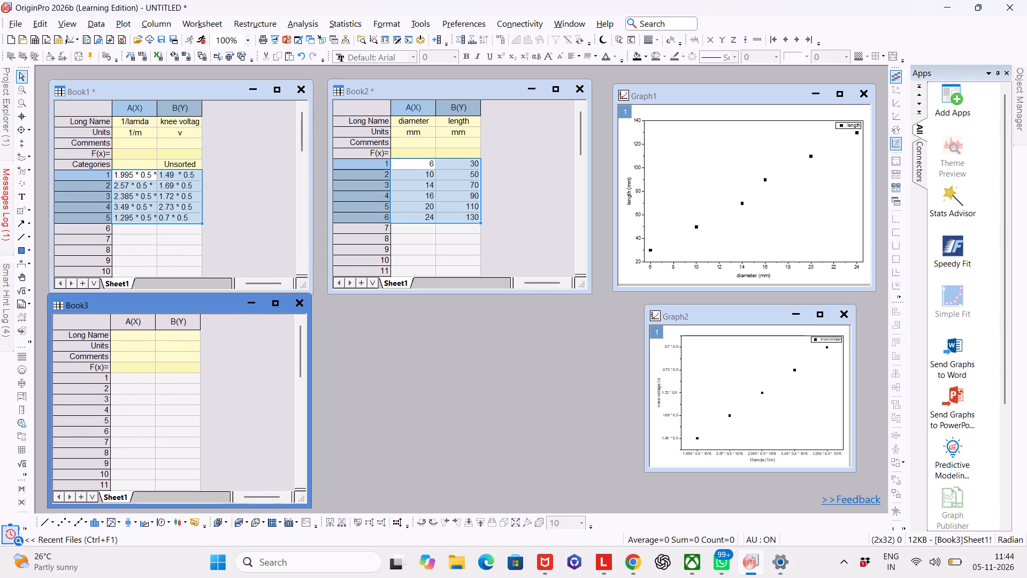
click(730, 362)
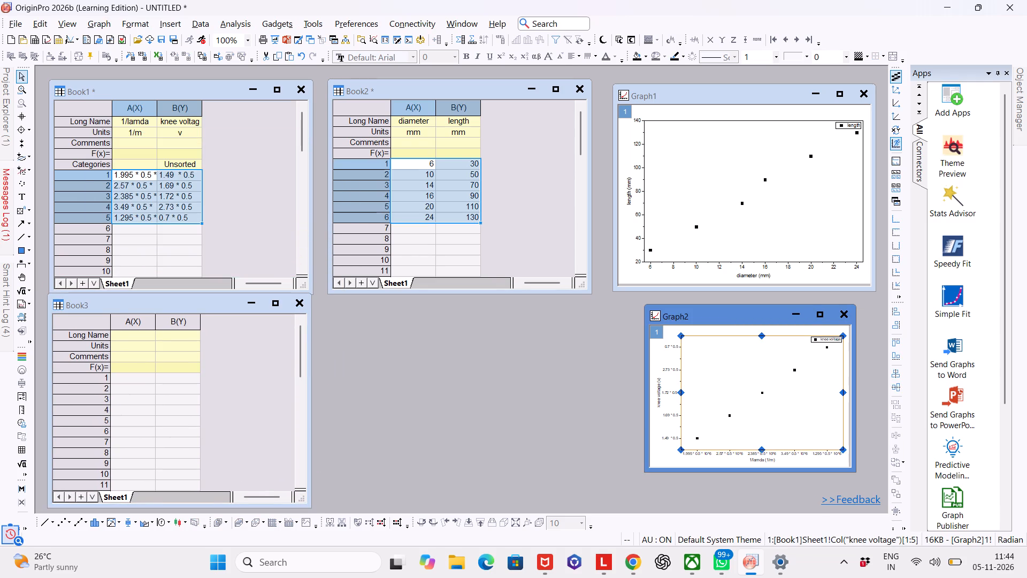
click(538, 385)
click(226, 301)
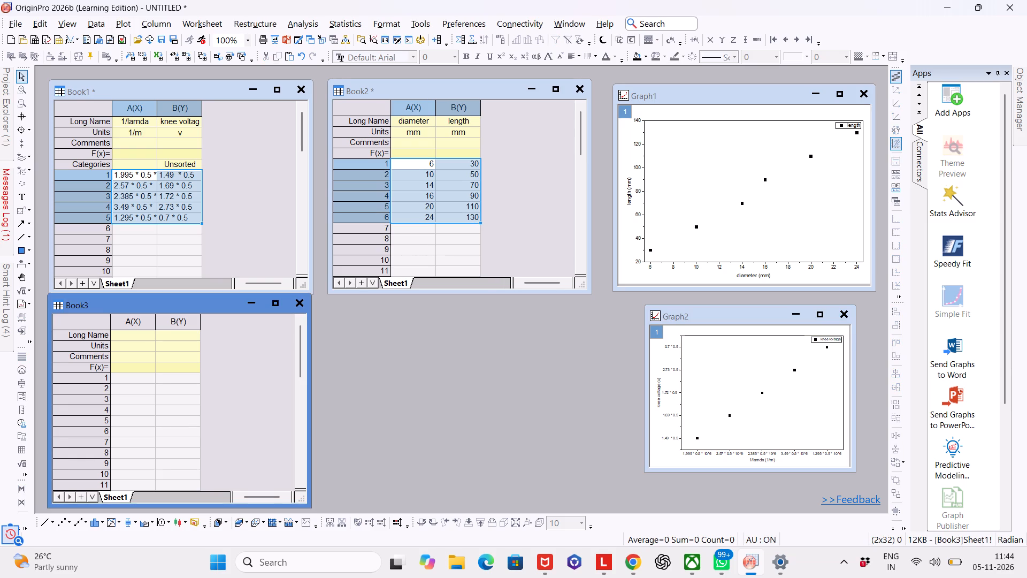
drag(222, 294, 221, 303)
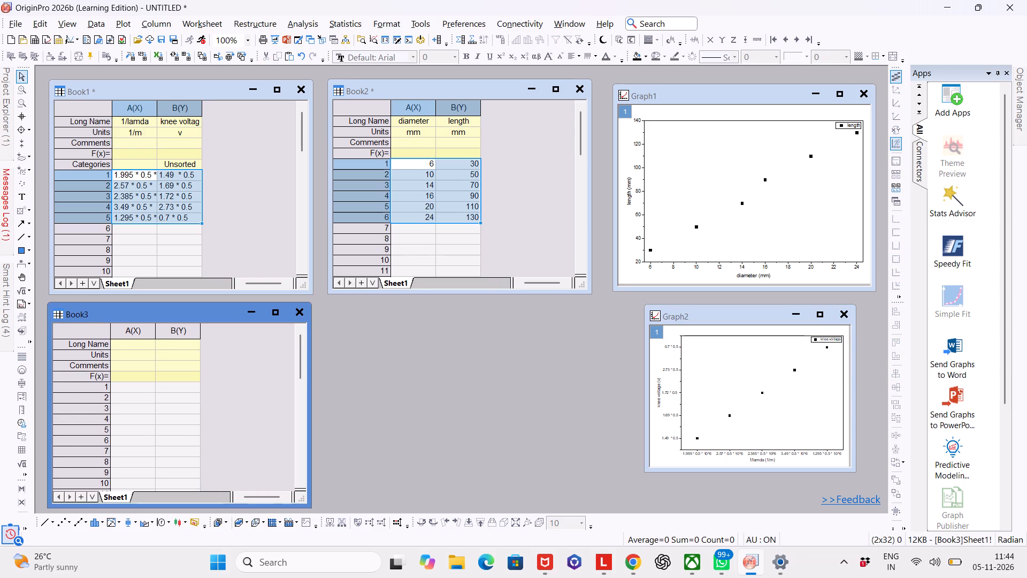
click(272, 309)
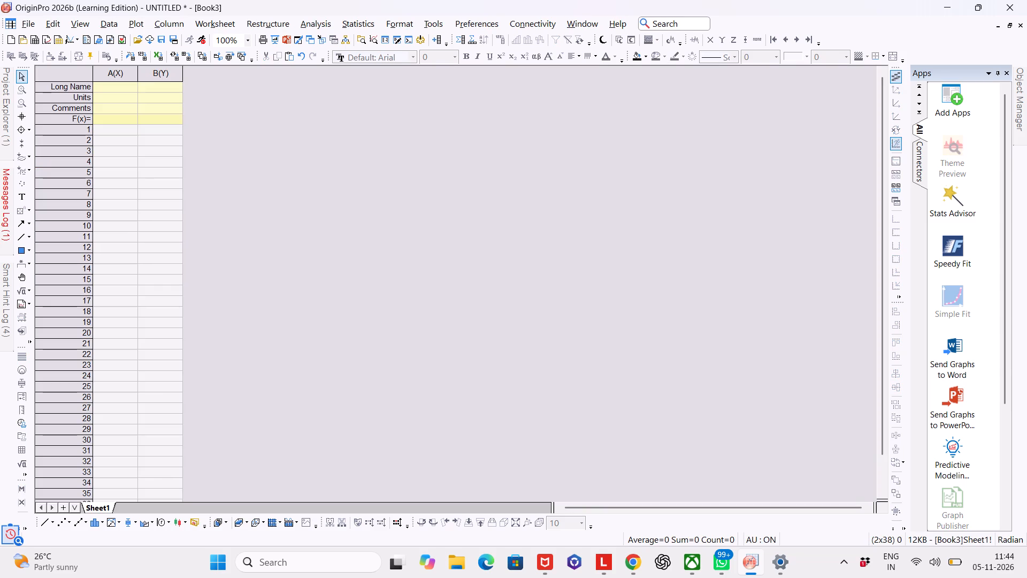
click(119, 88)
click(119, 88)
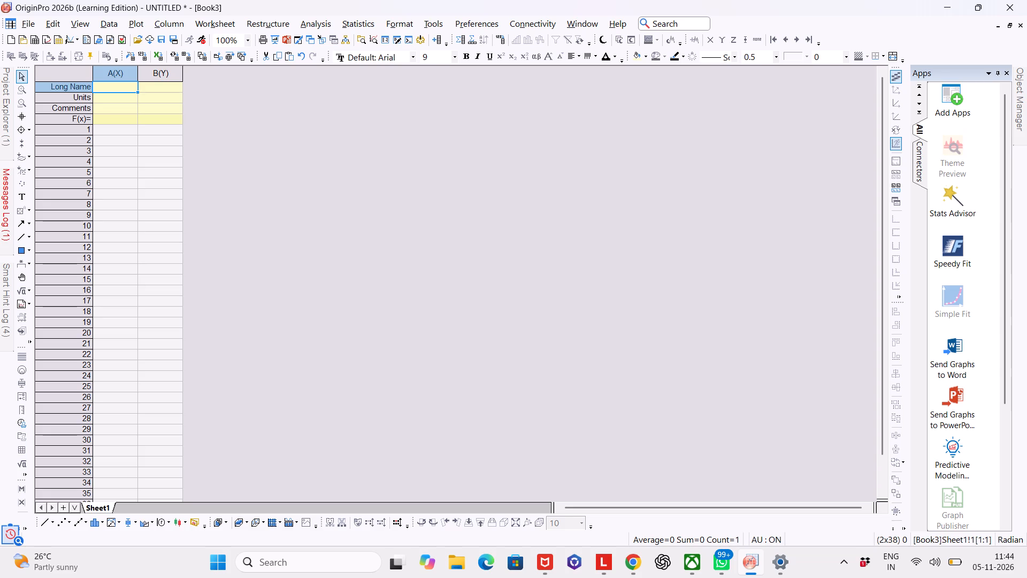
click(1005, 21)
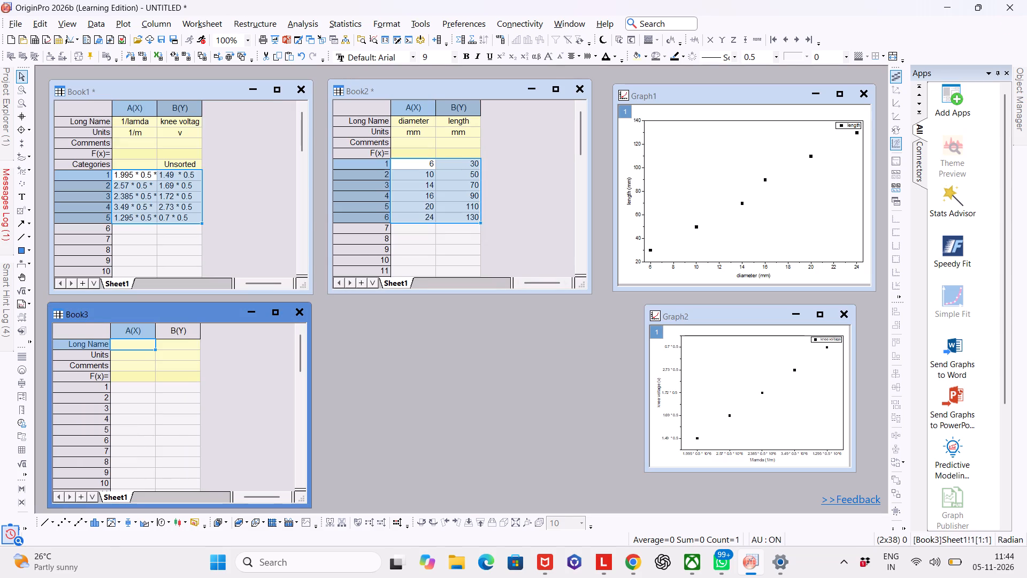
Enlarge the knee voltage graph to full view and inspect its plotted points and axis values.
click(708, 397)
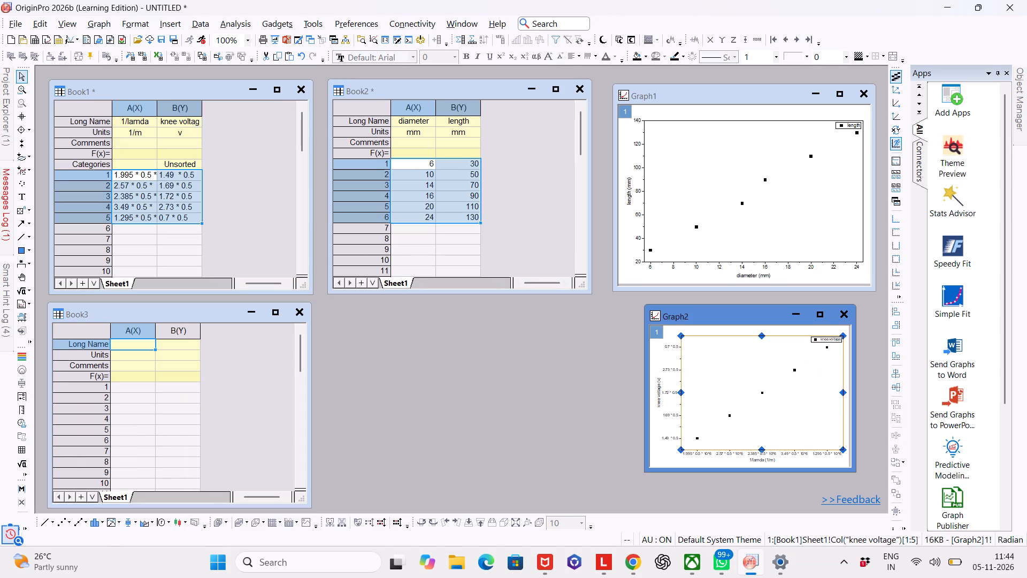
click(826, 313)
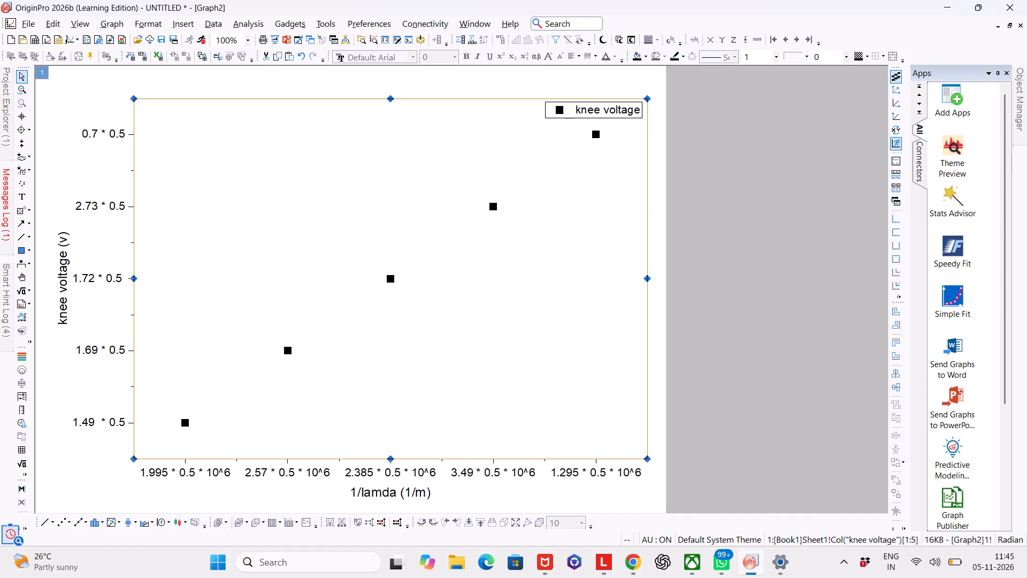
click(676, 279)
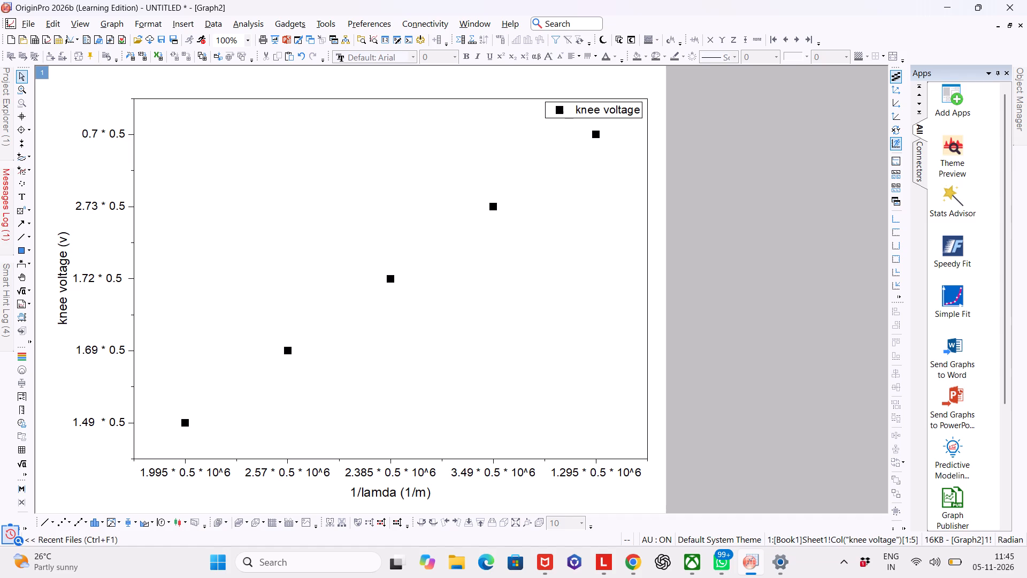
click(1009, 28)
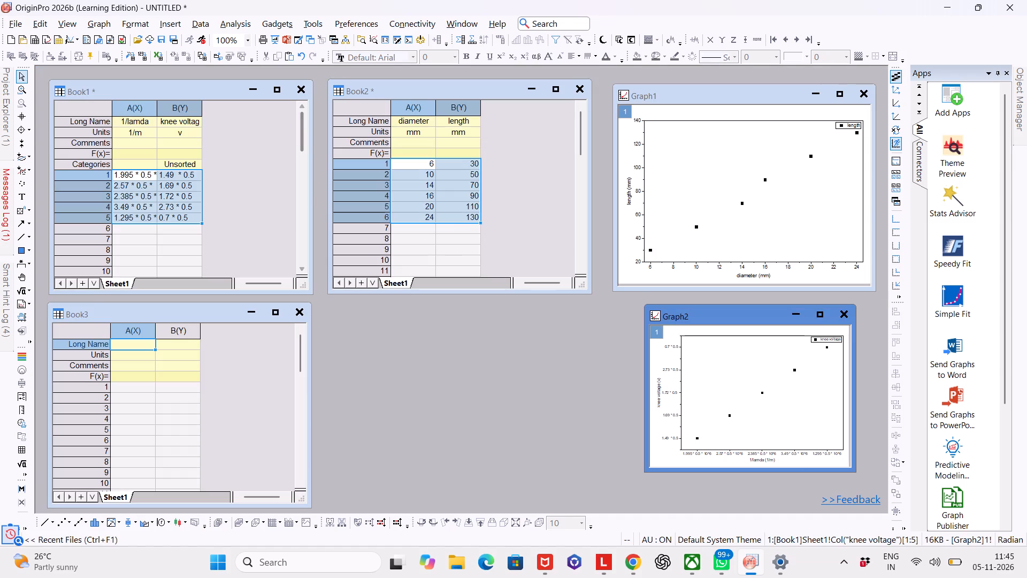
Maximize the Book1 workbook window.
click(212, 189)
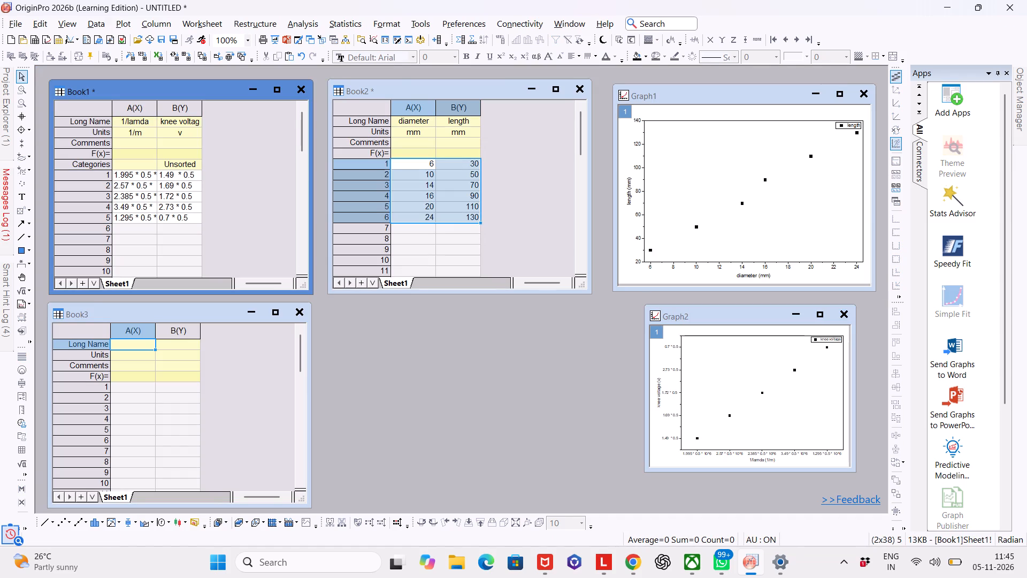
click(278, 92)
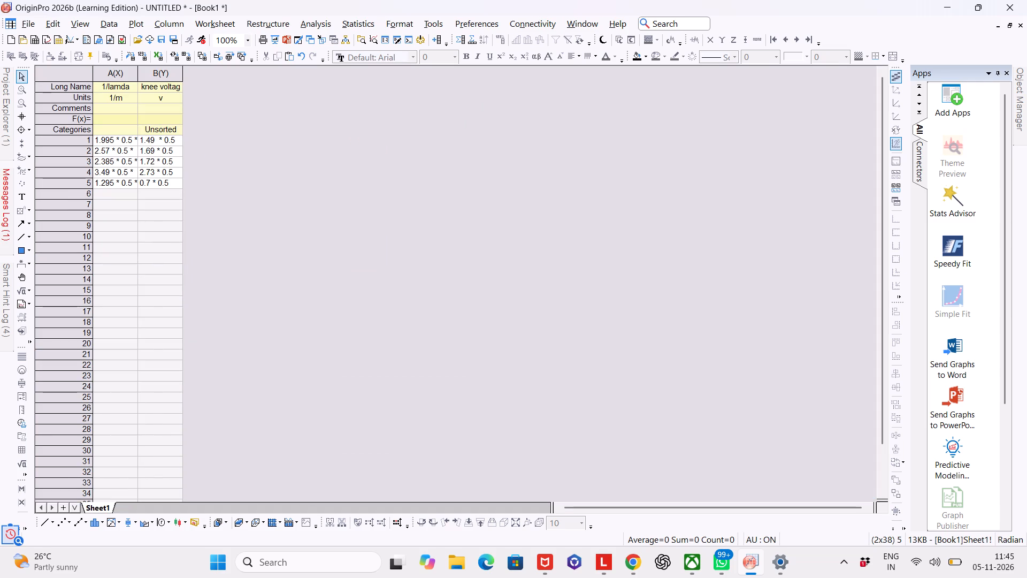
Open the row 1 entry of Book1's 1/lamda column for editing and move the text cursor to the end of its expression.
double_click(118, 140)
click(137, 137)
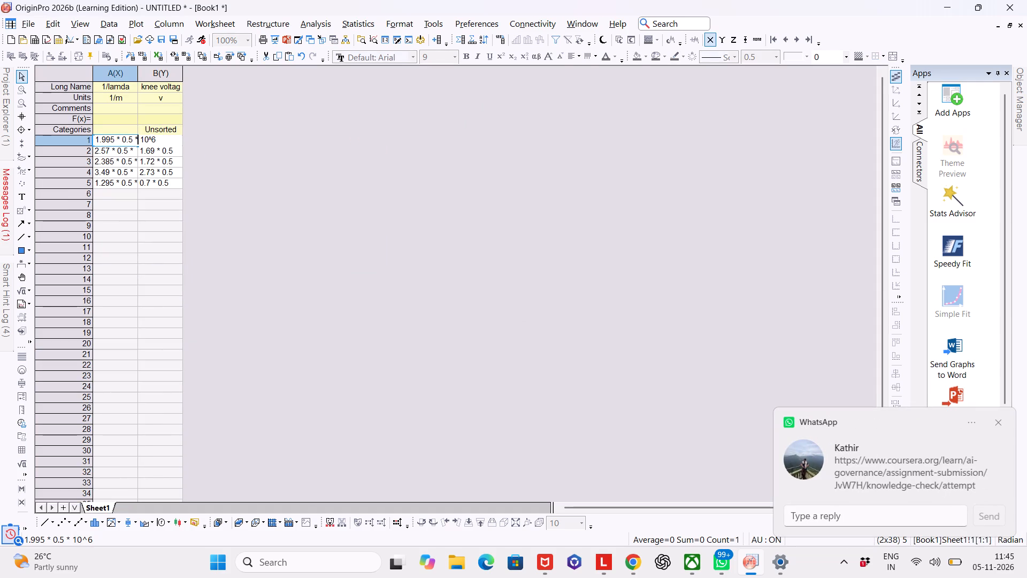
key(Right)
key(Right)
key(Right)
key(Right)
key(Right)
key(Right)
key(Right)
key(Right)
key(Right)
key(Right)
key(Right)
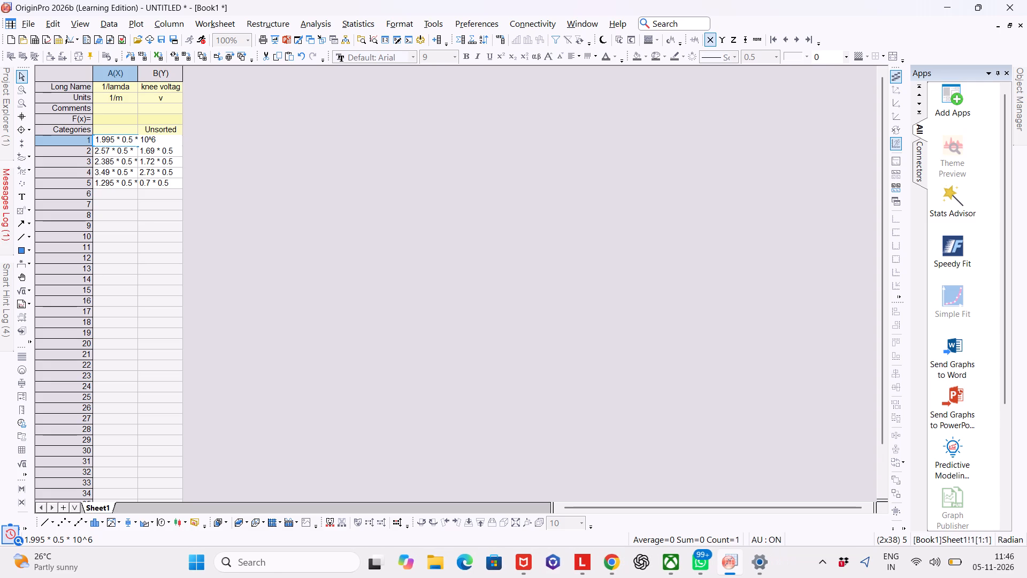
Open the row 1 knee voltage entry in Book1 for editing at the end of its expression.
click(309, 267)
double_click(162, 136)
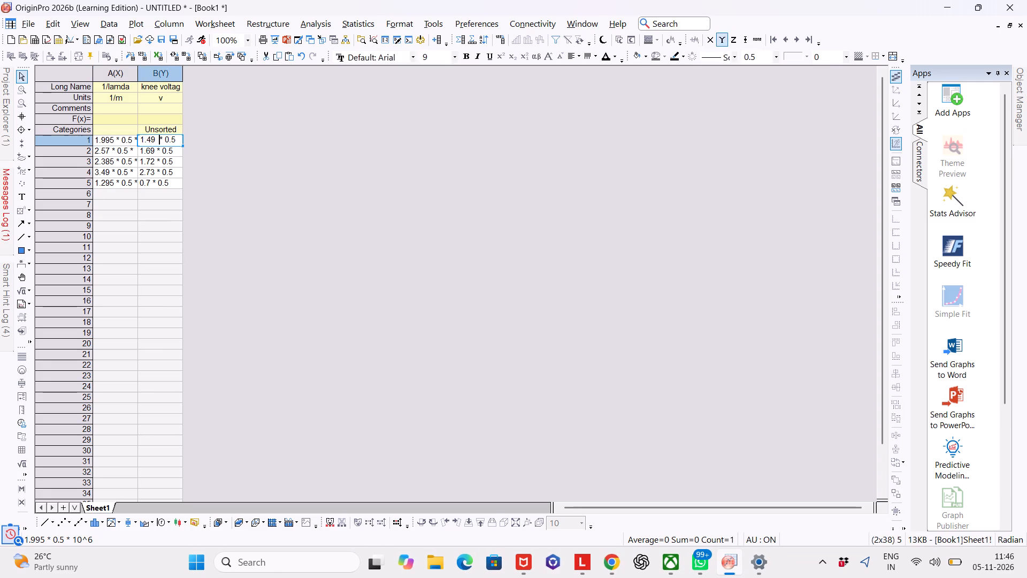
click(179, 138)
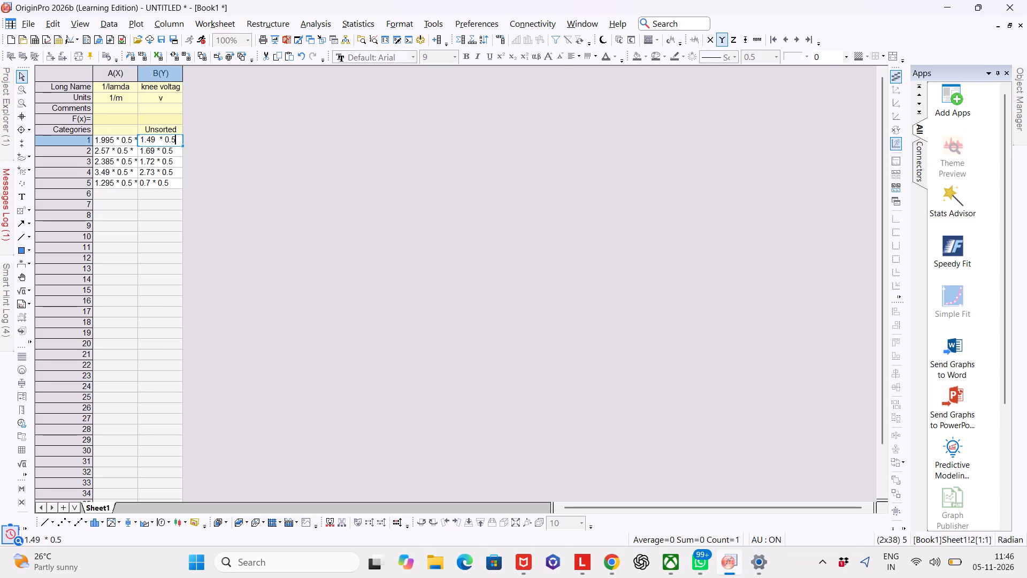
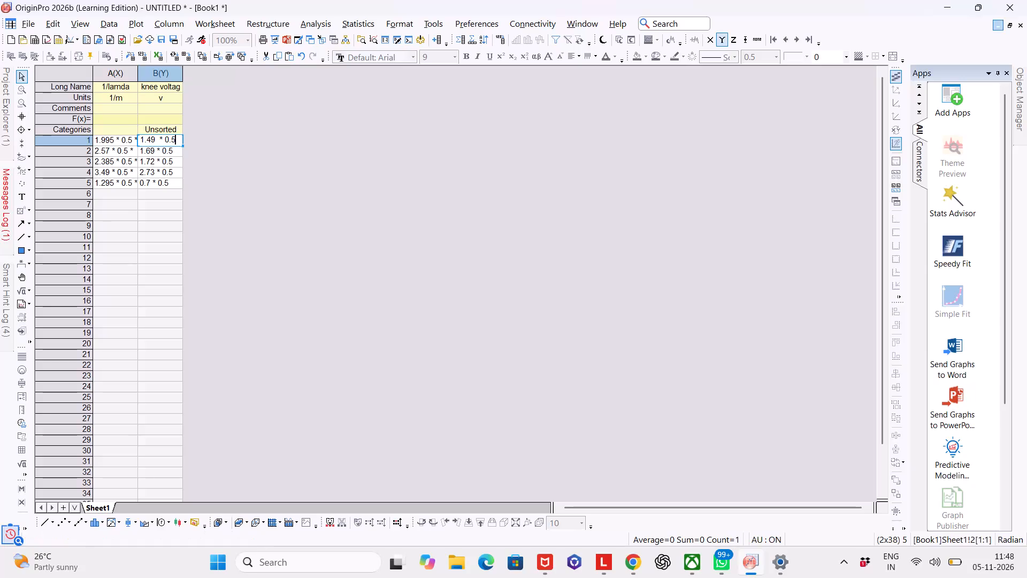
Restore Book1 to its normal window size and enlarge the knee voltage graph to full view.
click(1009, 26)
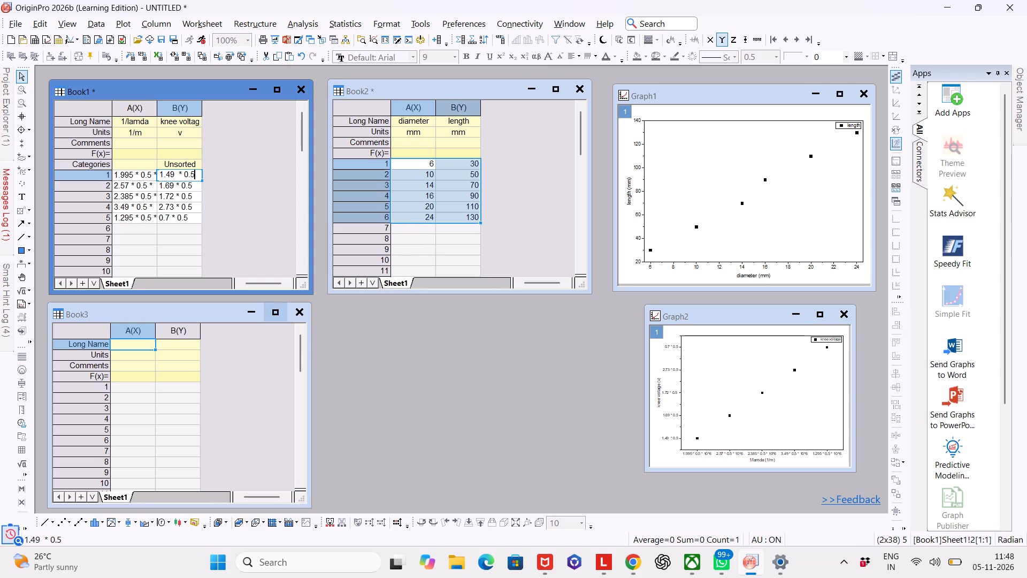
click(692, 394)
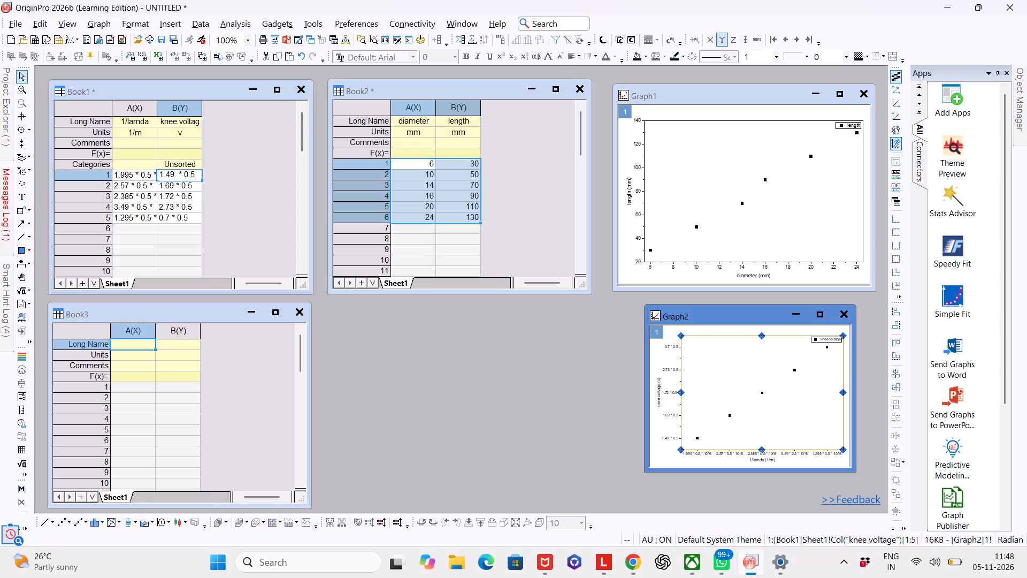
click(823, 314)
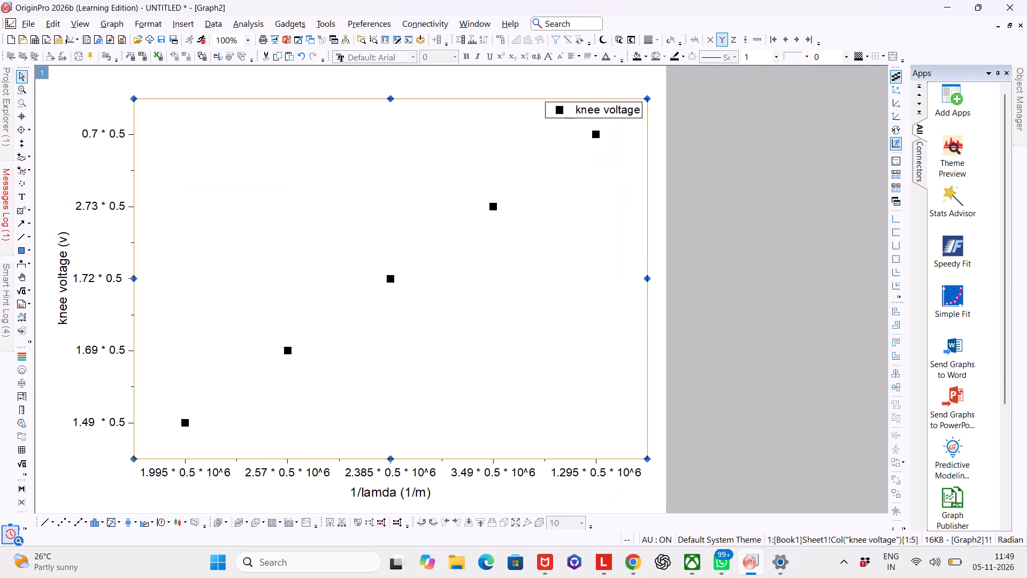
click(735, 284)
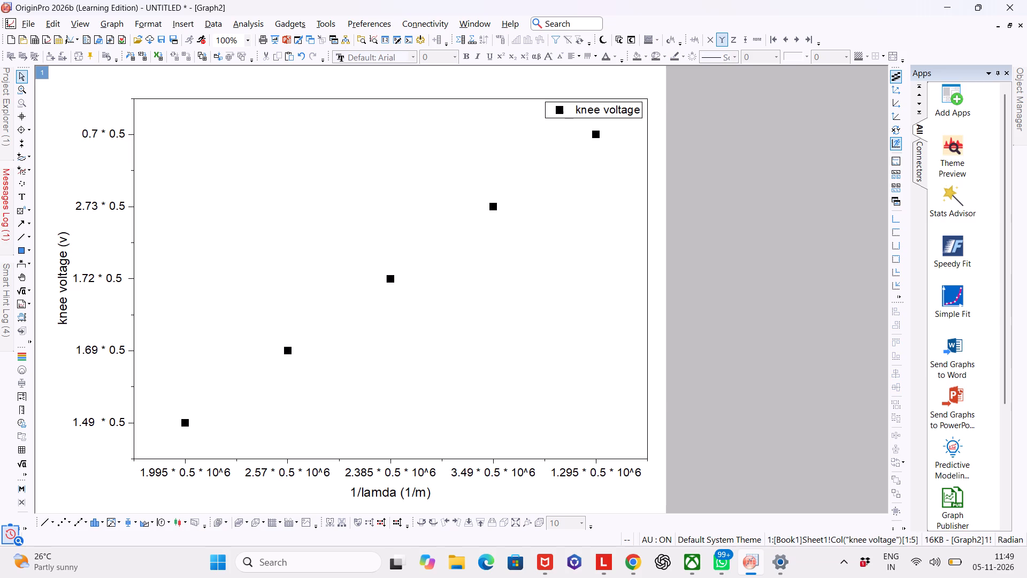
key(Print)
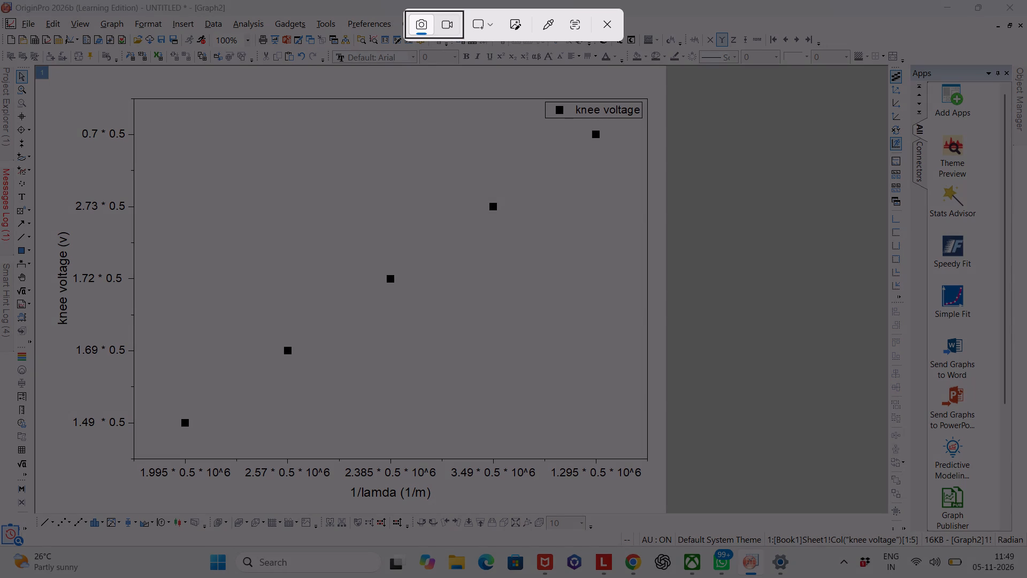
click(613, 26)
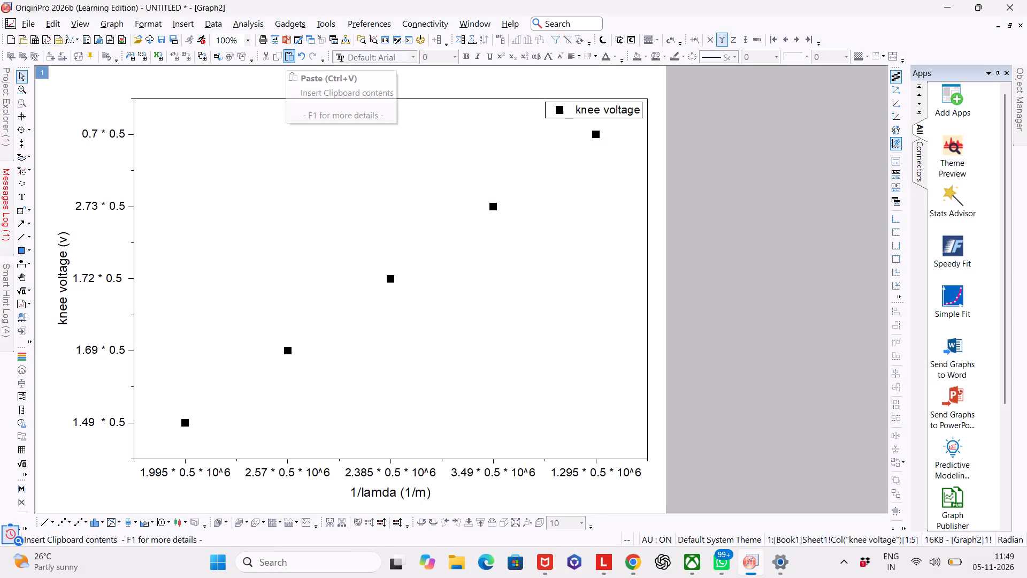
Save the project in the User Files folder as "planck's constant graph".
key(ctrl+s)
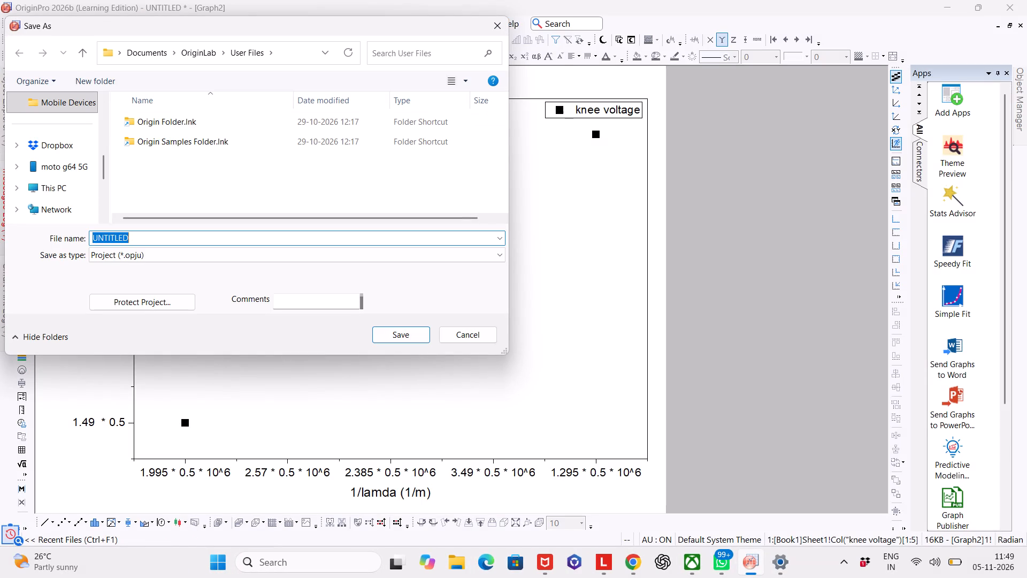
key(BackSpace)
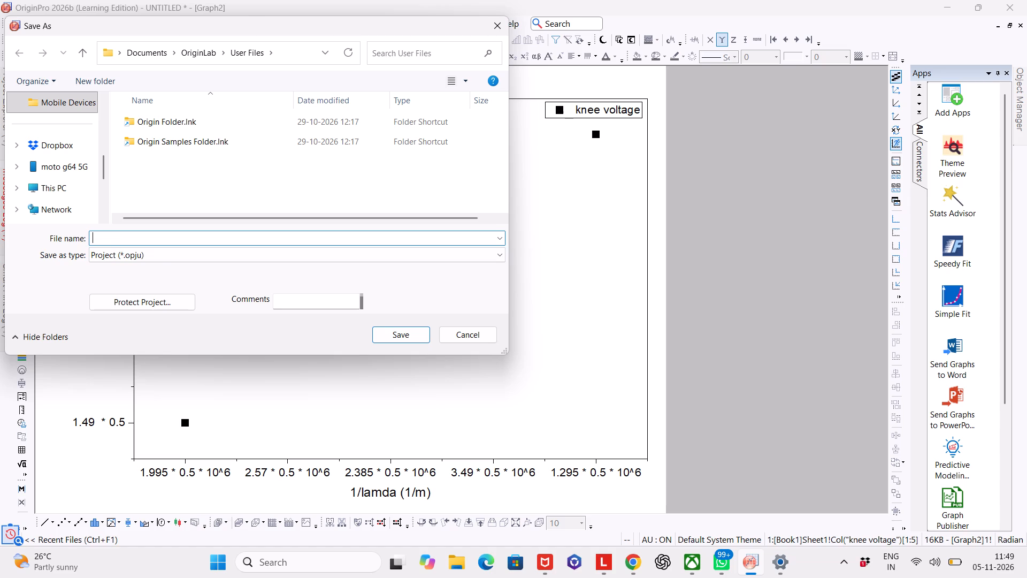
text(pl)
text(ancks)
key(space)
key(BackSpace)
key(BackSpace)
key(shift+quotedbl)
key(BackSpace)
key(apostrophe)
text(s constant)
key(space)
text(graph)
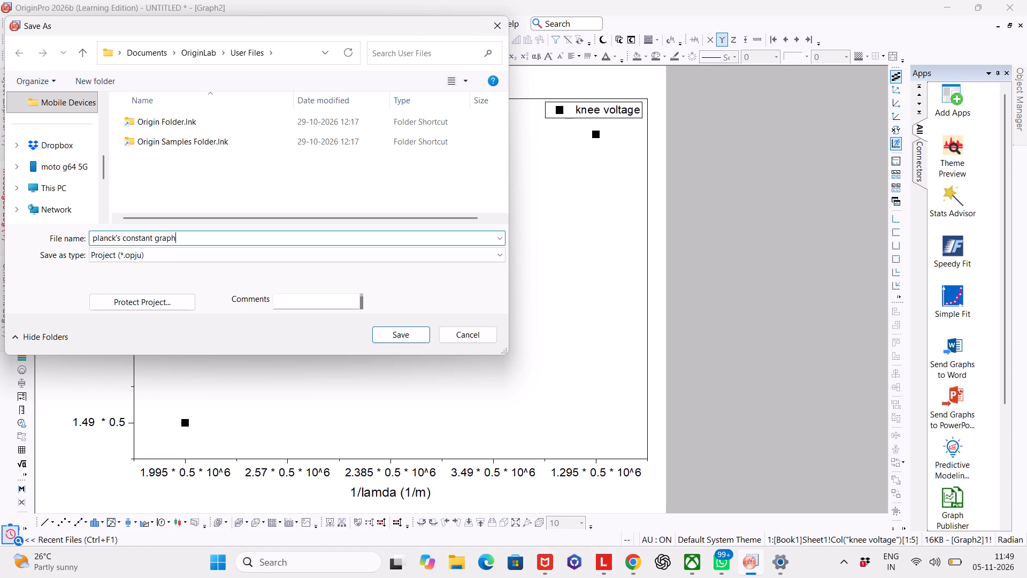
key(Return)
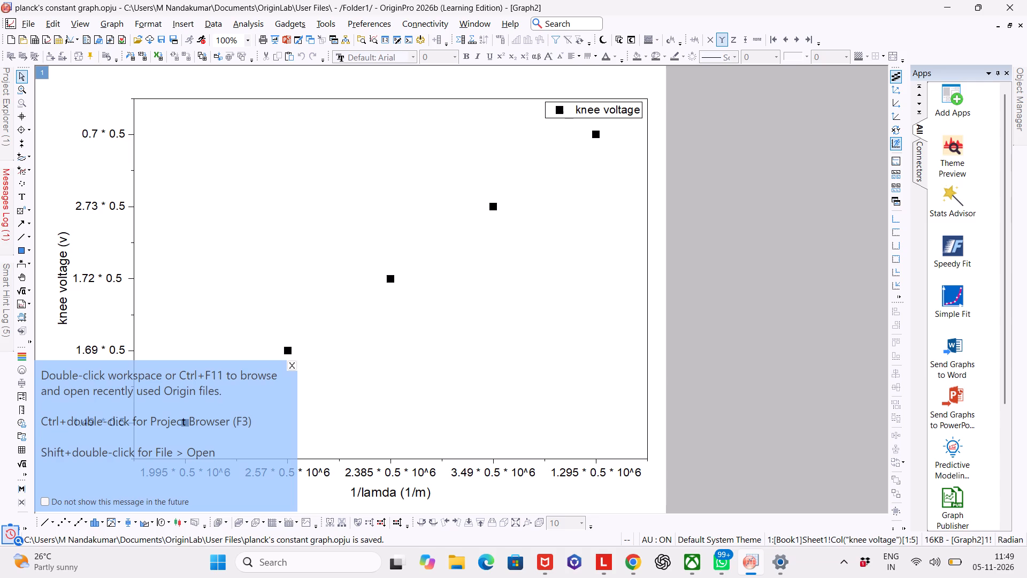
click(293, 363)
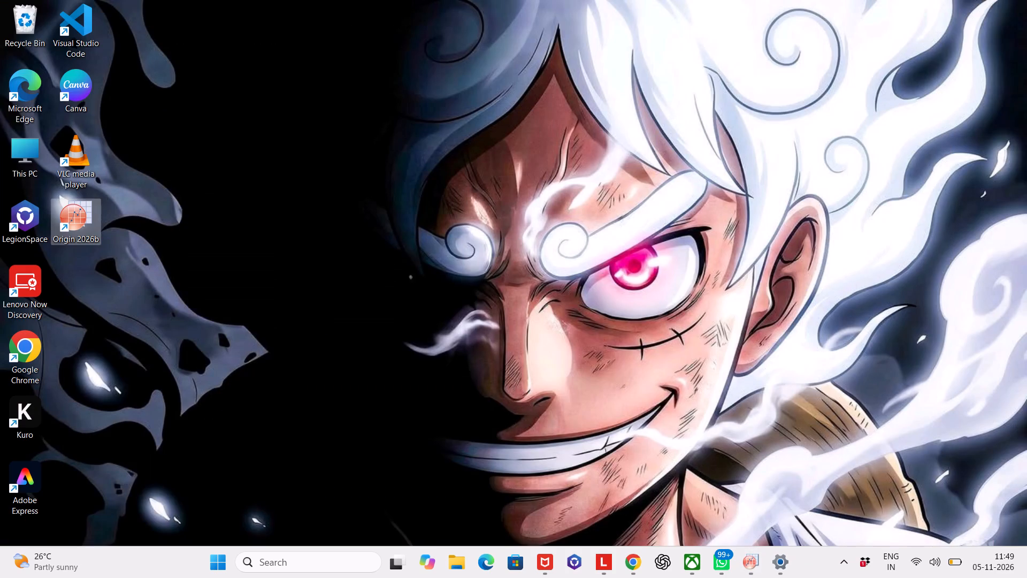
Switch to File Explorer and open the recent file "planck's constant graph" as a read-only copy.
click(459, 558)
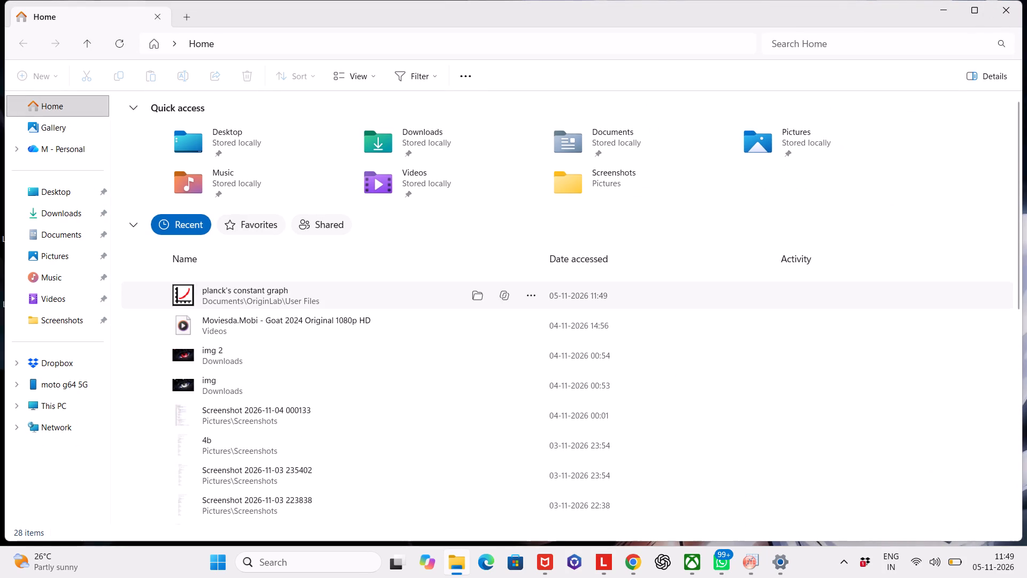
double_click(315, 298)
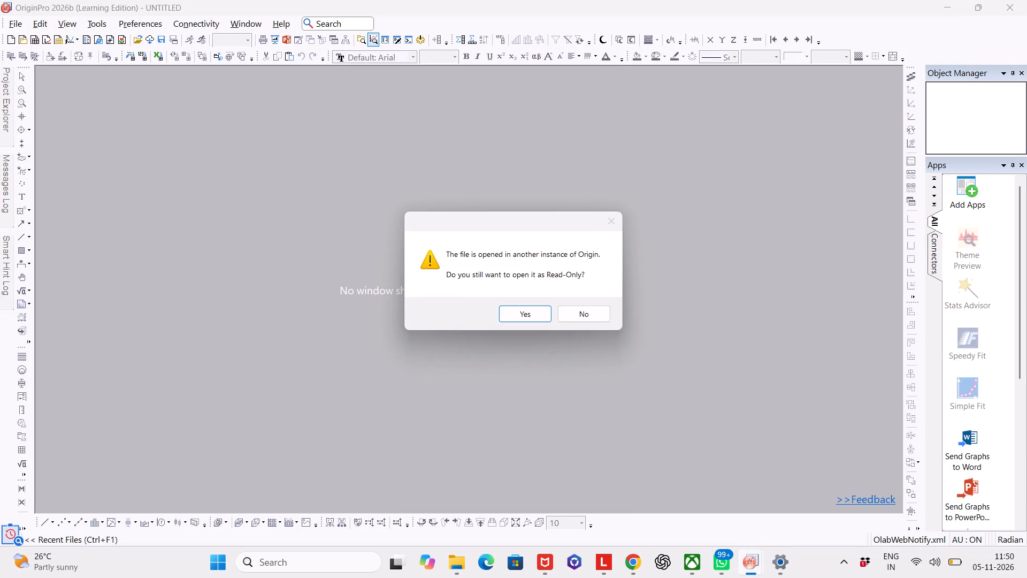
click(608, 222)
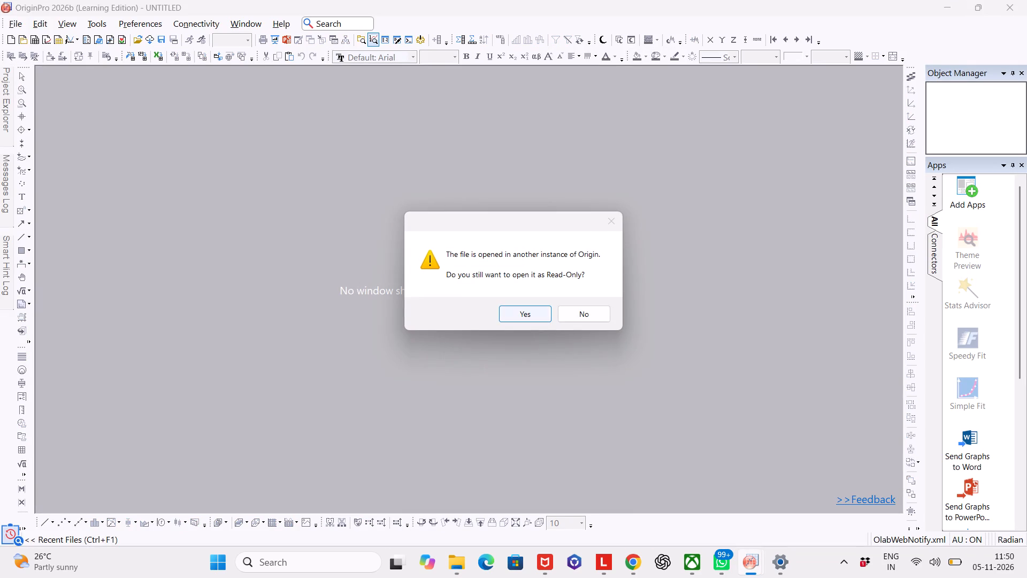
click(530, 317)
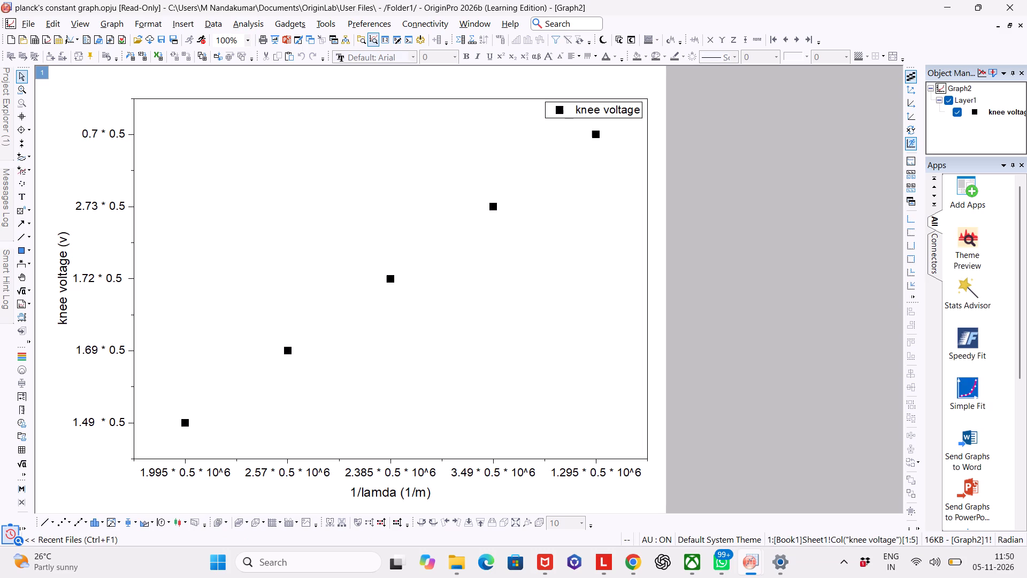
In the read-only copy, minimise the knee voltage graph and enlarge Book3 to full view.
click(999, 27)
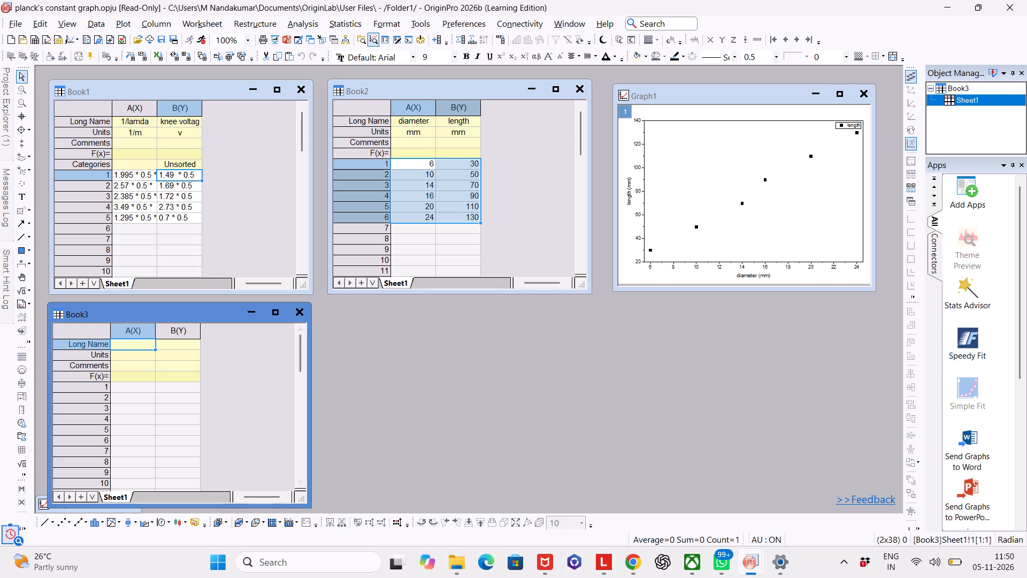
click(281, 305)
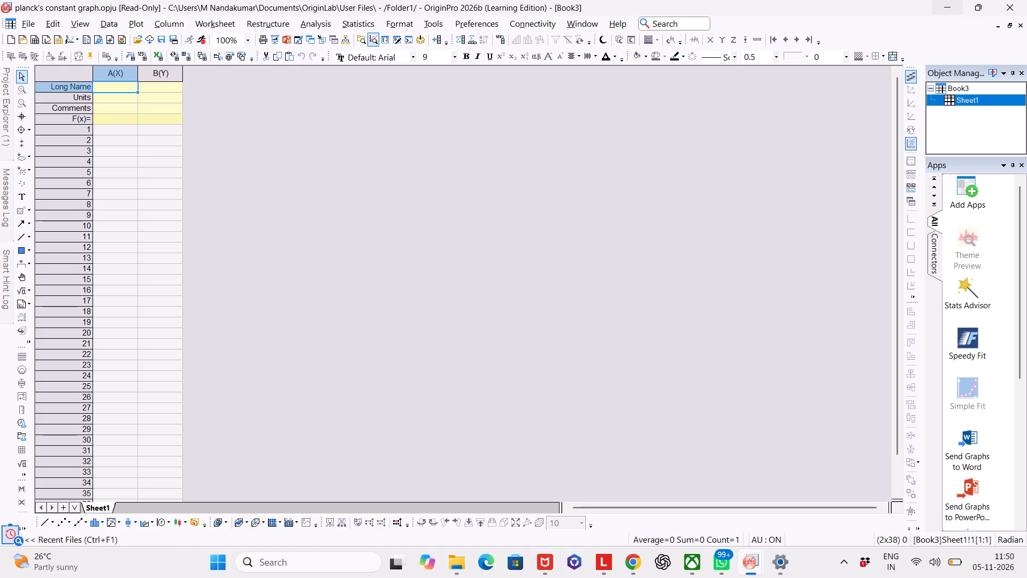
Return to the editable project and snip a screenshot covering the whole knee voltage graph, including its axis titles and legend.
click(938, 9)
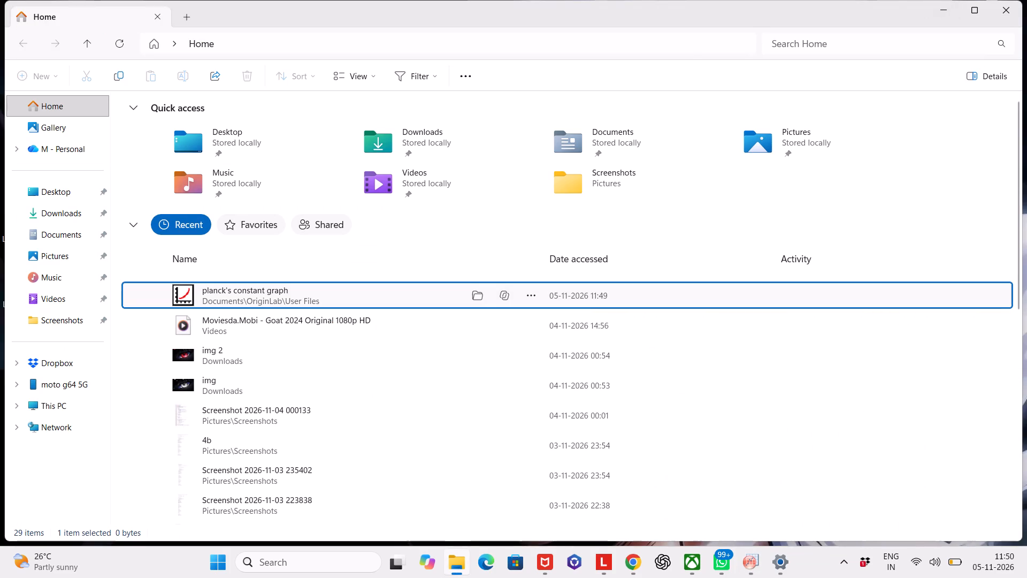
click(944, 11)
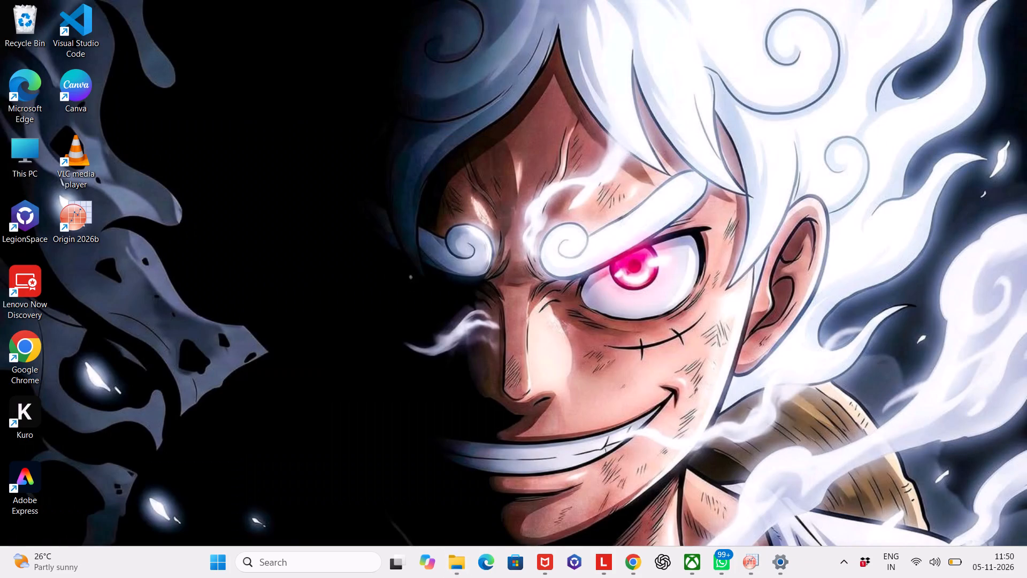
click(757, 565)
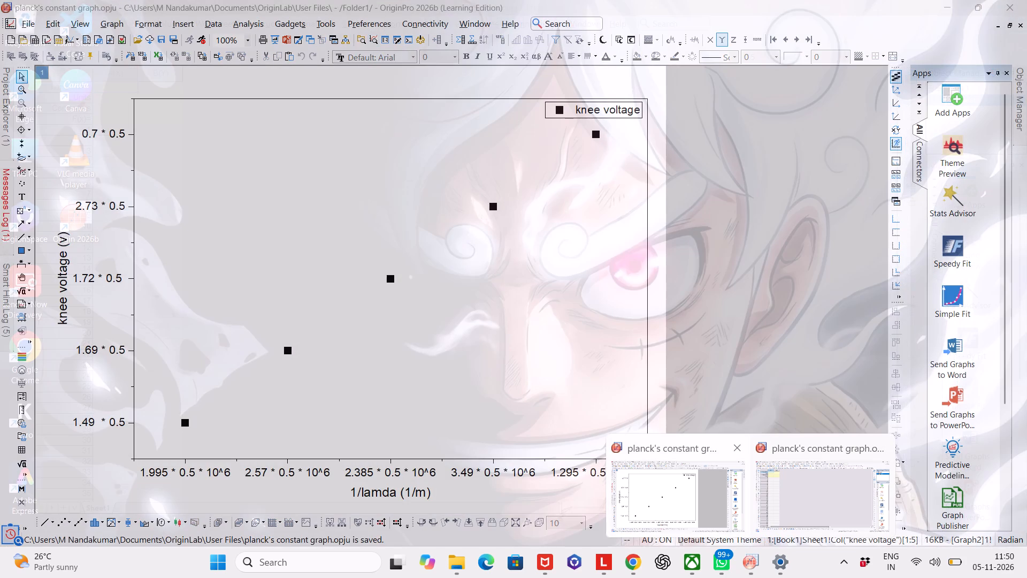
click(678, 485)
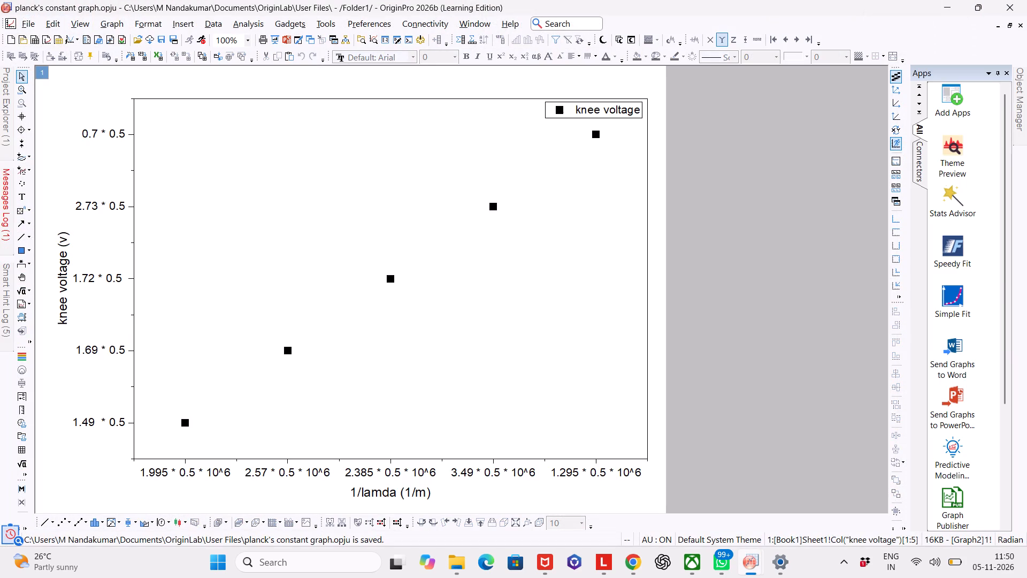
key(Print)
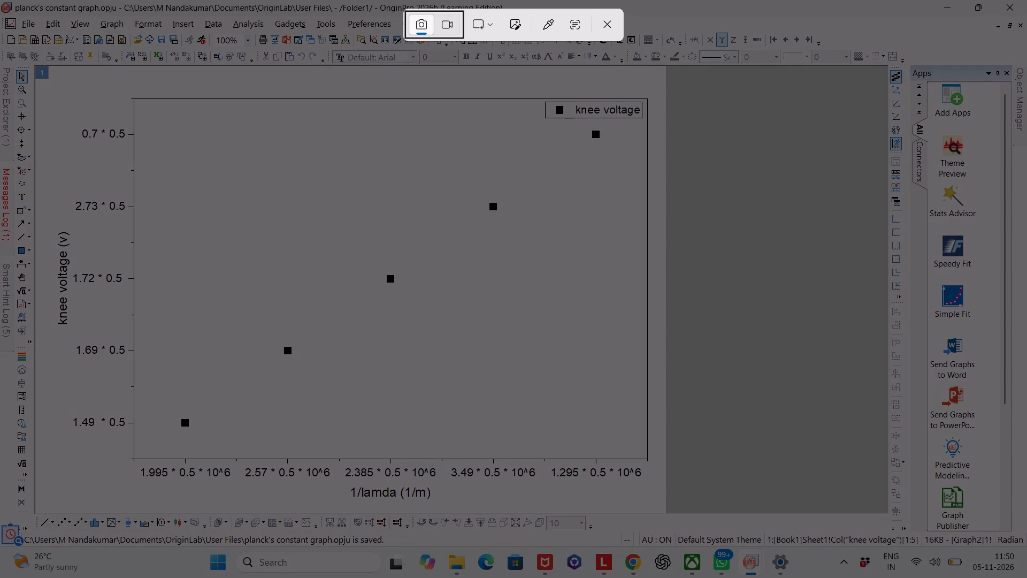
drag(37, 69, 249, 498)
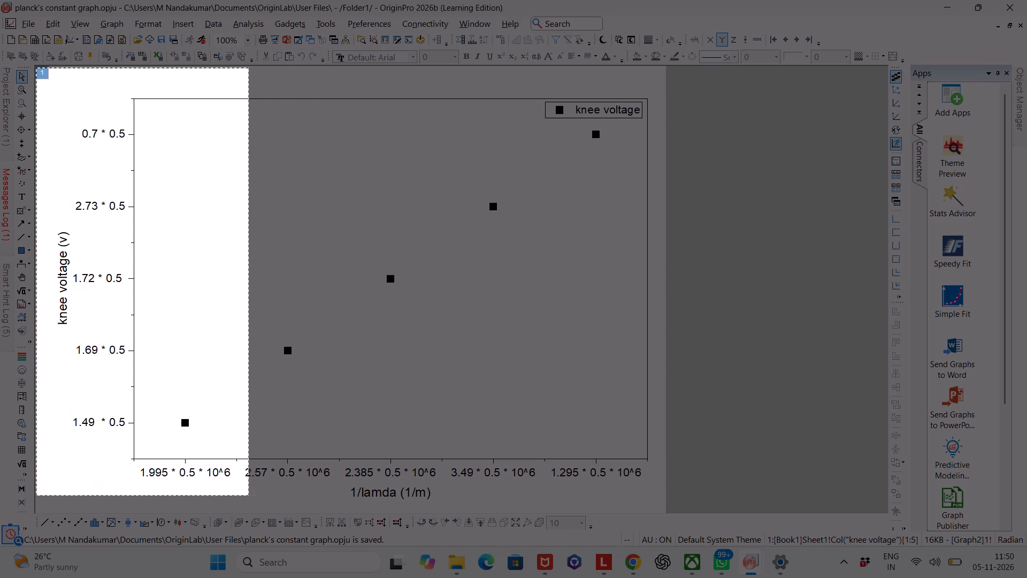
drag(249, 498, 517, 508)
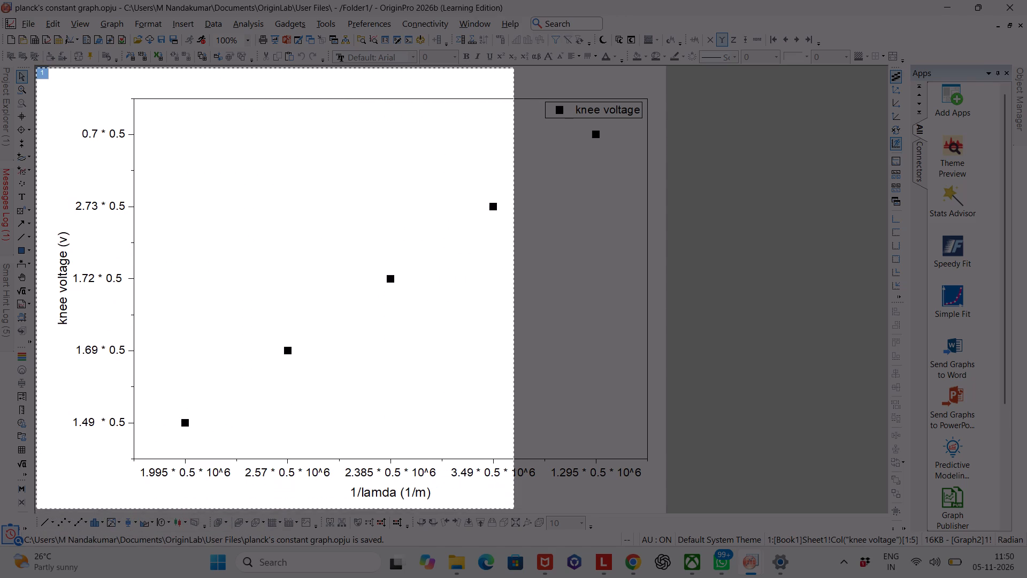
drag(517, 508, 659, 506)
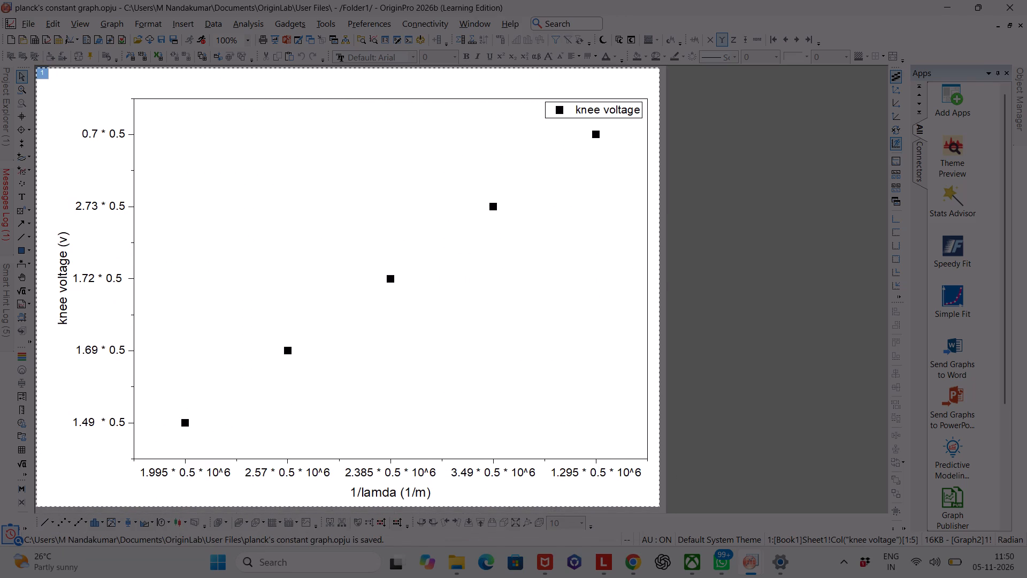
drag(659, 506, 660, 506)
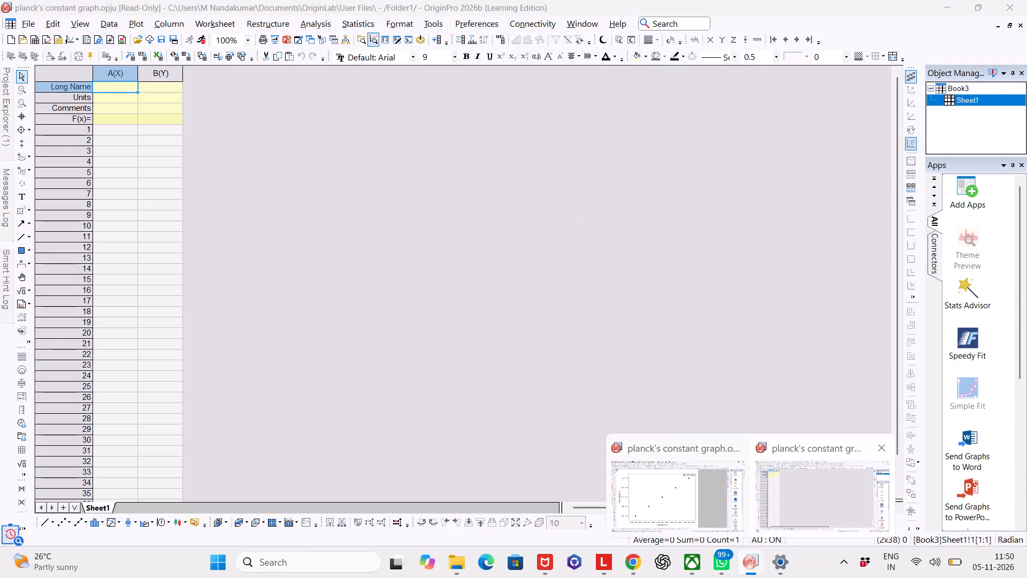
Minimise the knee voltage graph in the editable project and Book3 in the read-only copy.
click(798, 498)
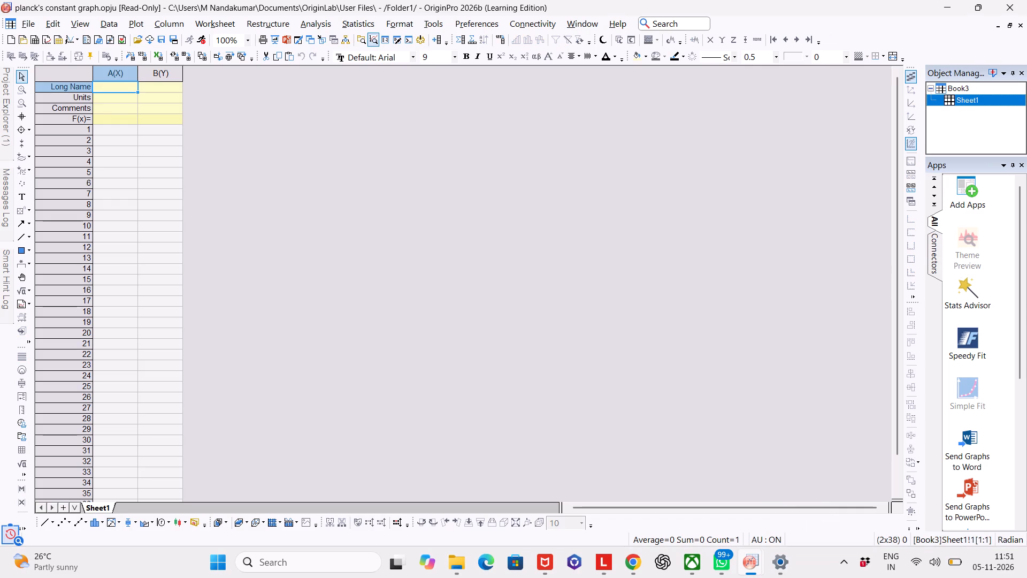
click(711, 508)
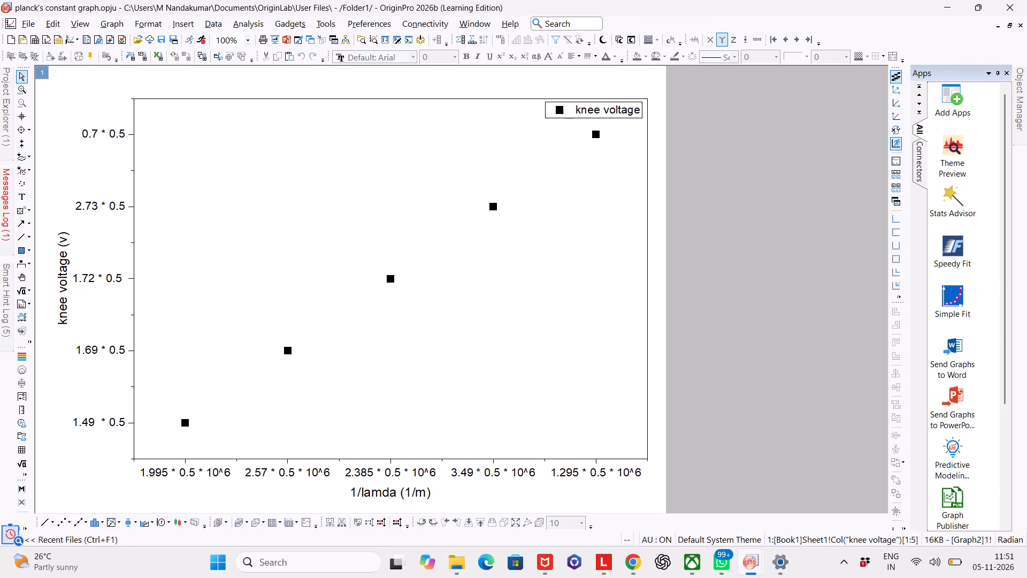
click(1000, 27)
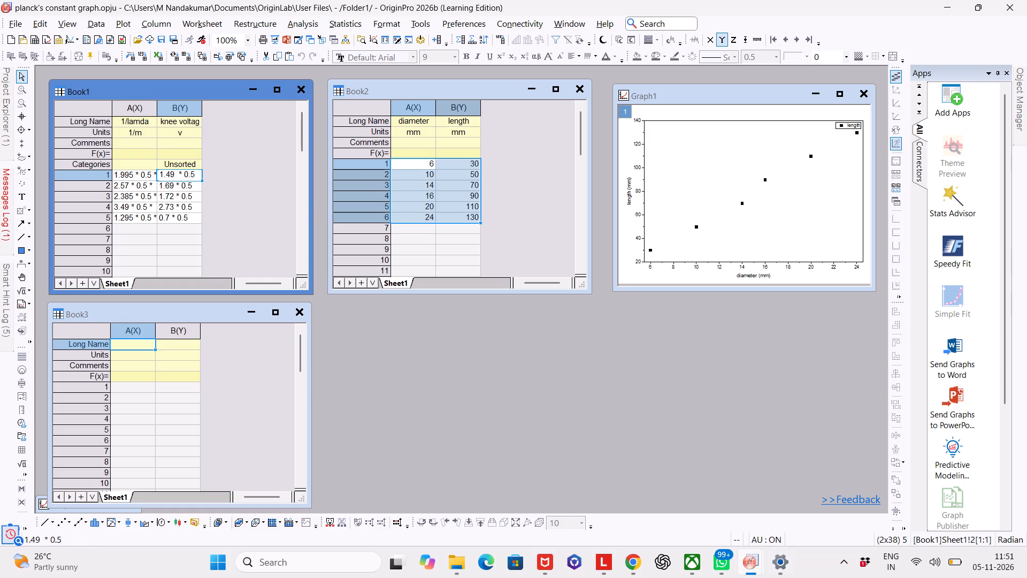
click(801, 500)
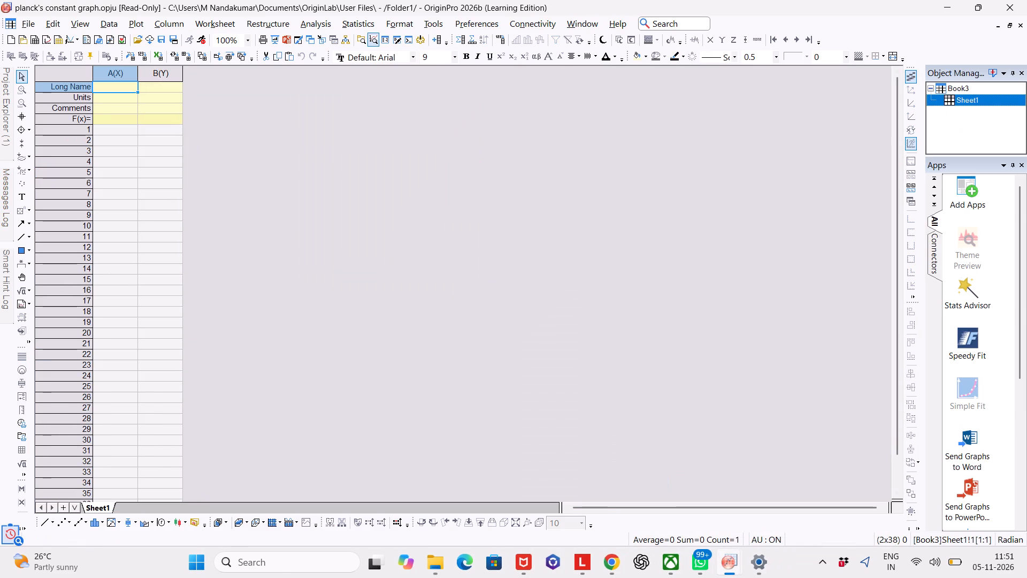
click(994, 26)
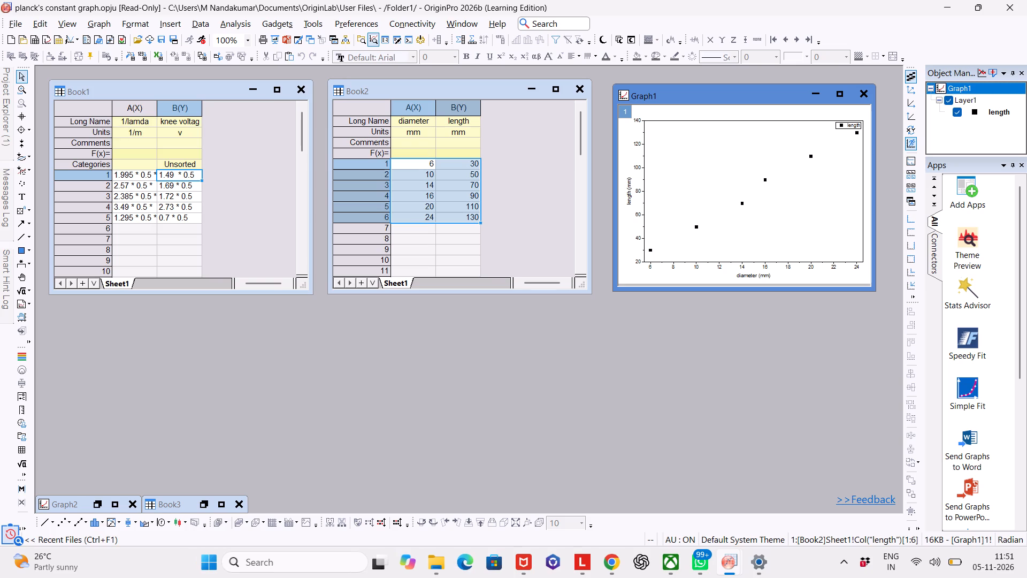
Return to the editable planck's constant graph project and enlarge the empty Book3 workbook to full view.
click(710, 508)
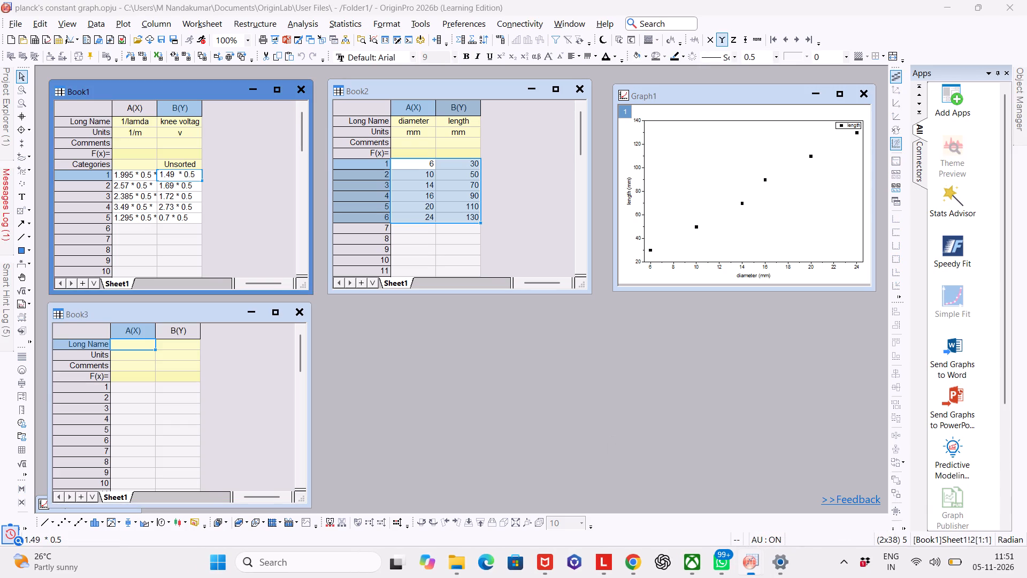
click(275, 320)
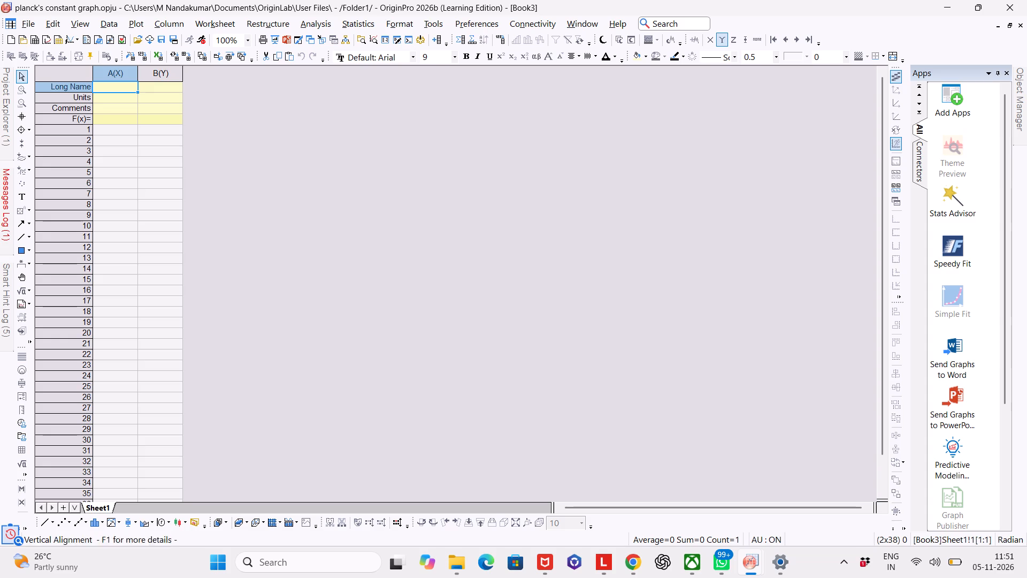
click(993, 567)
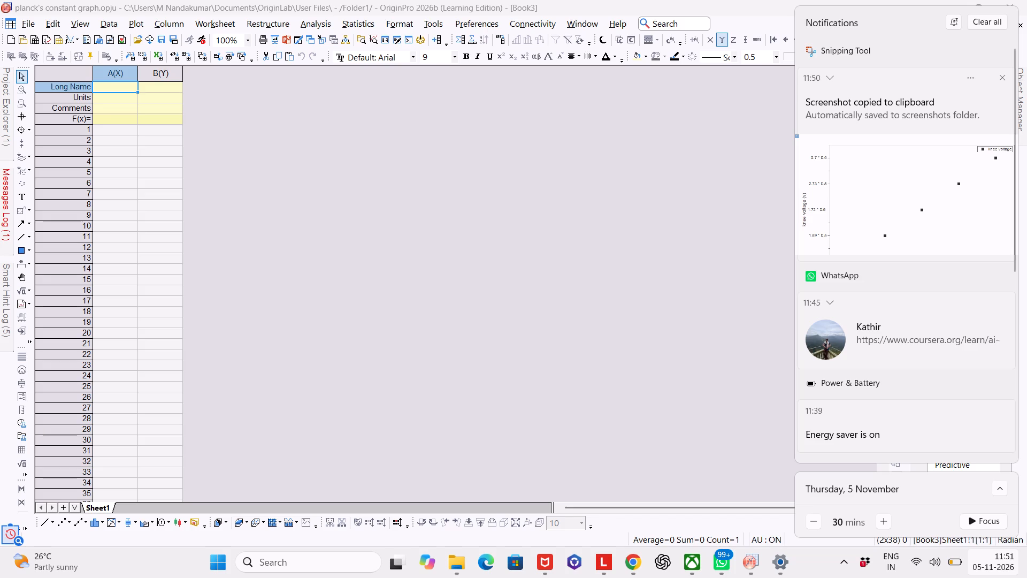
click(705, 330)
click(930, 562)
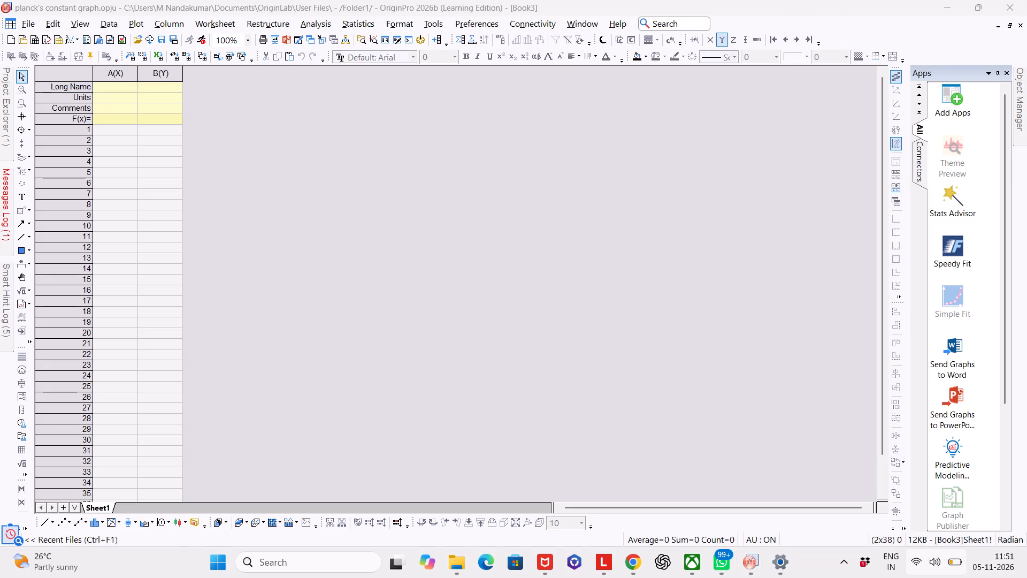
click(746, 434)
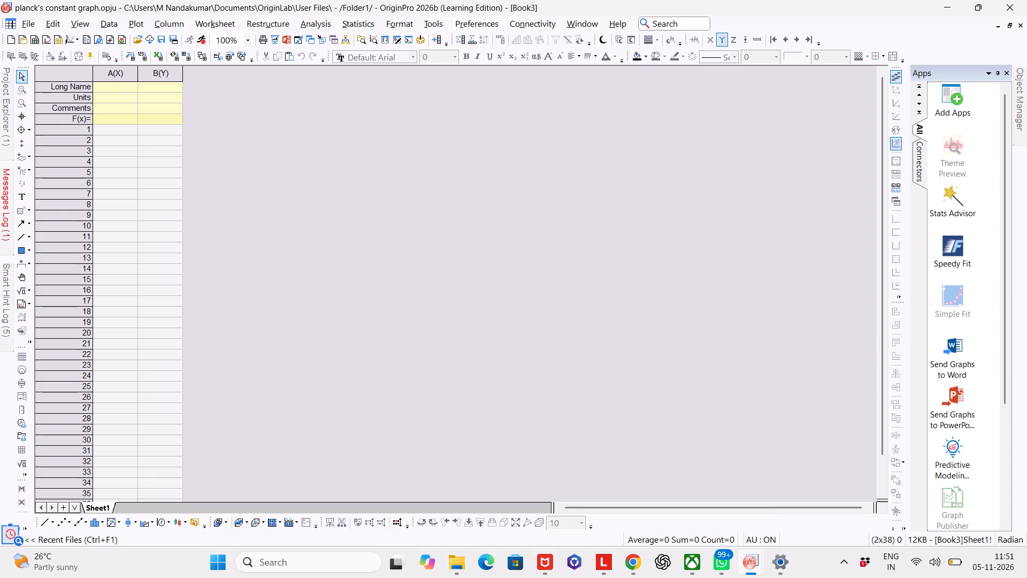
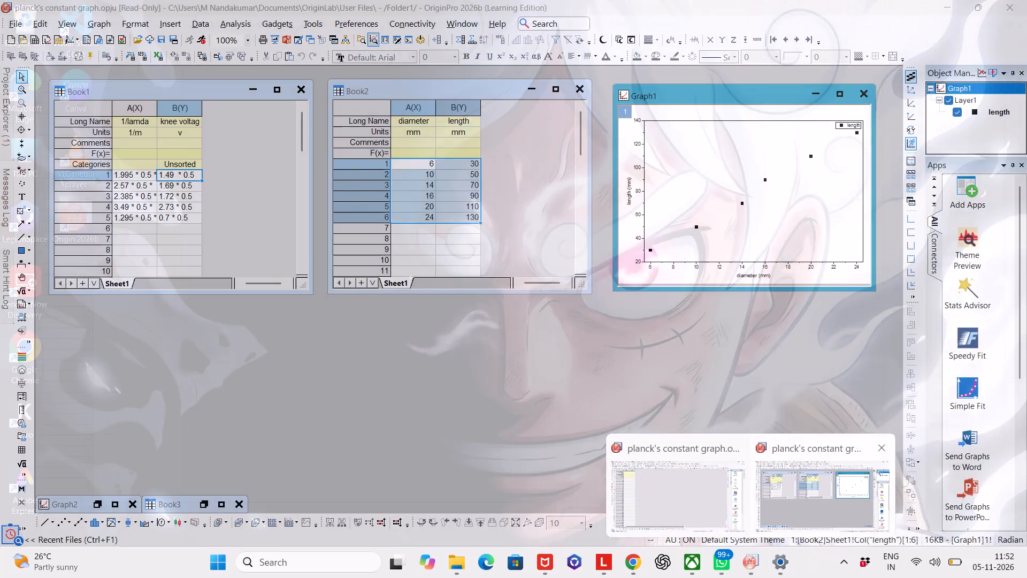
Switch to Book3 in the editable project and select the Long Name cell of column A(X).
click(787, 485)
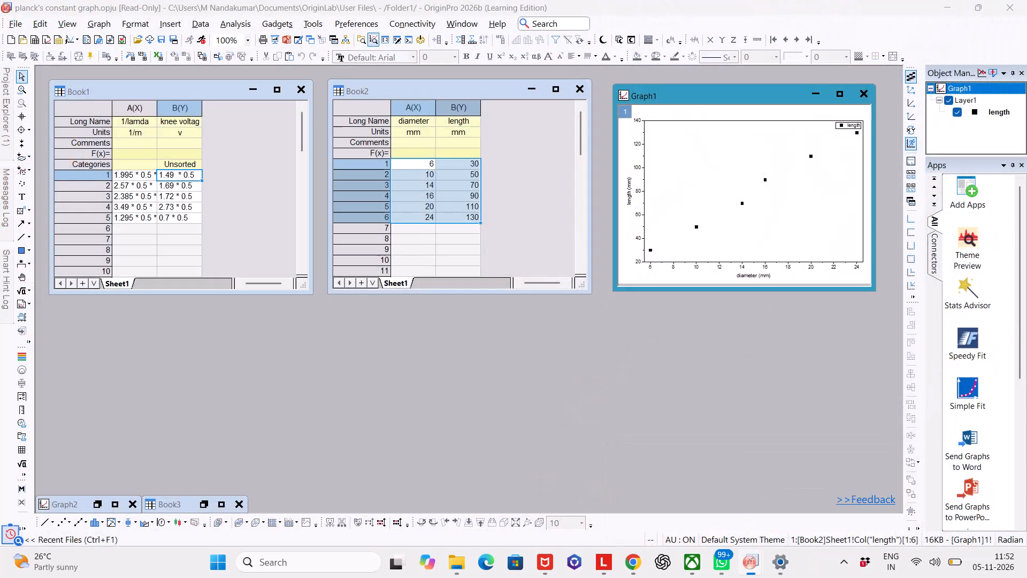
click(698, 480)
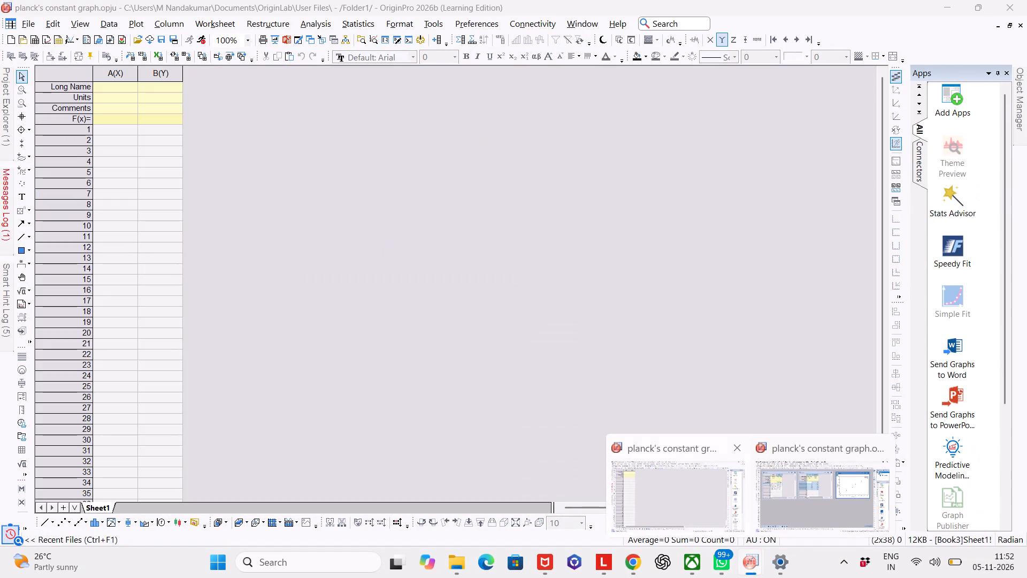
click(124, 80)
click(124, 88)
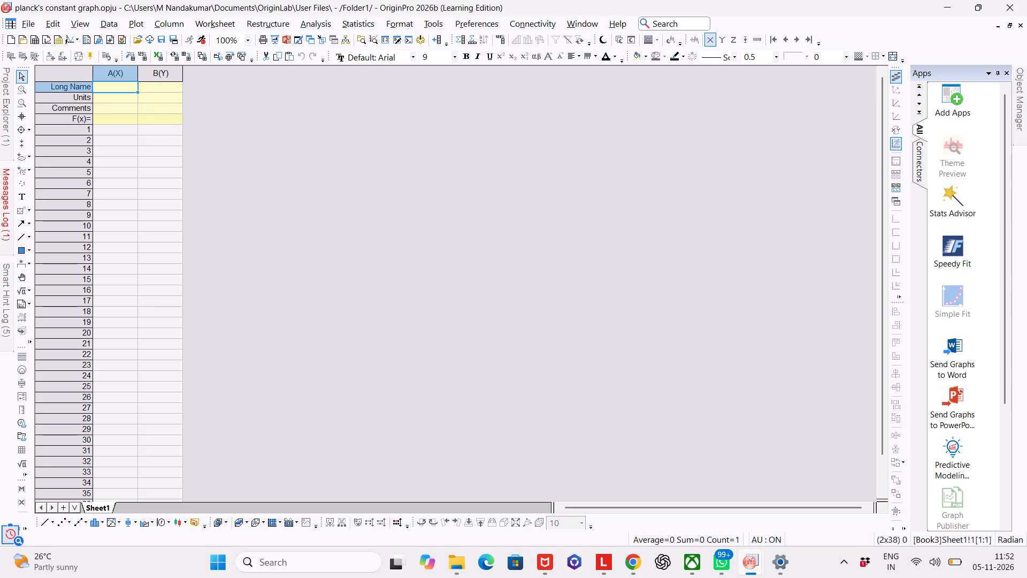
Enter the long names PLED for column A and IPD for column B in the empty Book3 worksheet.
double_click(124, 88)
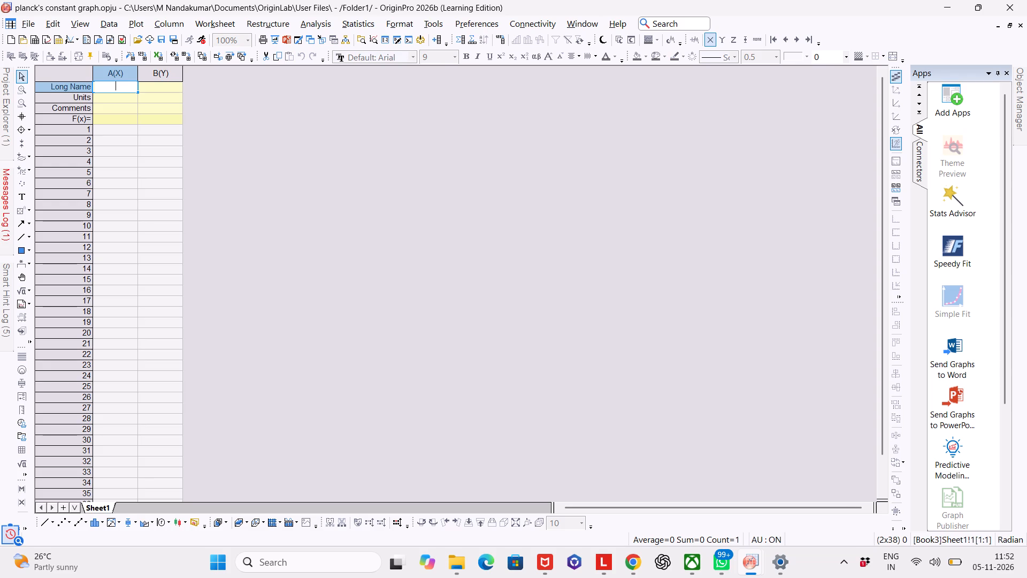
text(LP)
key(BackSpace)
key(BackSpace)
key(bracketleft)
key(BackSpace)
text(PLED)
key(Right)
key(Tab)
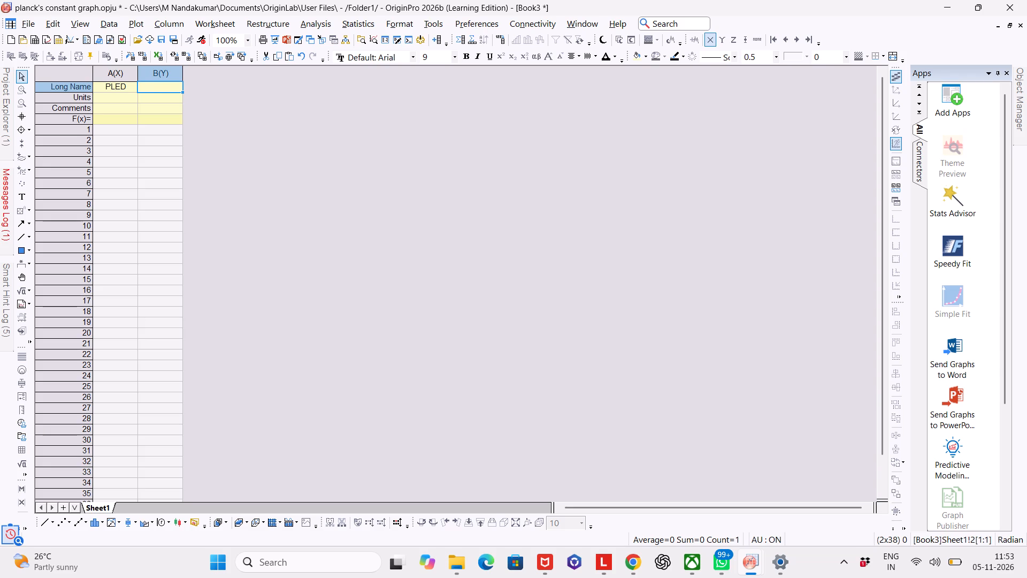
text(IPD)
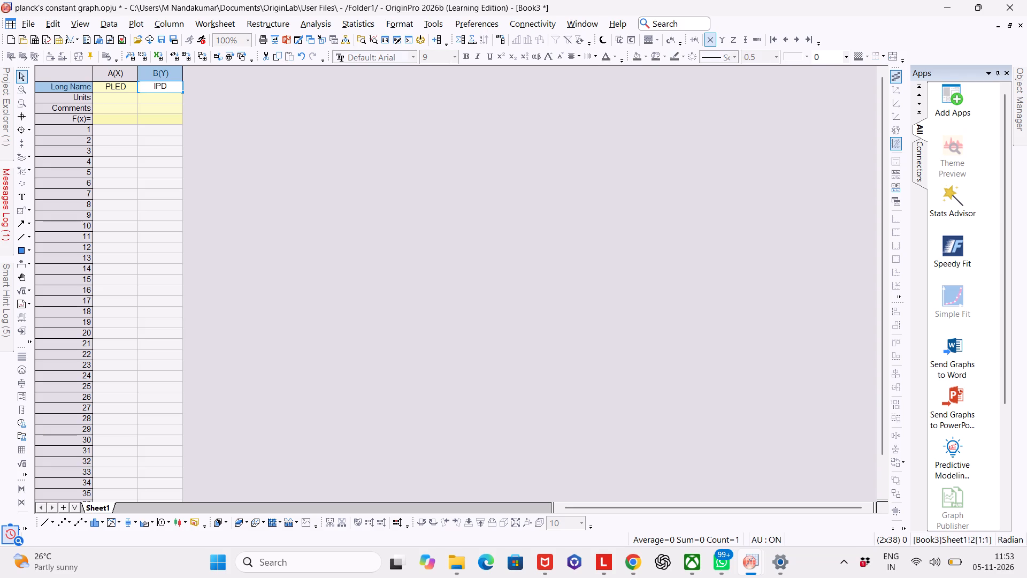
key(Tab)
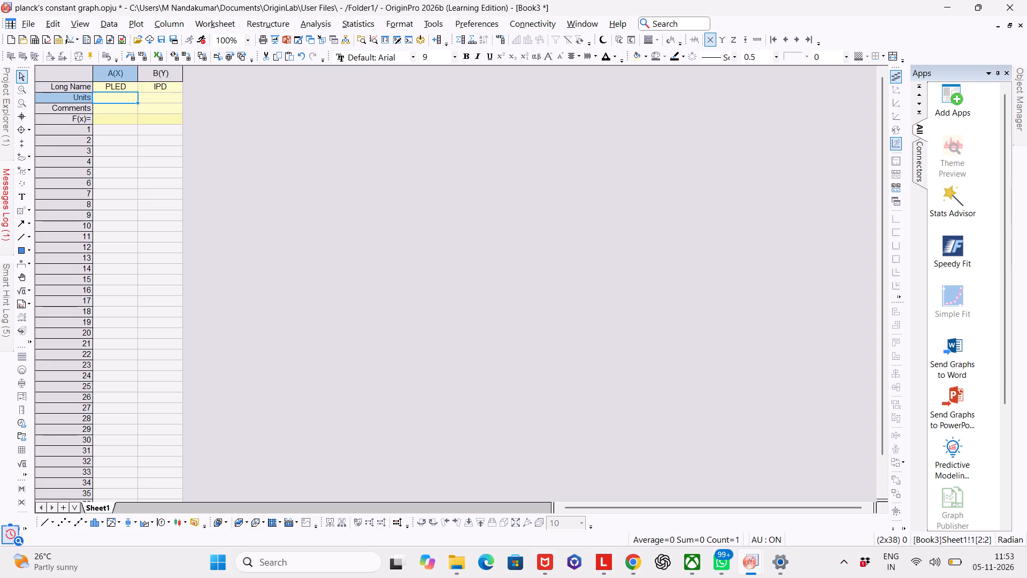
Set the units to mW for the PLED column and mA for the IPD column.
key(m)
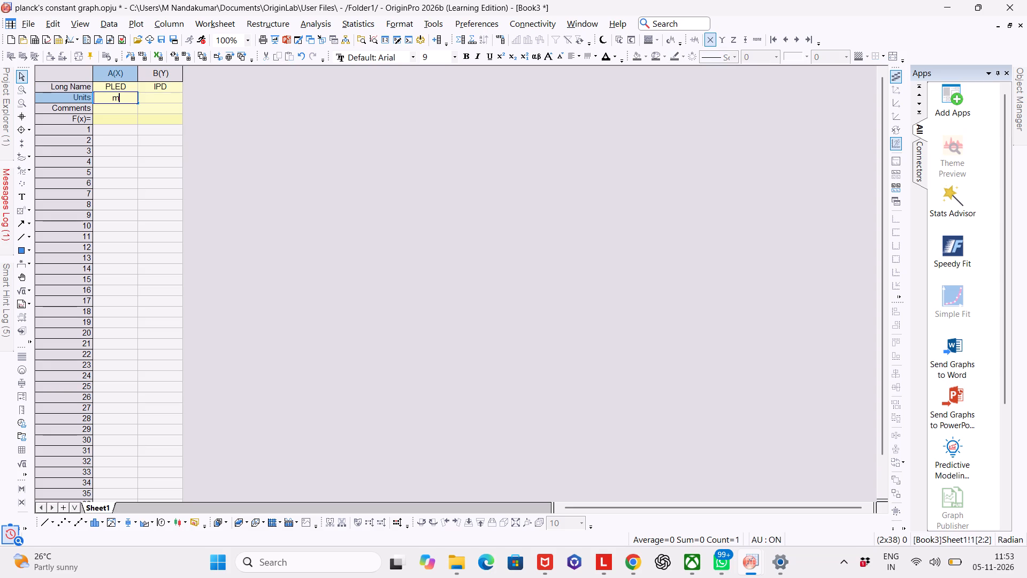
key(shift+w)
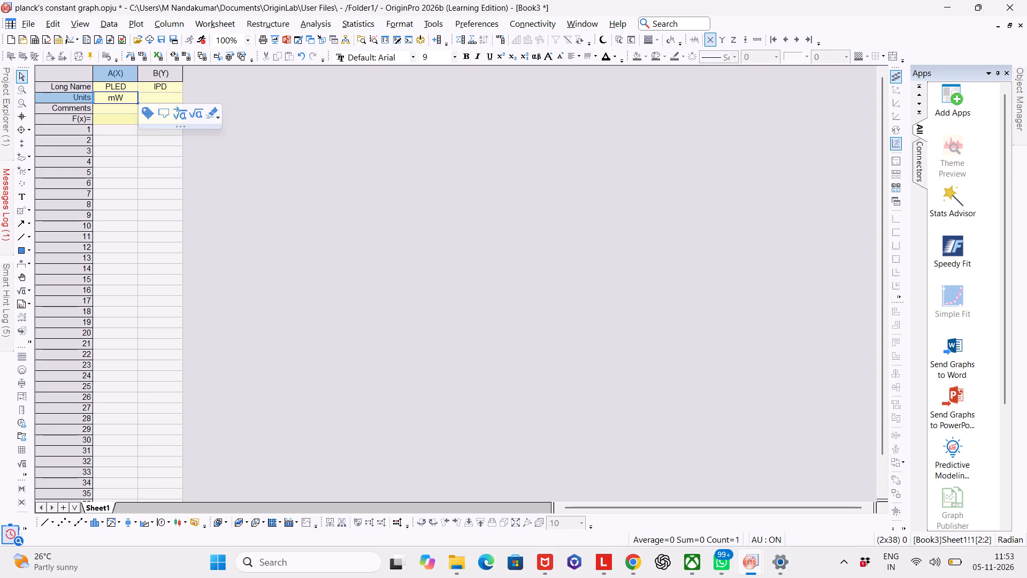
key(Tab)
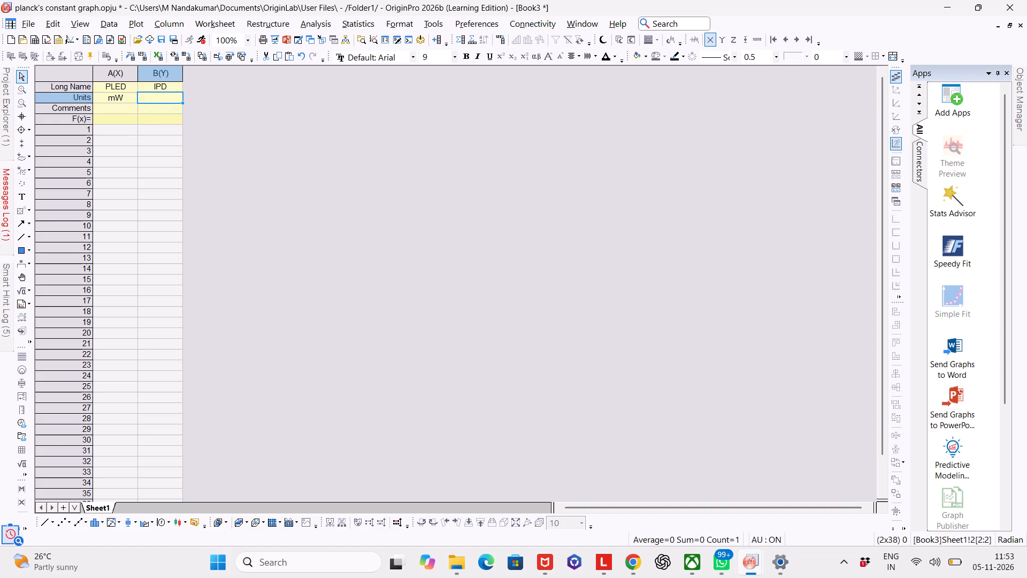
text(mA)
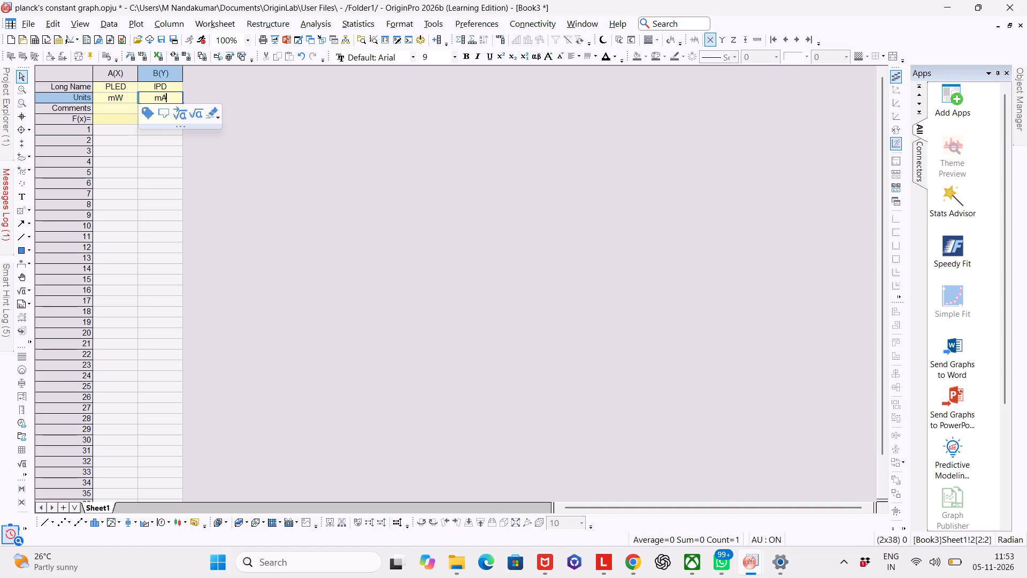
click(119, 130)
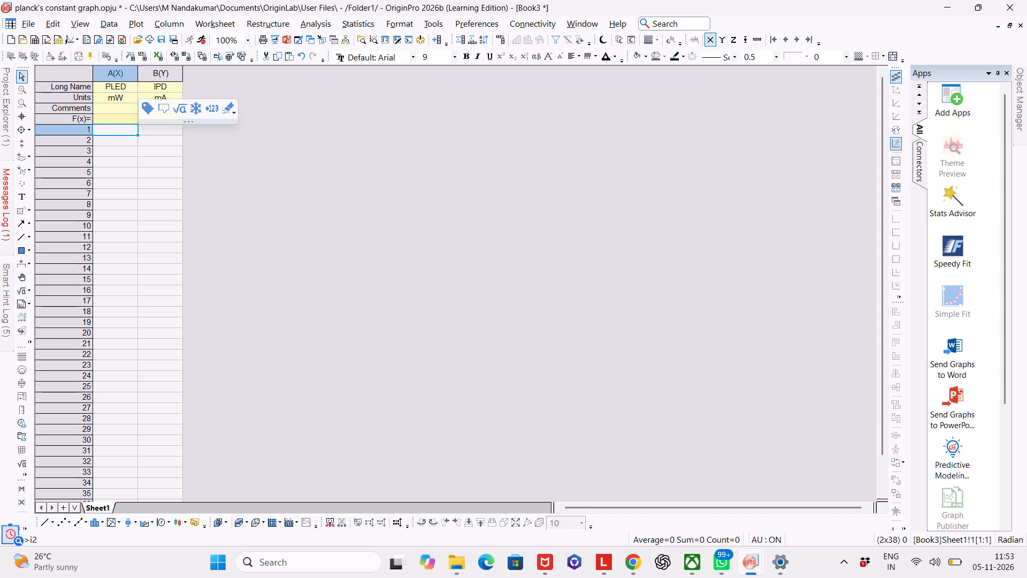
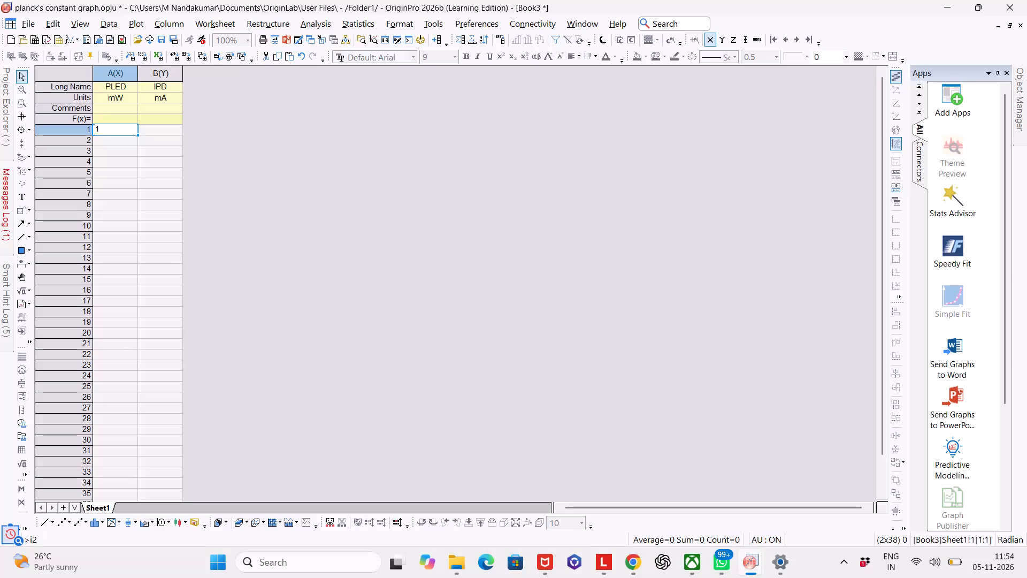
Enter 10*2 in row 1 and 11*2 in row 2 of the PLED column.
key(0)
key(shift+asterisk)
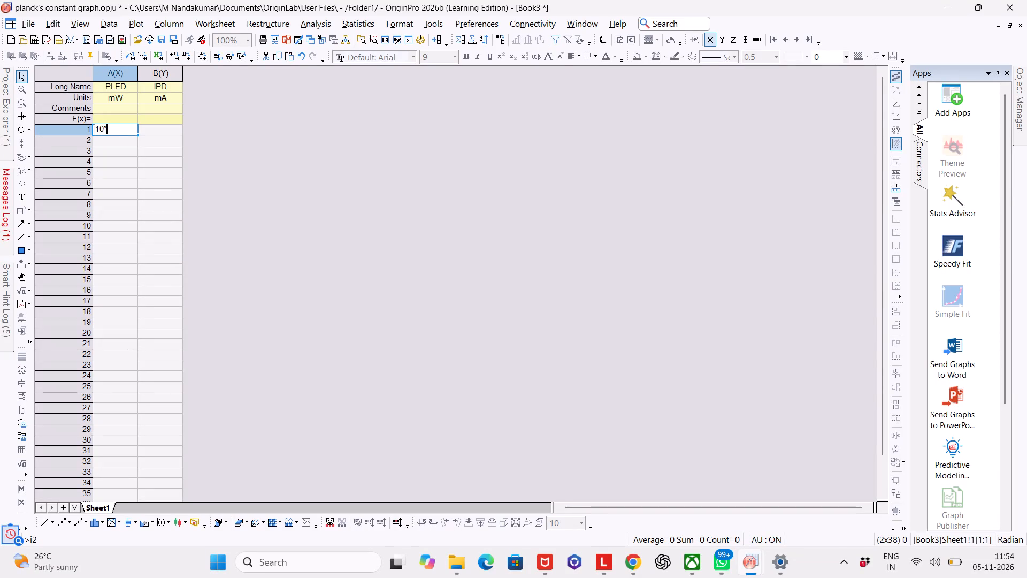
key(2)
key(Tab)
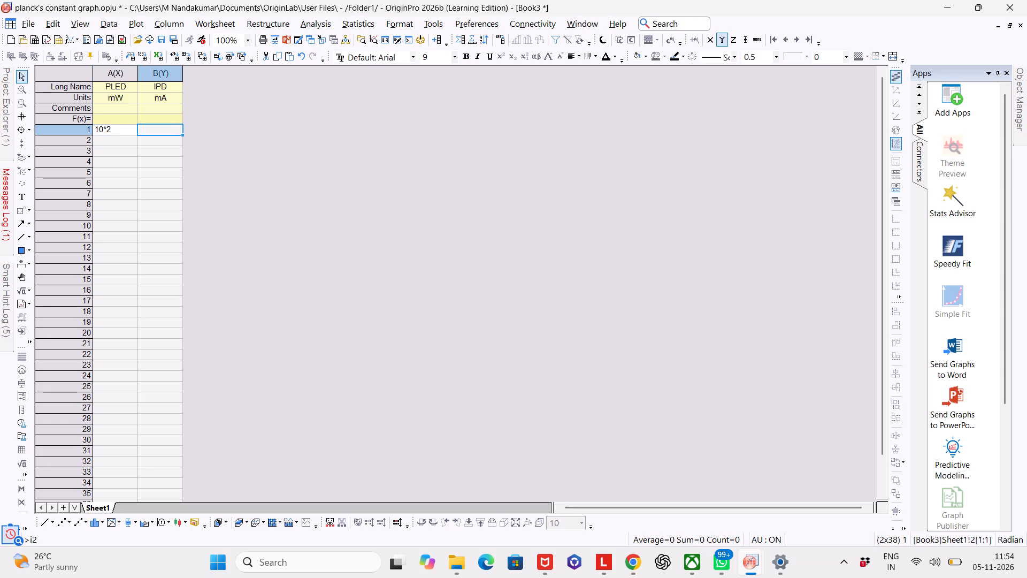
click(110, 126)
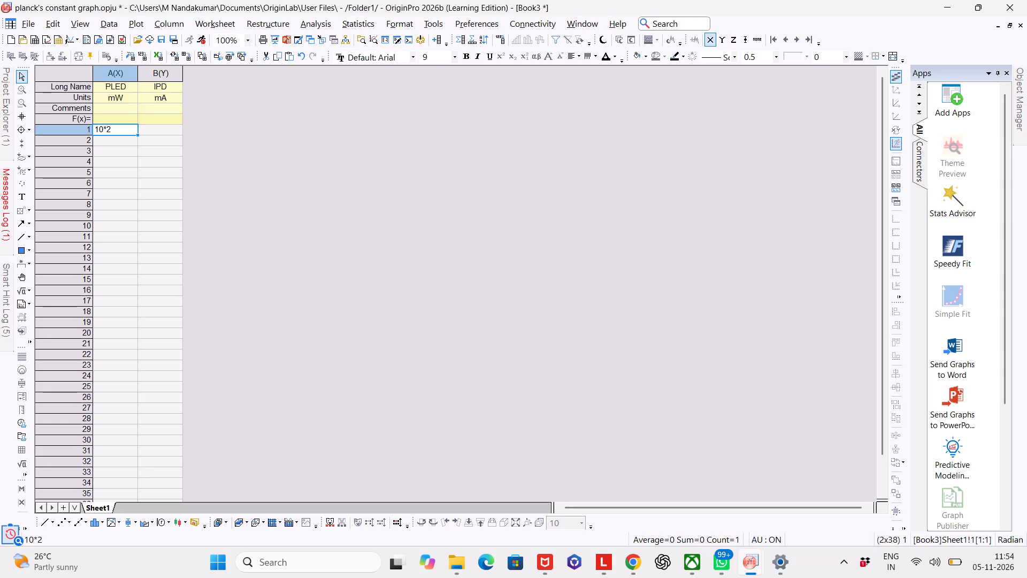
click(157, 123)
click(156, 130)
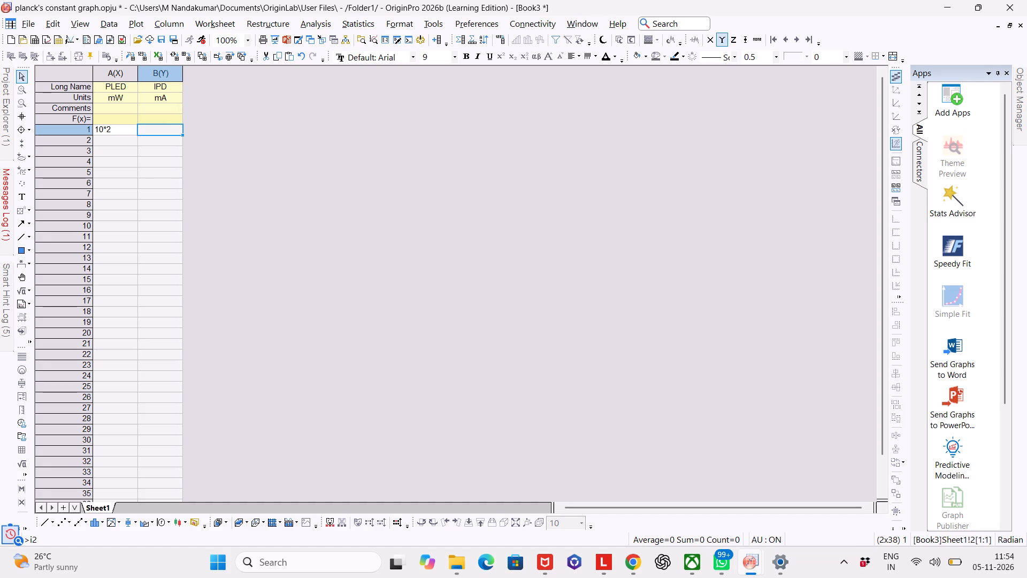
click(124, 140)
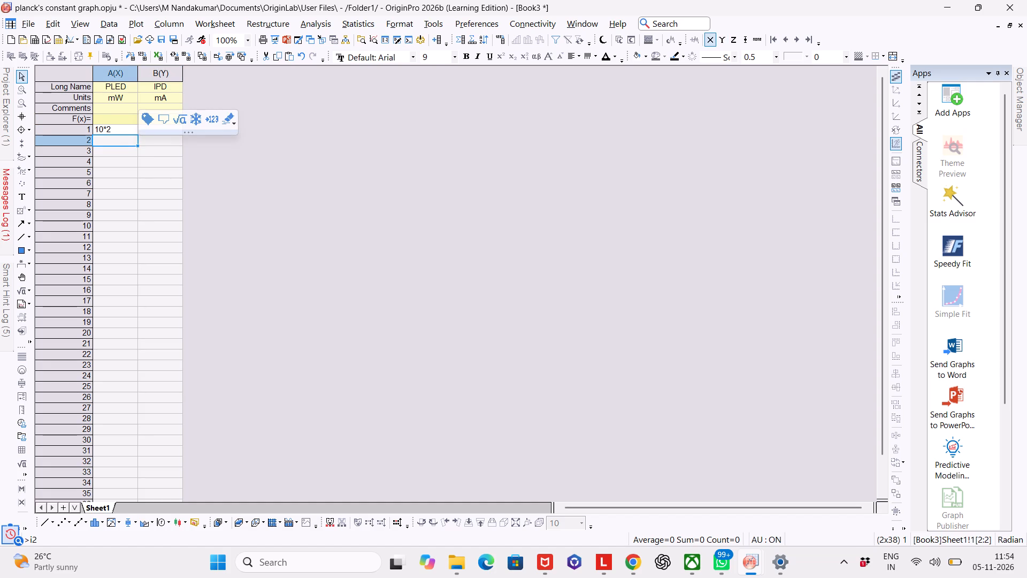
text(11)
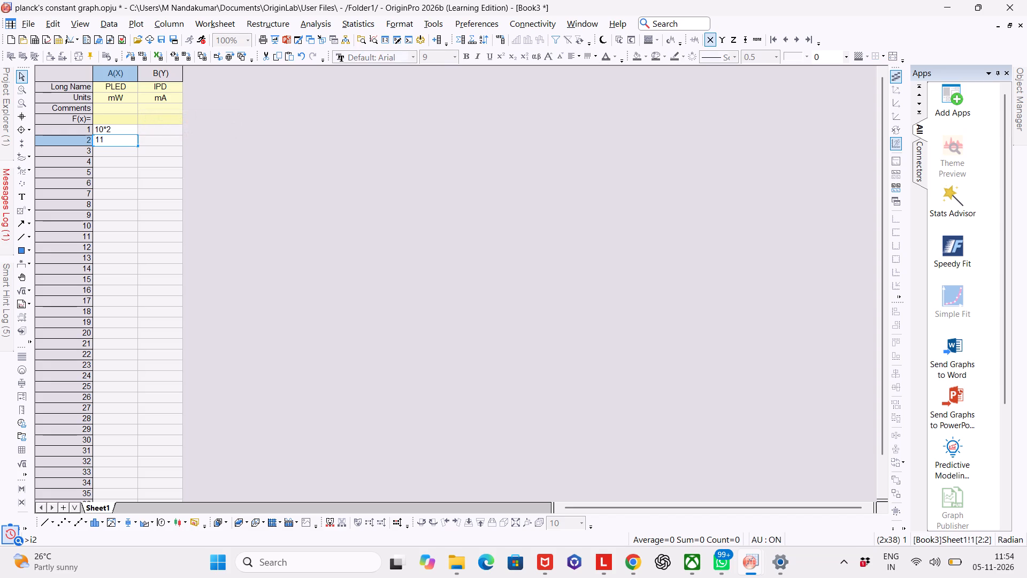
text(*2)
key(Down)
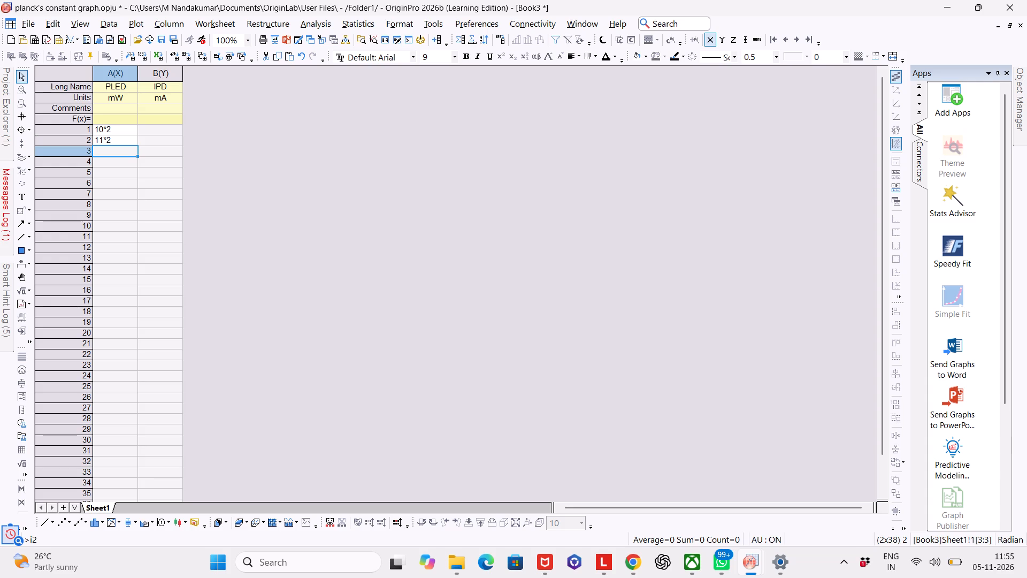
Change the row 2 entry of the PLED column to 12*2.
key(Up)
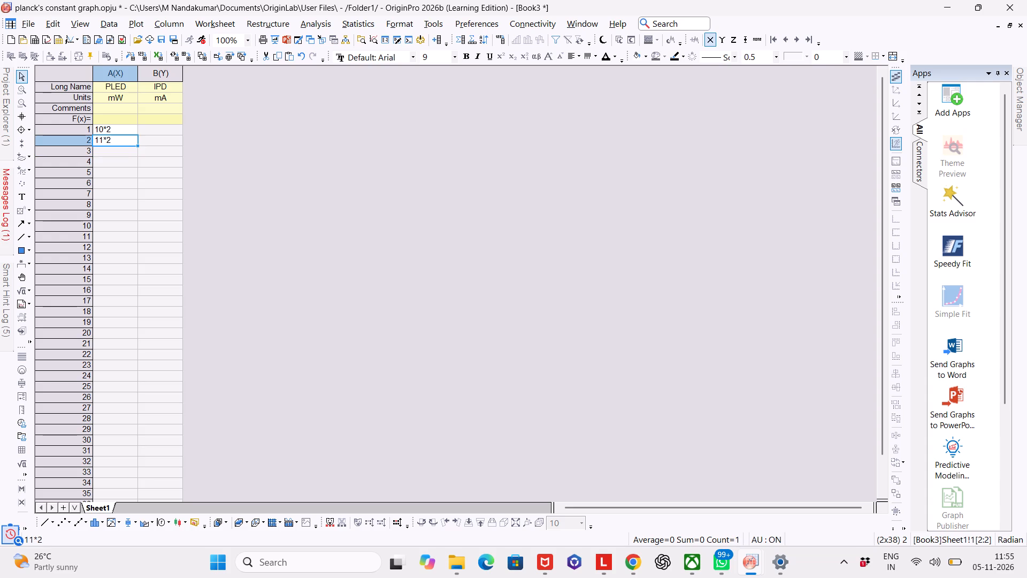
key(Left)
double_click(102, 137)
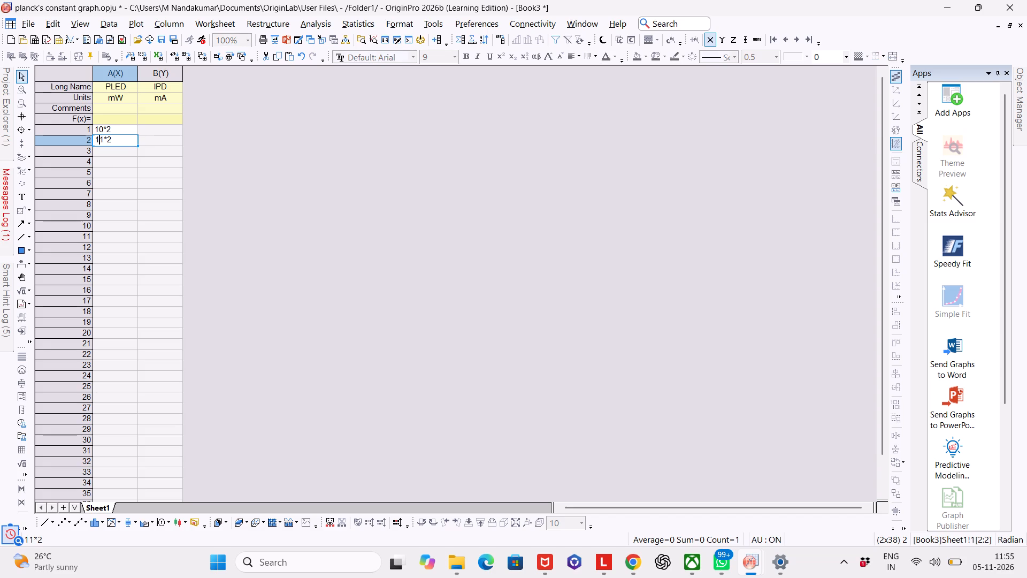
click(103, 139)
key(BackSpace)
key(2)
key(Down)
key(Tab)
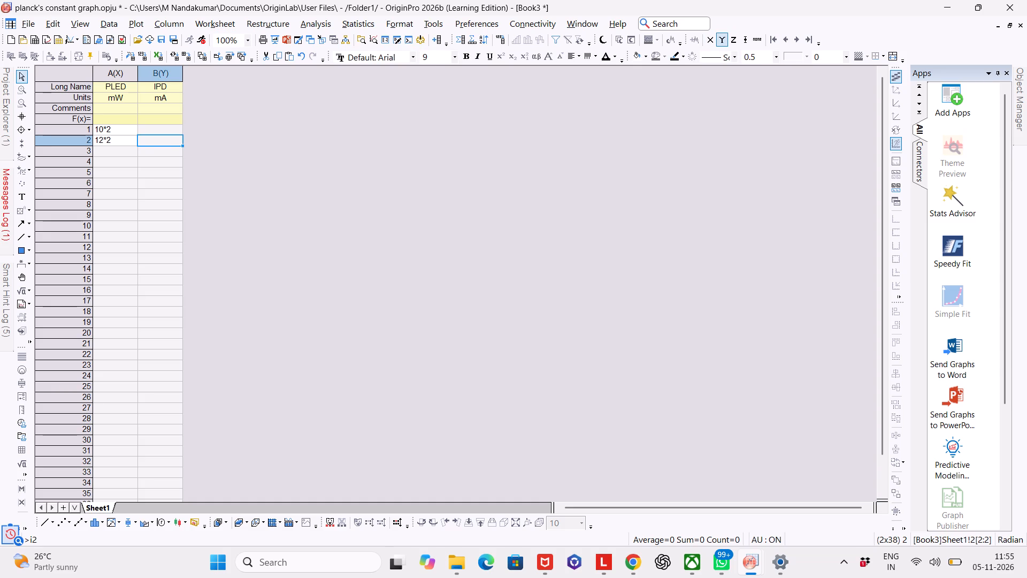
Enter 14*2, 16*2 and 18*2 in rows 3 to 5 of the PLED column.
key(Down)
key(Left)
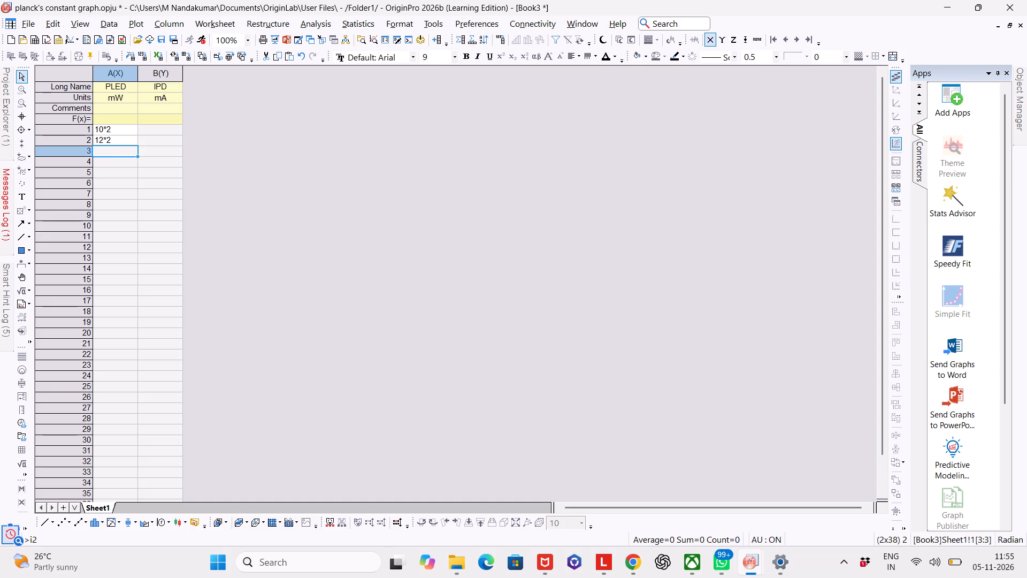
text(14)
key(asterisk)
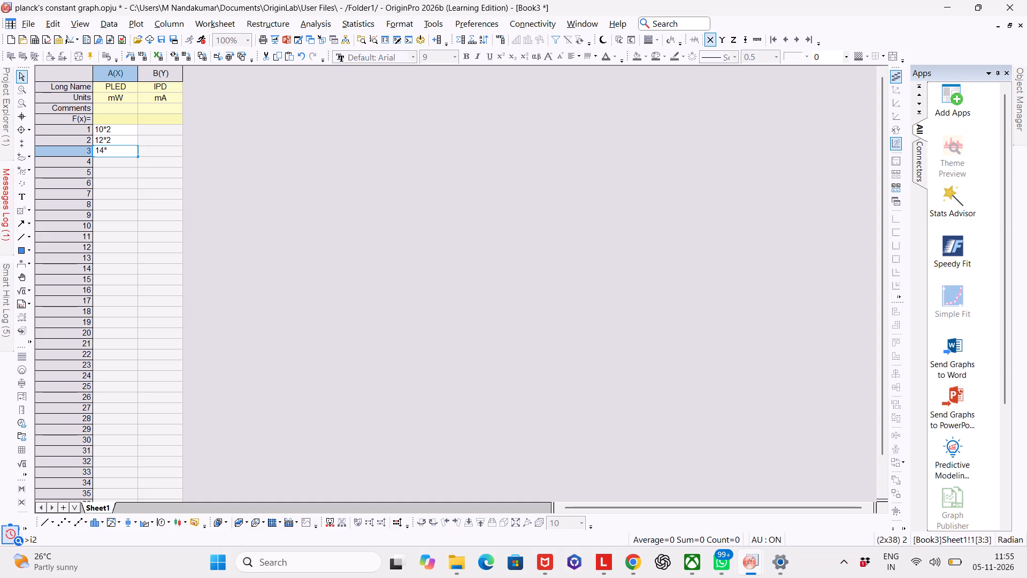
key(2)
key(Down)
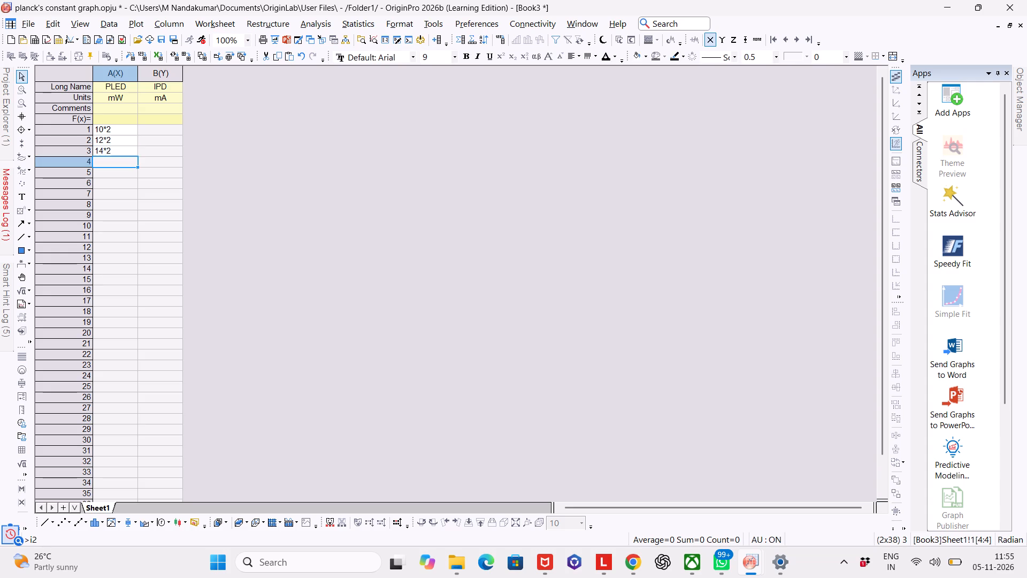
key(1)
key(6)
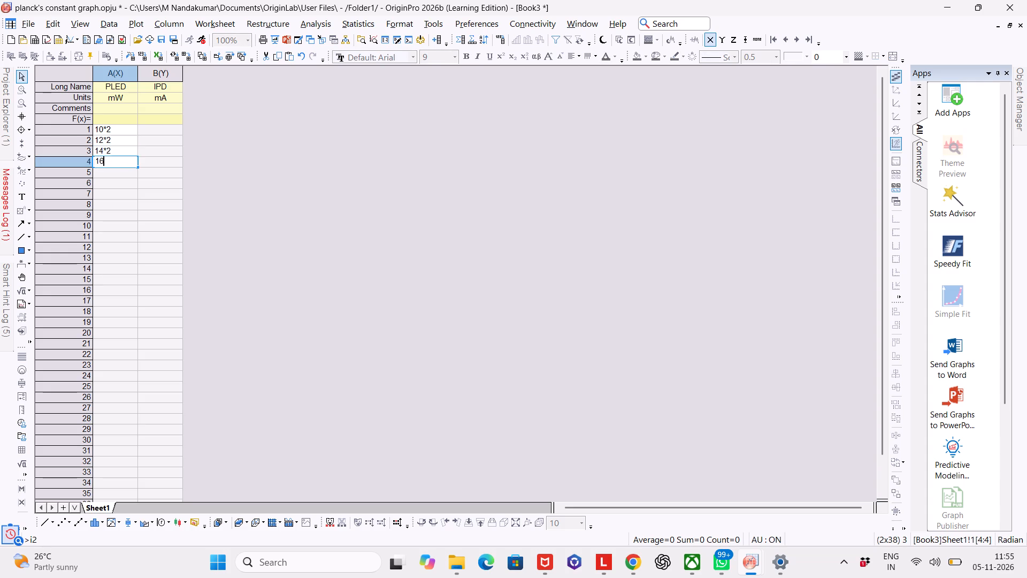
text(*2)
key(Down)
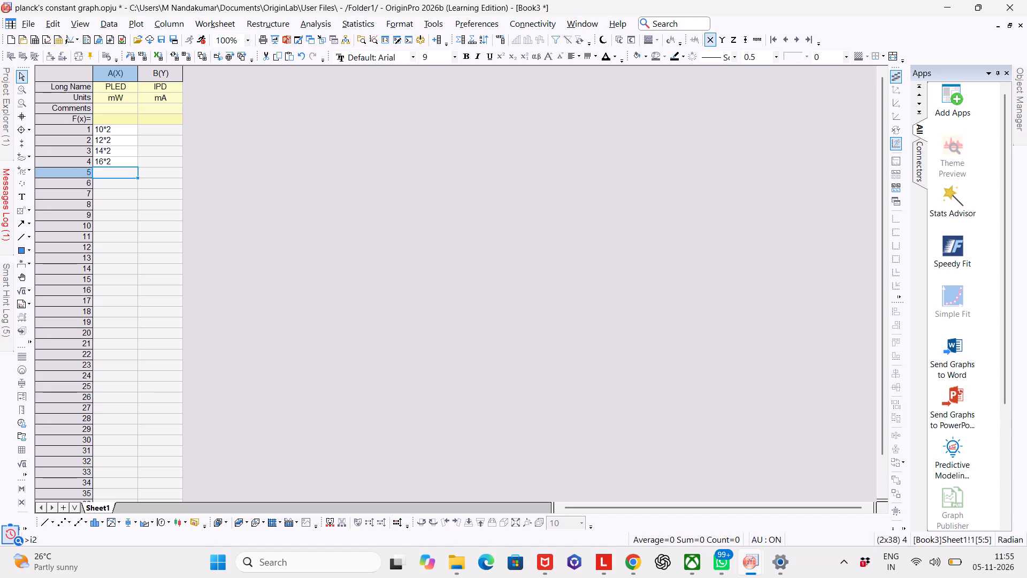
text(18)
key(asterisk)
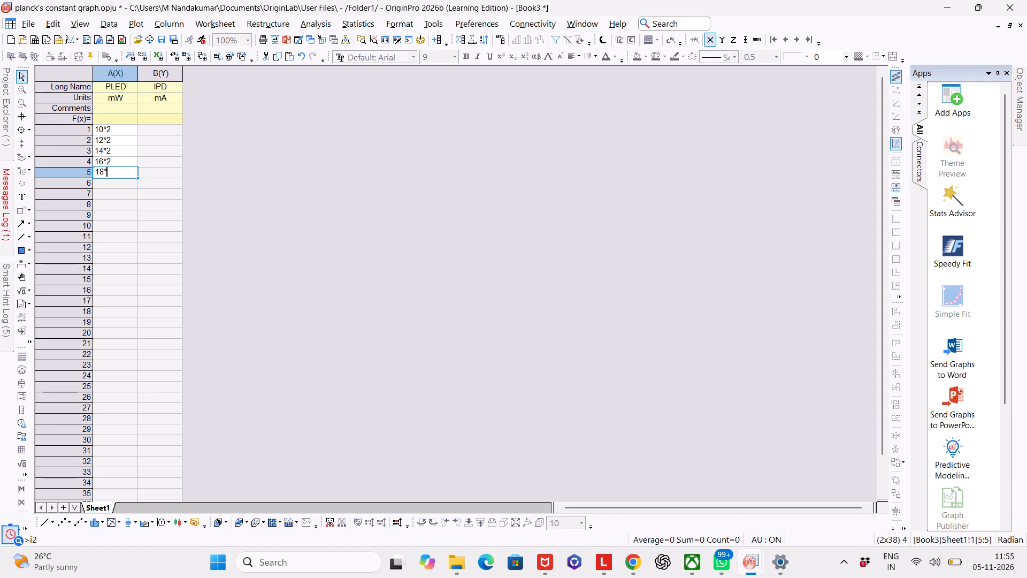
key(2)
key(Down)
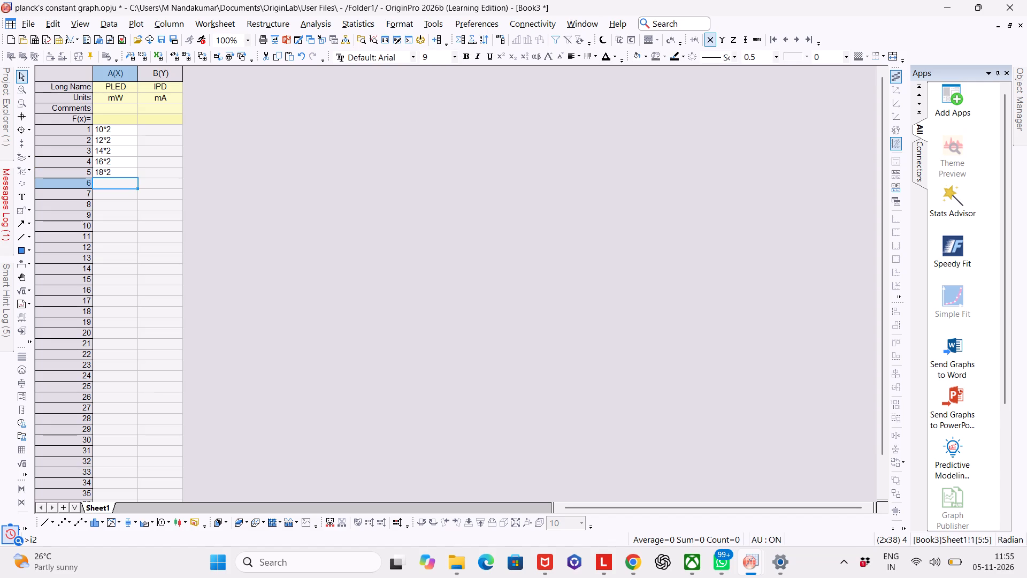
Enter 20*2 in row 6 and 22*2 in row 7 of the PLED column.
text(20*2)
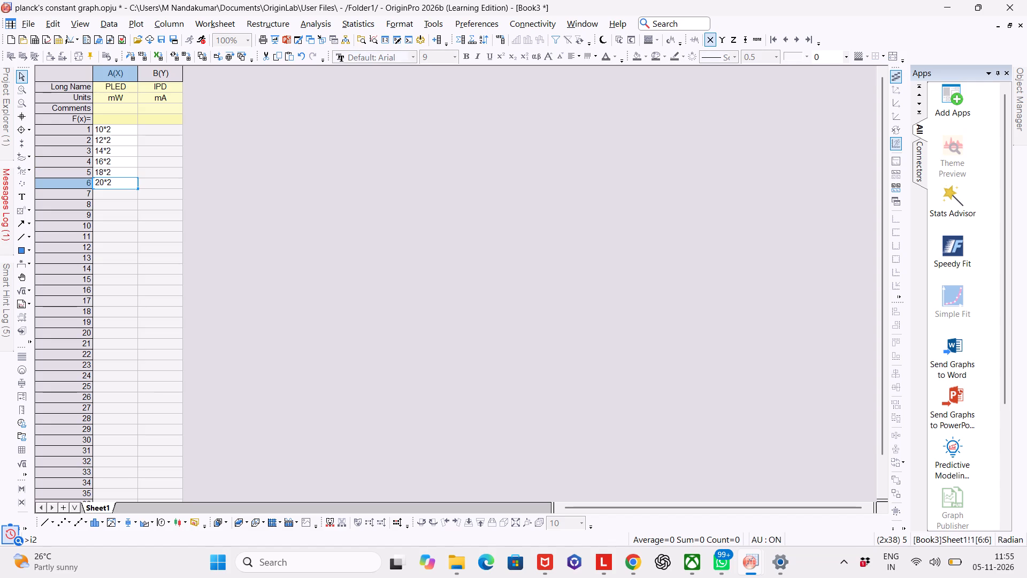
key(Down)
text(22*2)
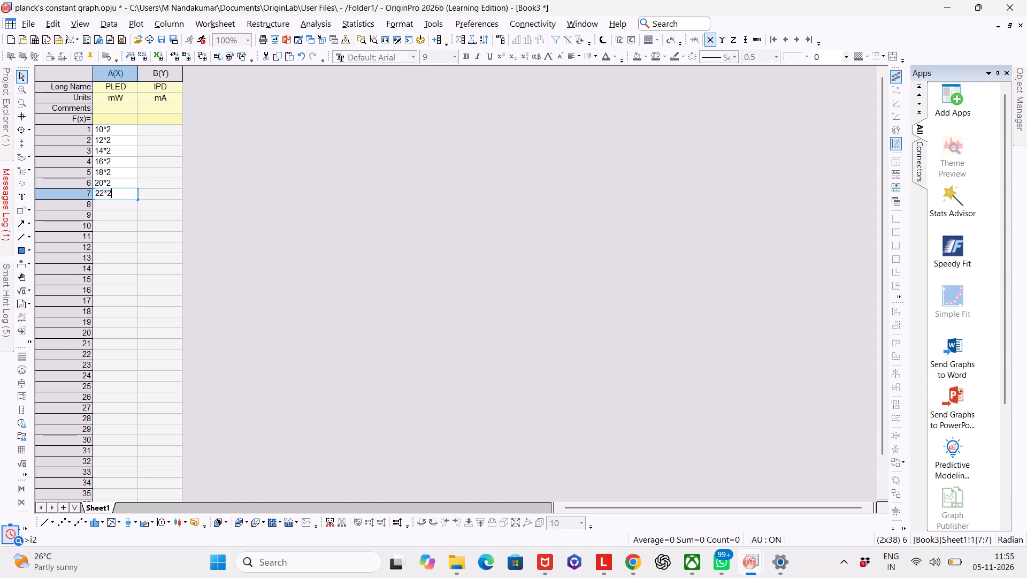
text(24*2)
key(BackSpace)
key(BackSpace)
key(BackSpace)
key(BackSpace)
key(Down)
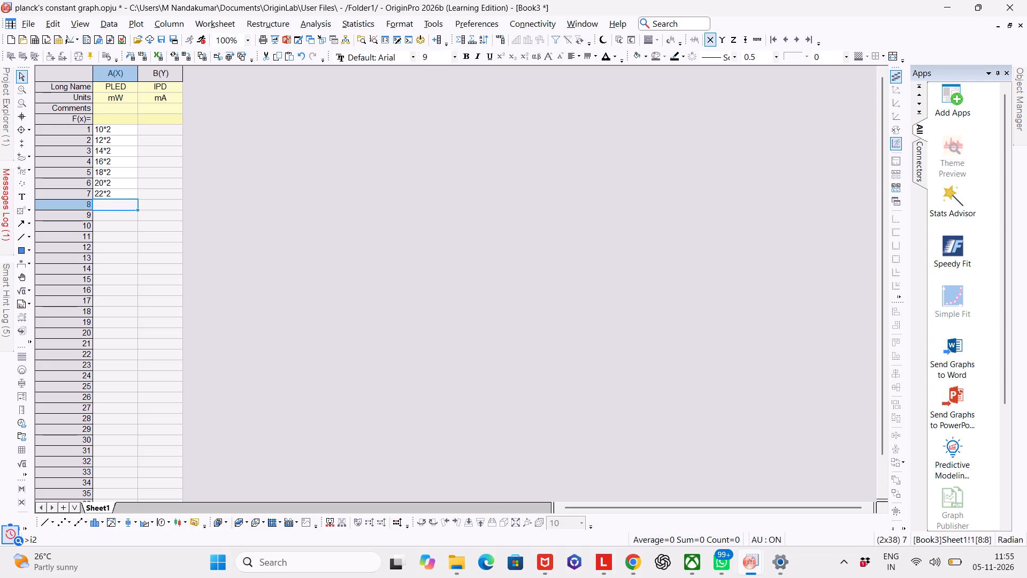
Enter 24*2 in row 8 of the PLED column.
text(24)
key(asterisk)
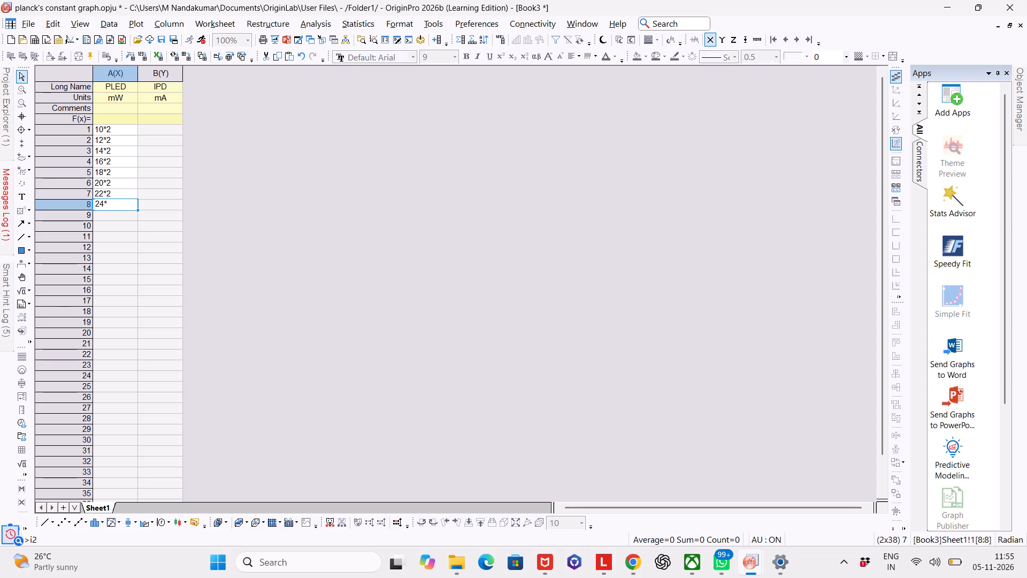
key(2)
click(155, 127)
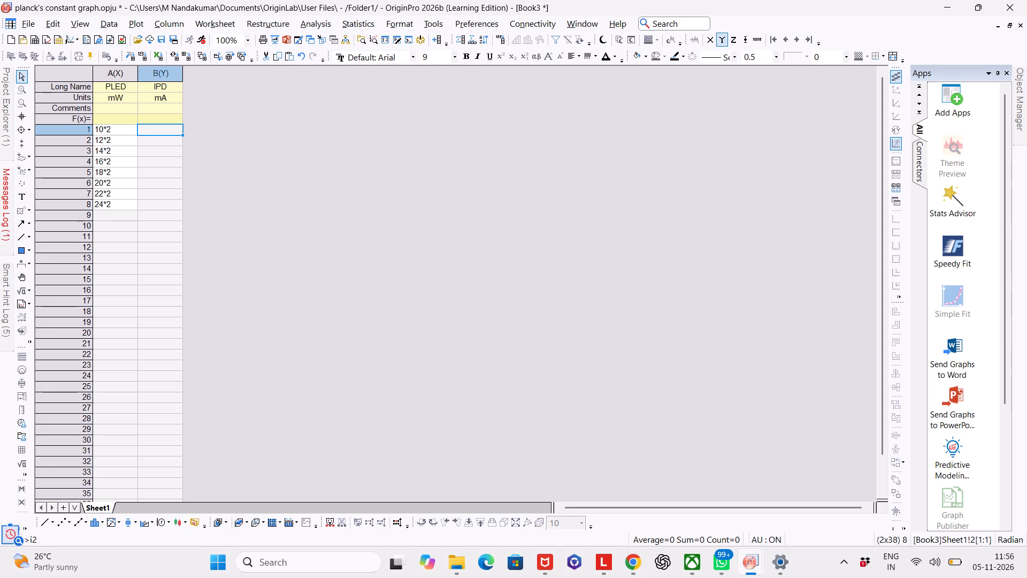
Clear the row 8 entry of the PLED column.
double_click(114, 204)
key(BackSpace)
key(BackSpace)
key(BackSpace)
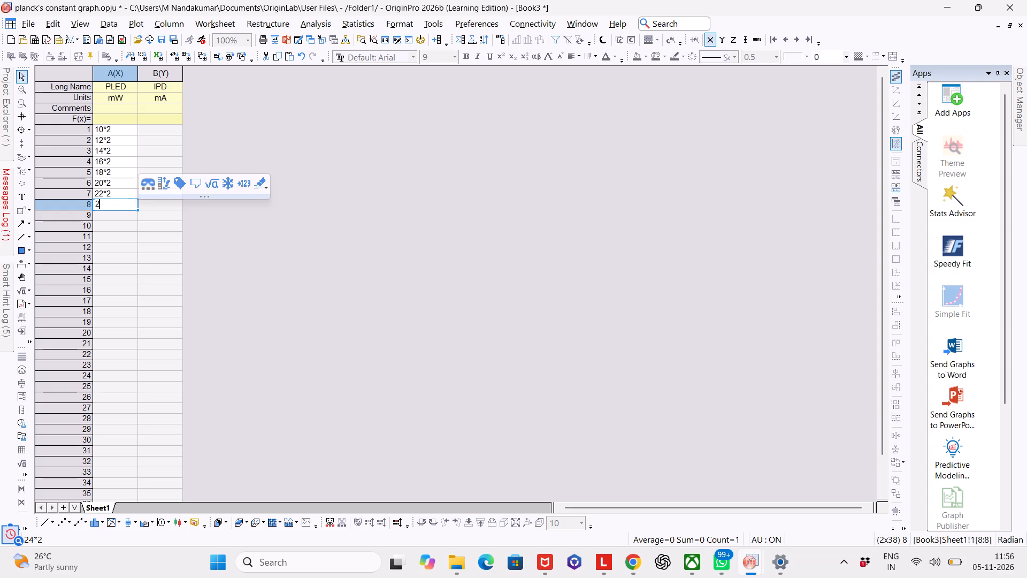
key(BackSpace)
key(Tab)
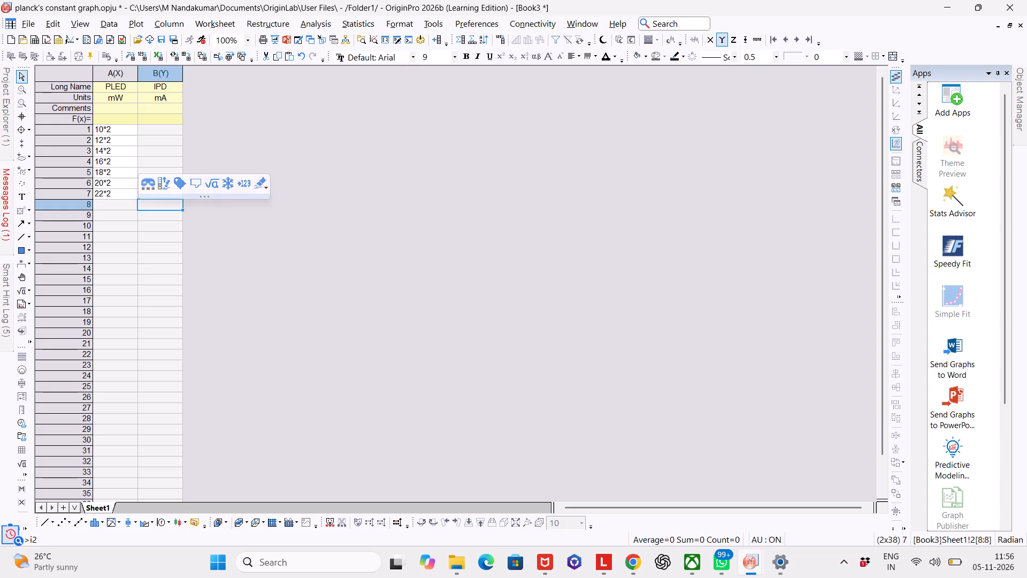
Enter 0.76*0.5 in row 1 of the IPD column.
key(Up)
key(Up)
key(Up)
key(Up)
key(Up)
key(Up)
key(Up)
key(Up)
key(Up)
key(Up)
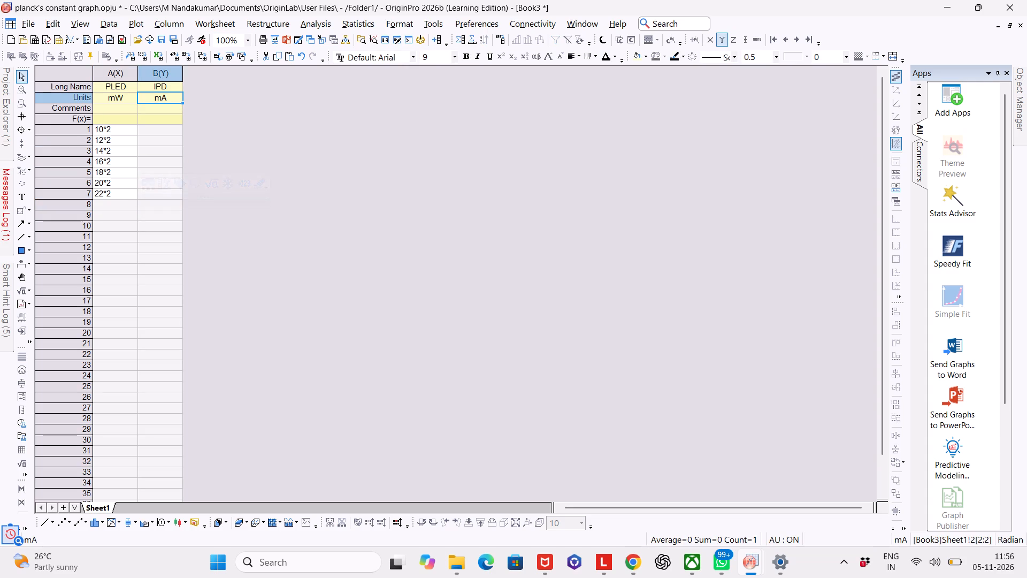
key(Down)
key(Down)
key(Down)
key(Down)
key(Up)
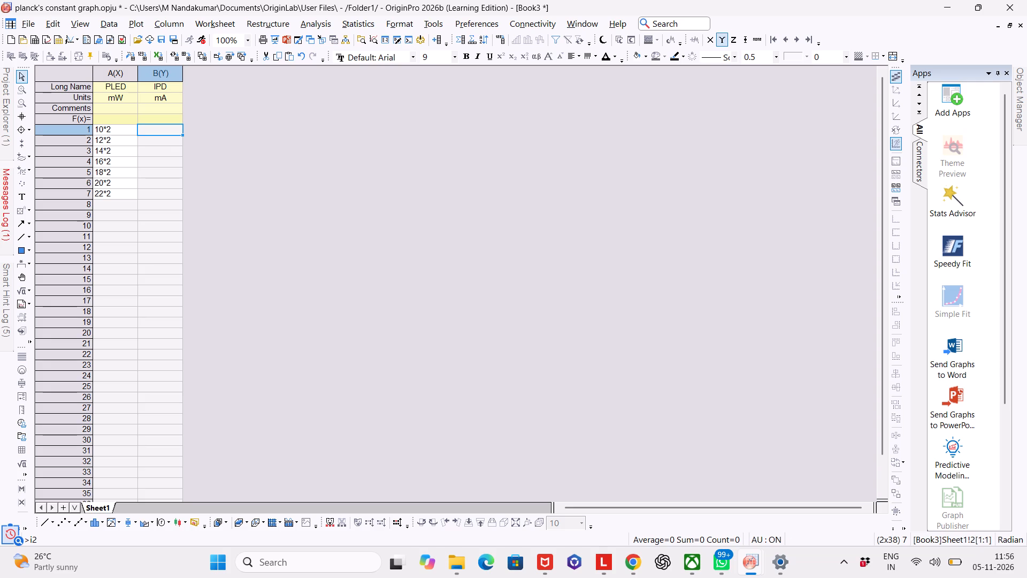
key(Down)
key(Up)
text(0.79)
key(BackSpace)
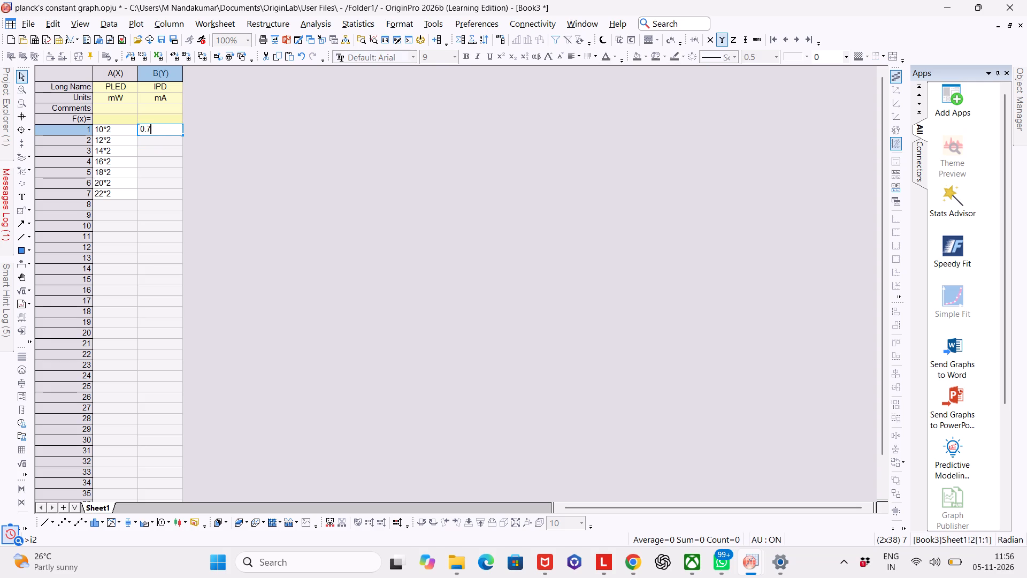
key(6)
text(*0.5)
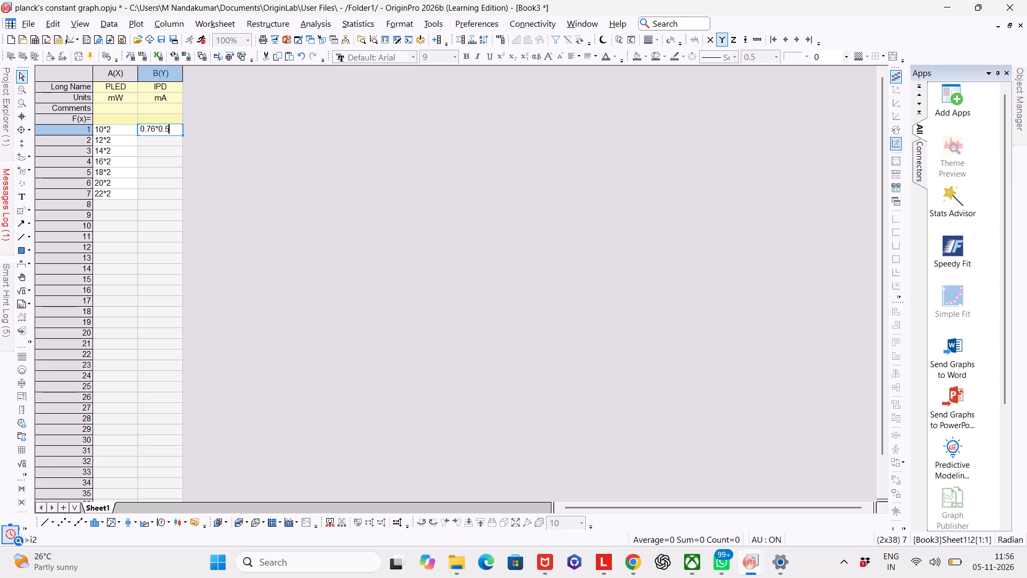
key(Down)
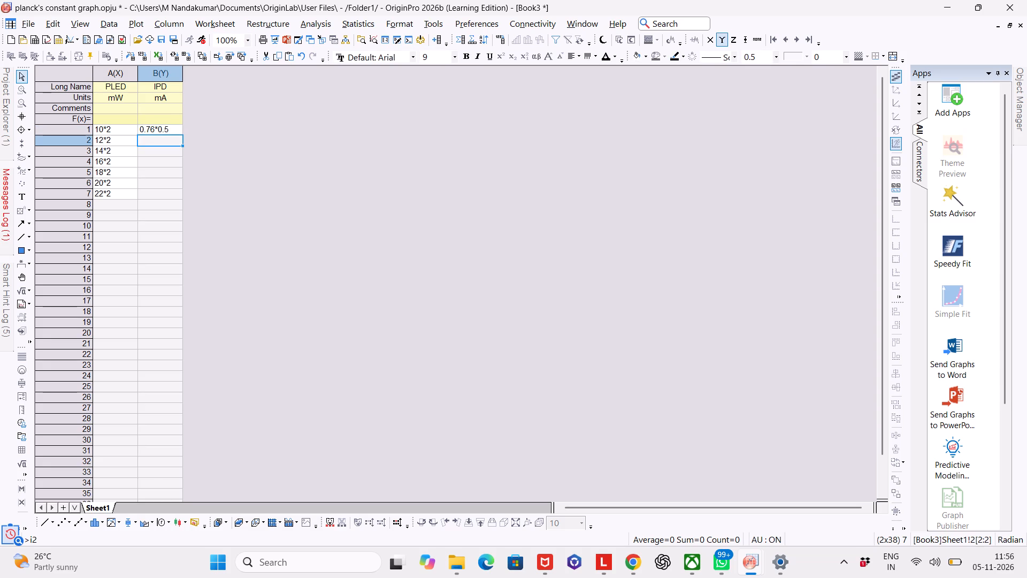
Enter 0.96*0.5 in row 2 and 1.11*0.5 in row 3 of the IPD column.
text(0.96)
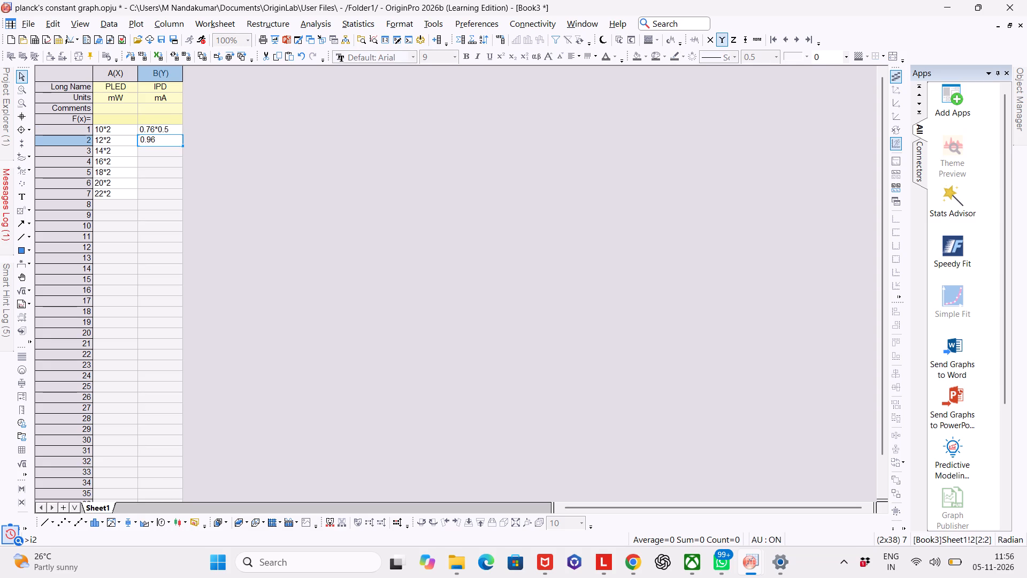
key(asterisk)
text(0.)
key(5)
key(Down)
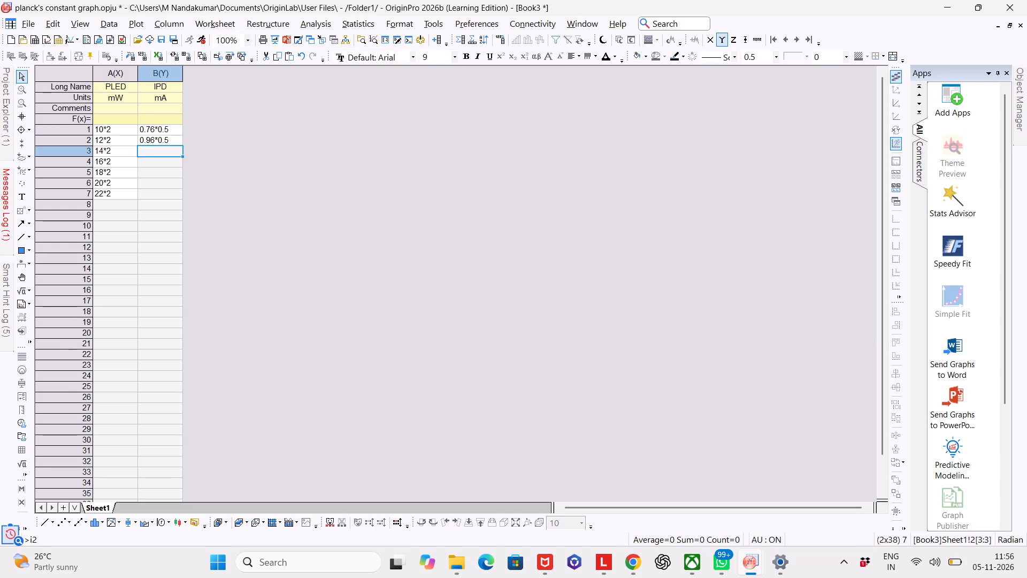
text(1.11)
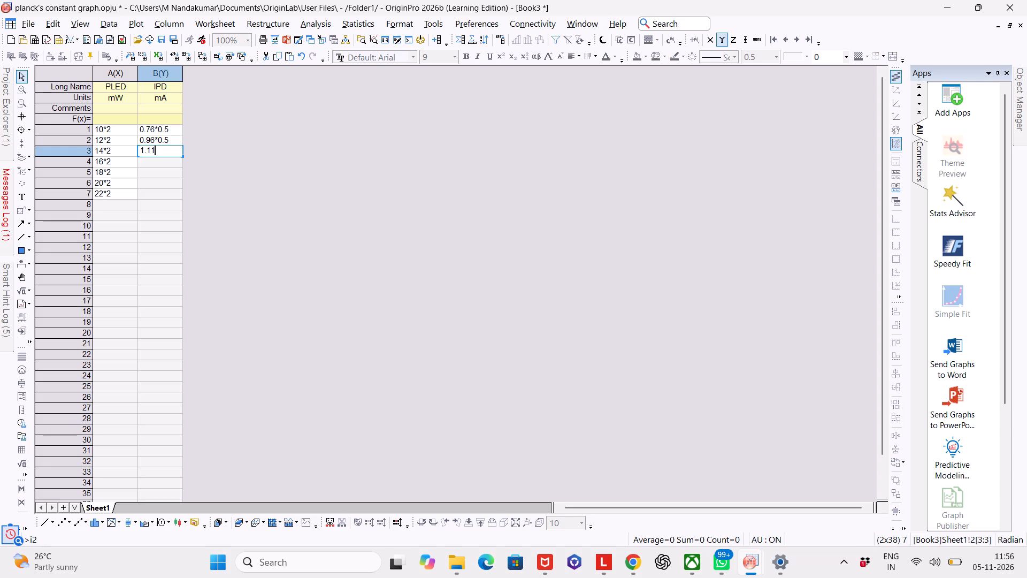
key(asterisk)
text(0.5)
key(Down)
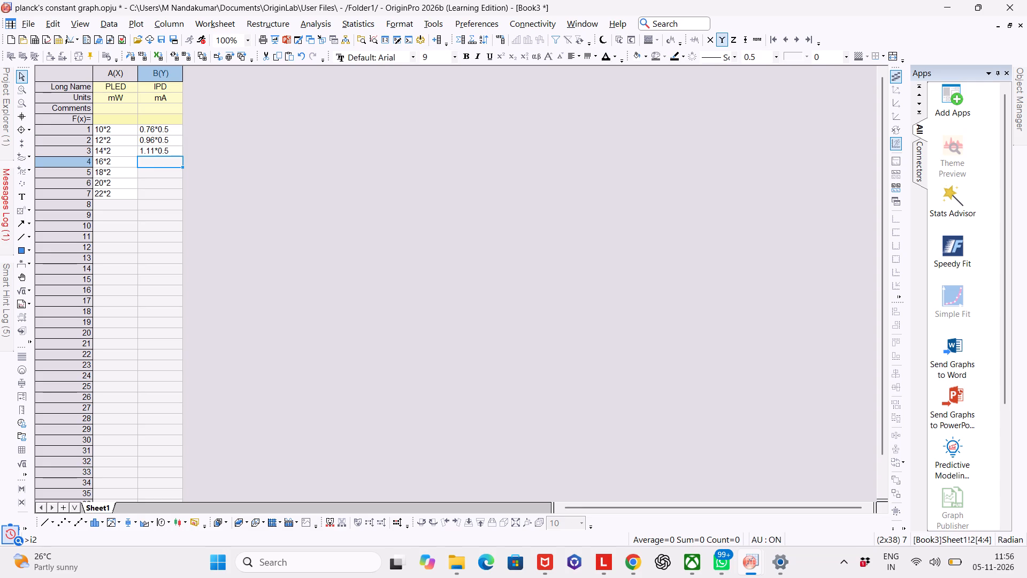
Enter 1.3*0.5 in row 4 of the IPD column.
text(1.)
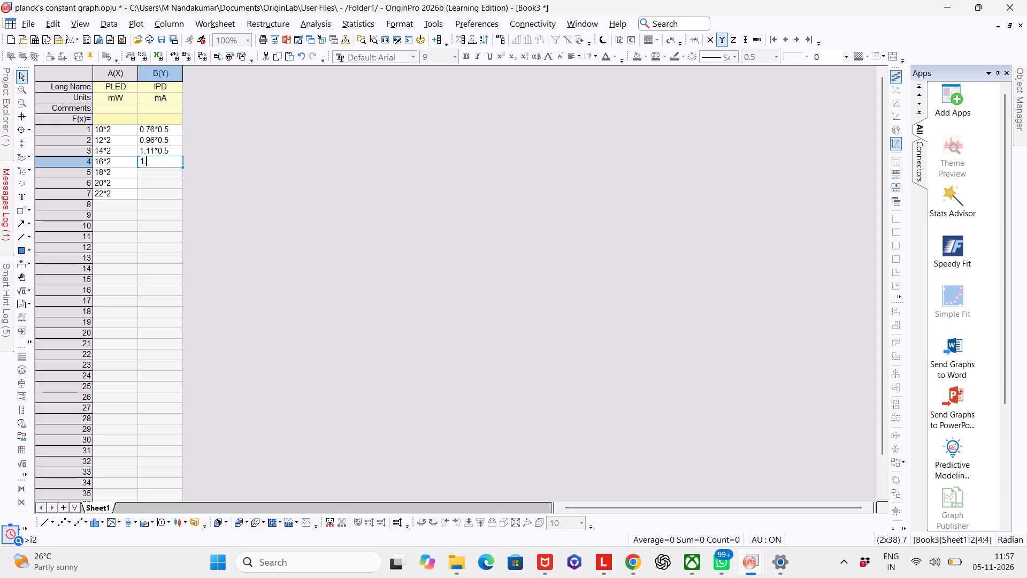
key(3)
key(asterisk)
key(1)
key(BackSpace)
text(0.5)
key(Down)
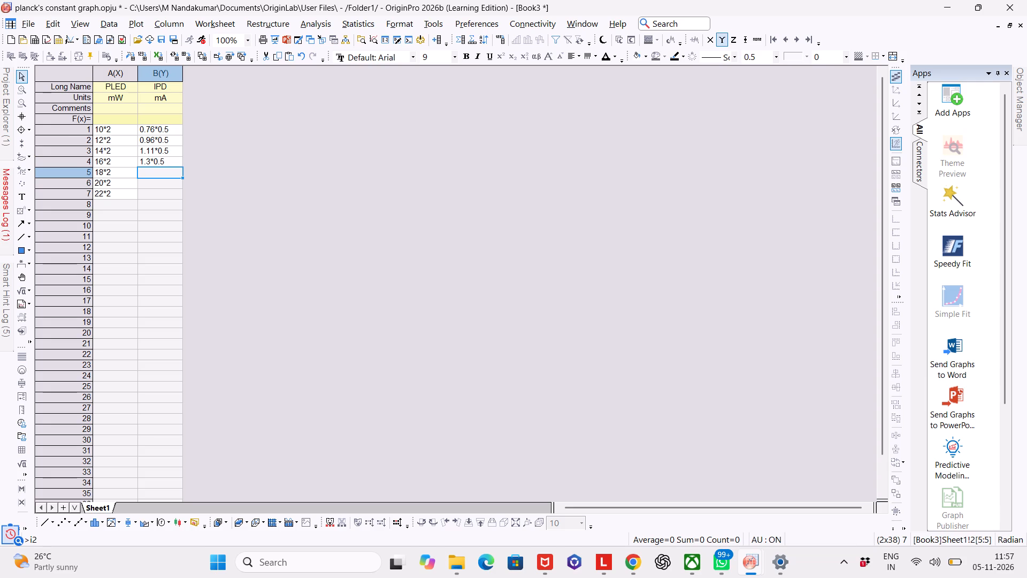
Enter .43*0.5 in row 5 of the IPD column.
text(.43)
key(asterisk)
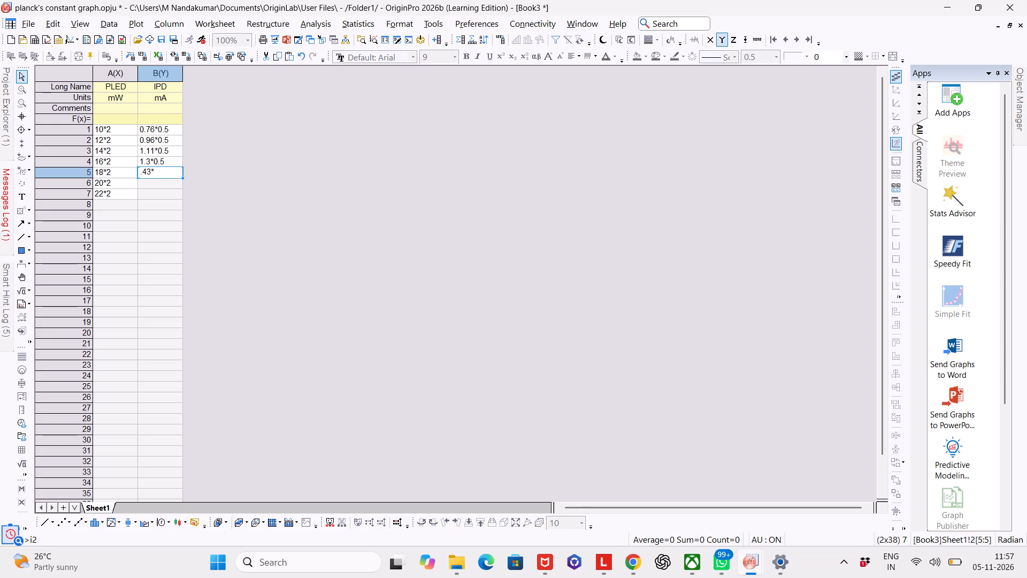
text(0.5)
text(1.58)
key(BackSpace)
key(BackSpace)
key(BackSpace)
key(BackSpace)
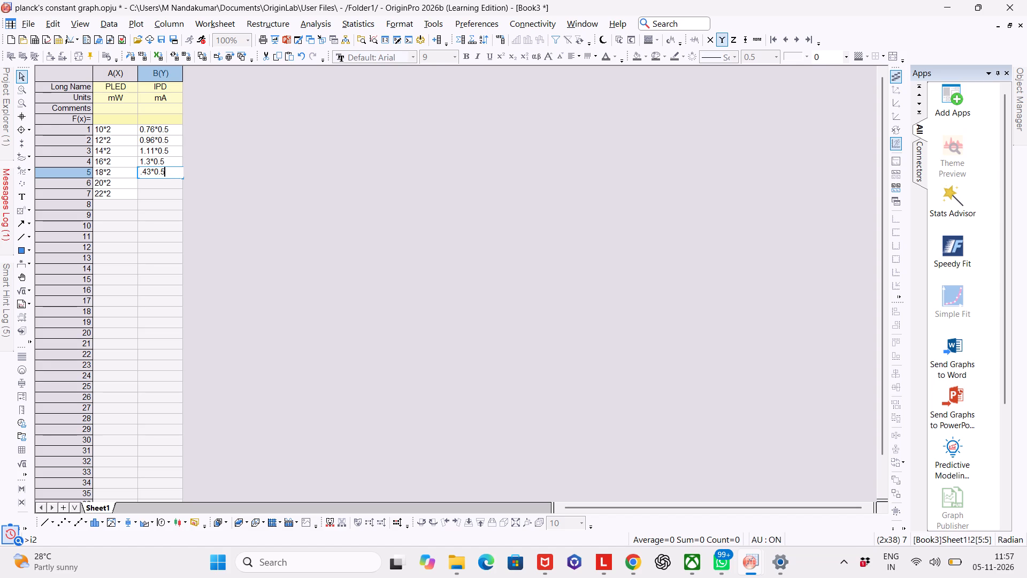
key(Down)
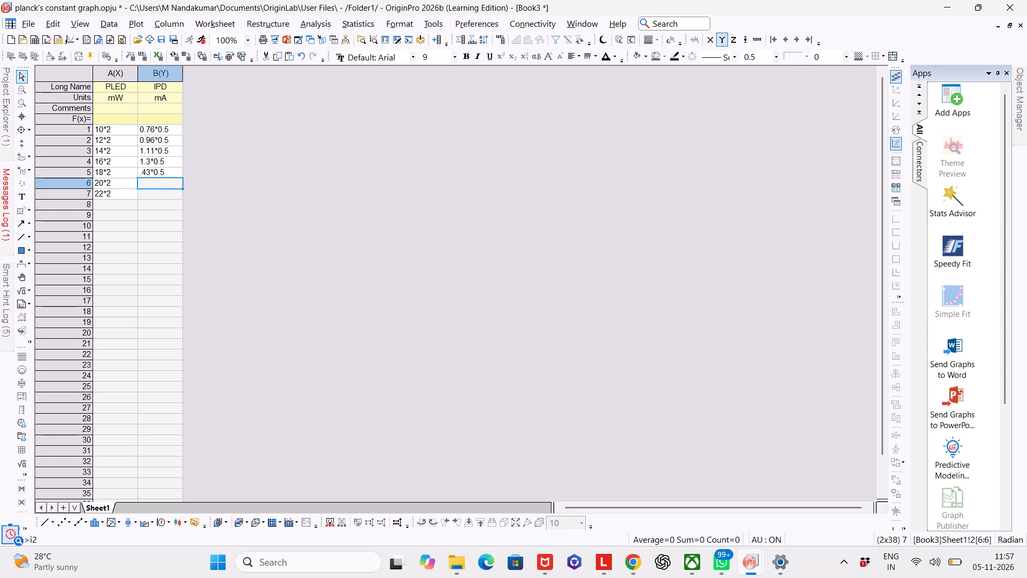
Correct the row 5 entry of the IPD column to 1.43*0.5.
click(168, 170)
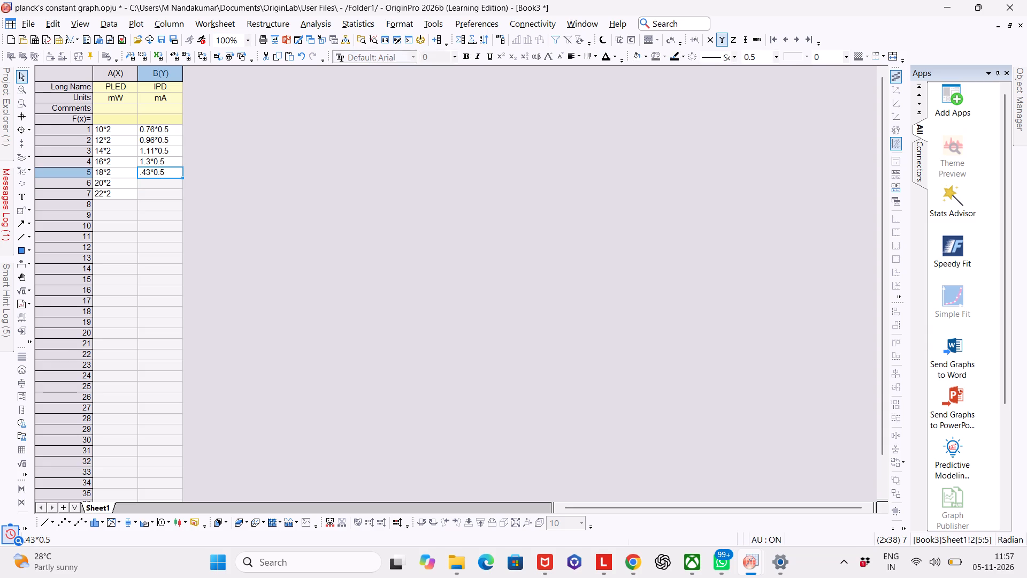
double_click(168, 170)
key(Left)
key(Left)
key(Left)
key(Left)
key(Left)
key(Left)
key(Left)
key(Left)
key(Left)
key(Left)
key(Left)
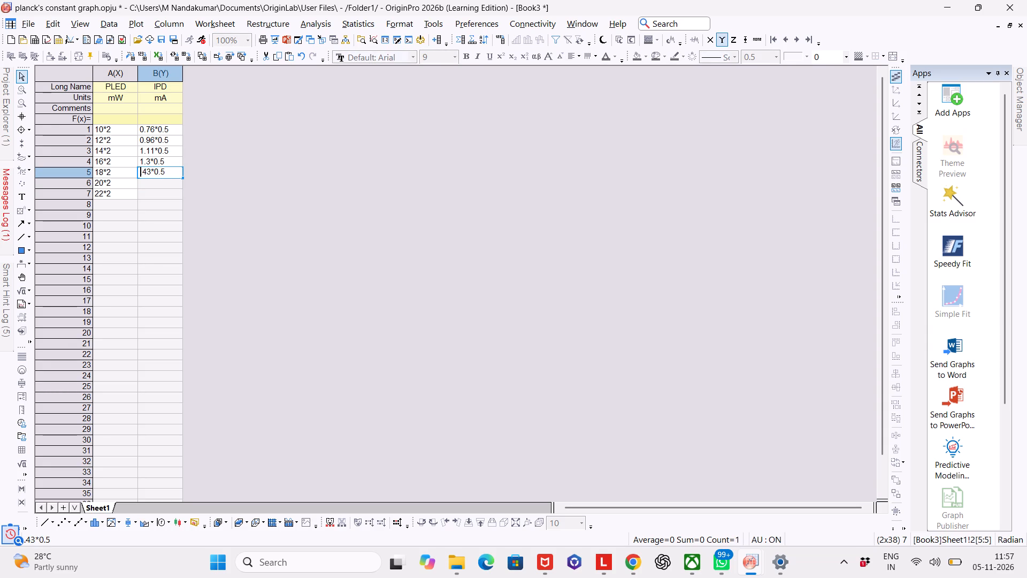
key(1)
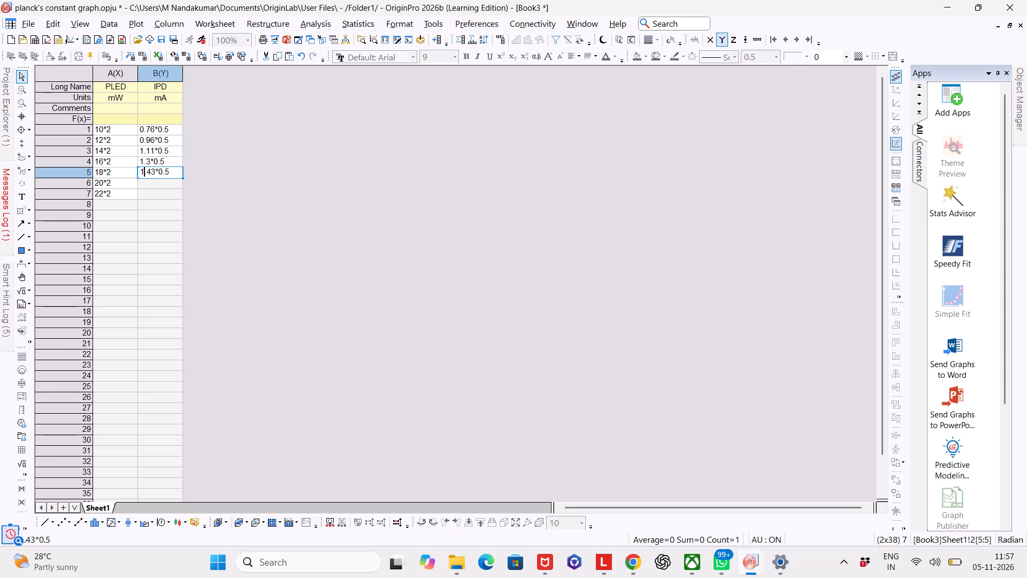
key(Down)
Enter 1.58*0.5 in row 6 and 1.81*0.5 in row 7 of the IPD column.
double_click(166, 181)
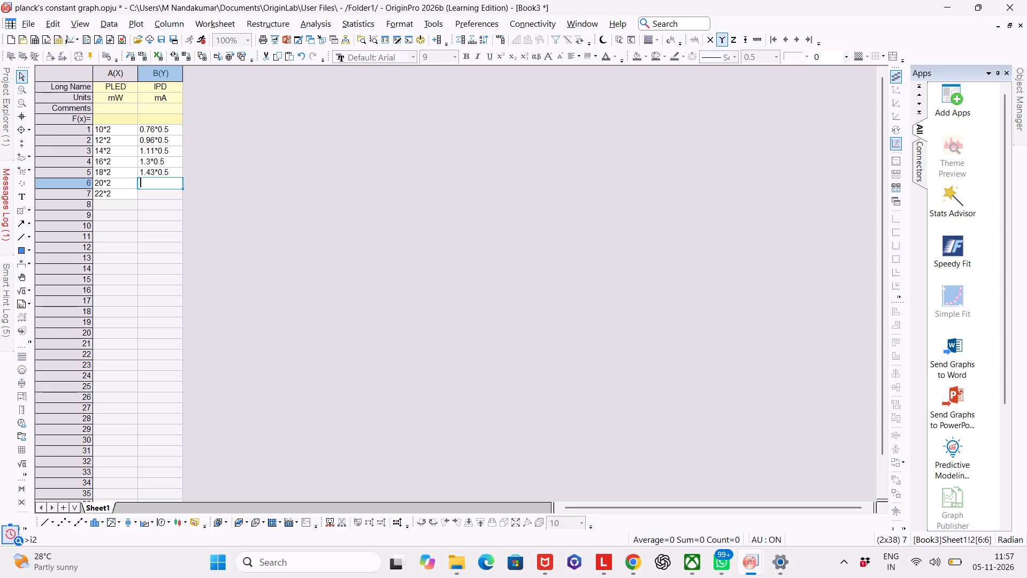
text(1.58)
key(asterisk)
text(0.5)
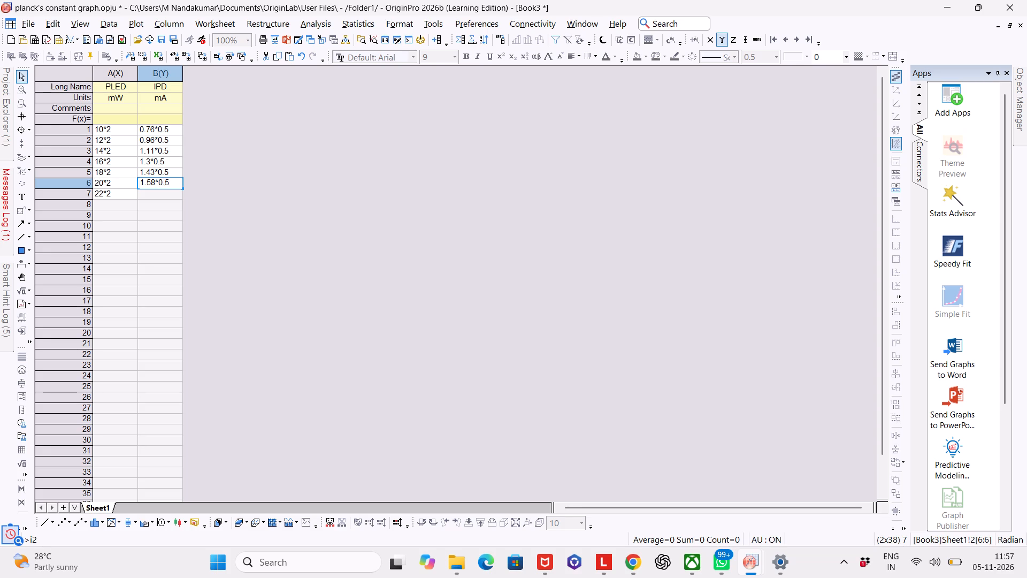
click(158, 197)
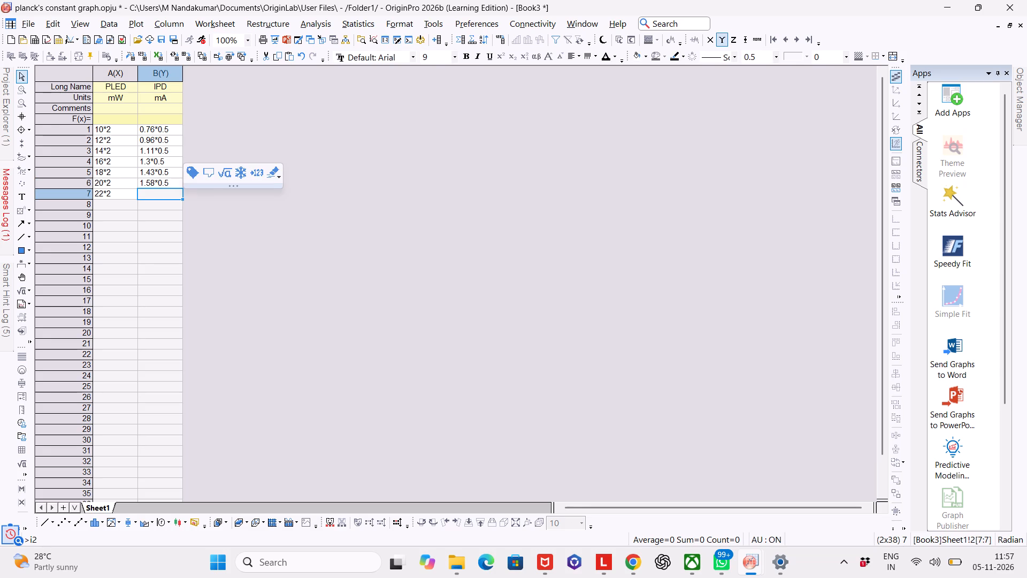
text(1.81)
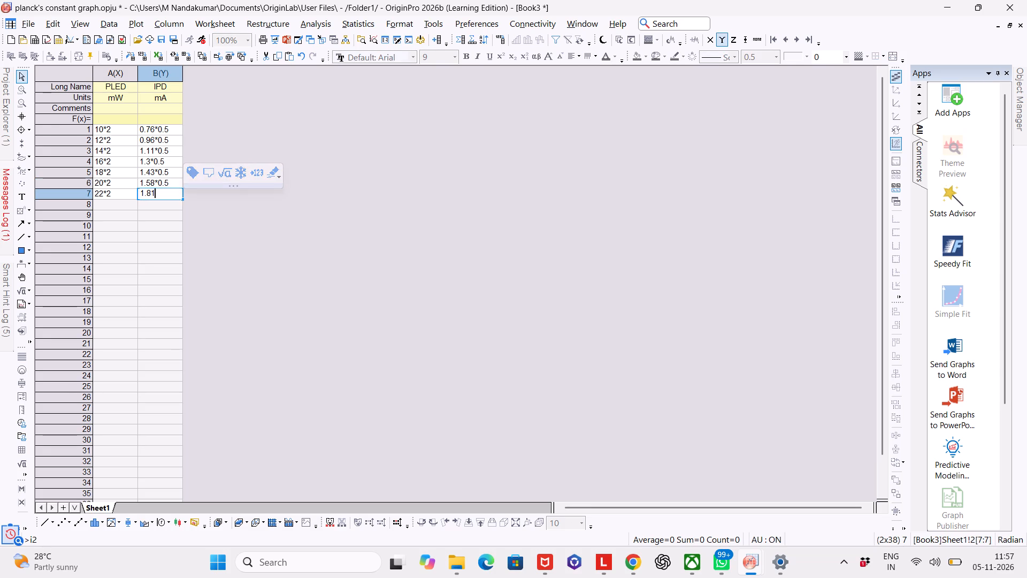
key(period)
key(BackSpace)
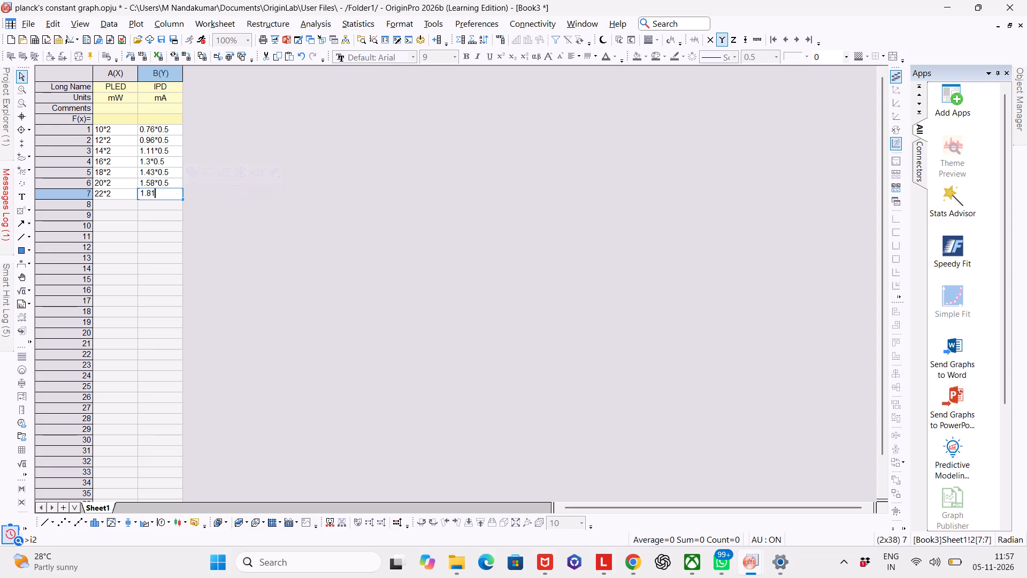
text(*0.5)
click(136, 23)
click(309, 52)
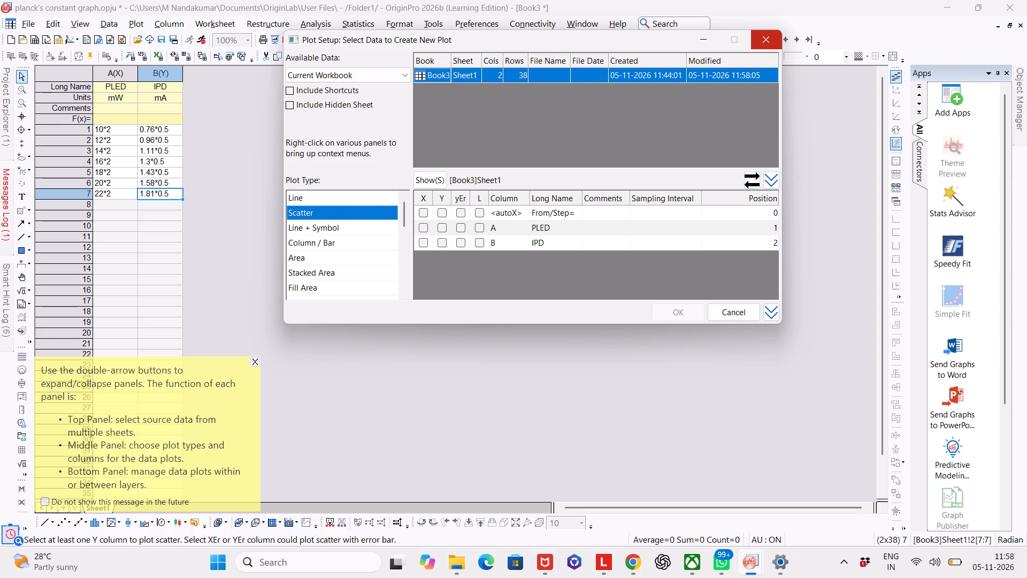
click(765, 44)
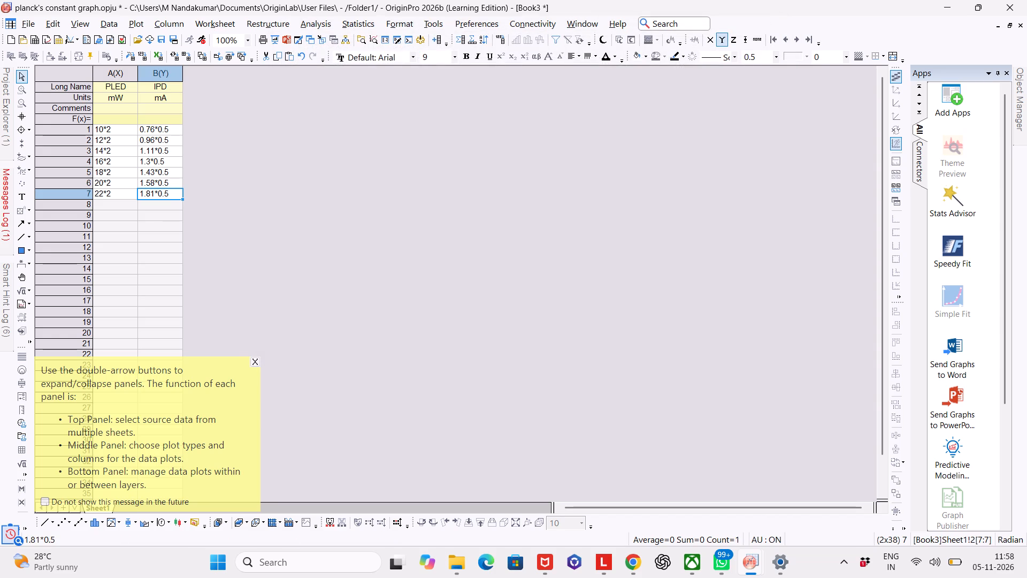
Create a scatter graph of IPD against PLED from rows 1 to 7 of both worksheet columns.
drag(111, 132, 158, 198)
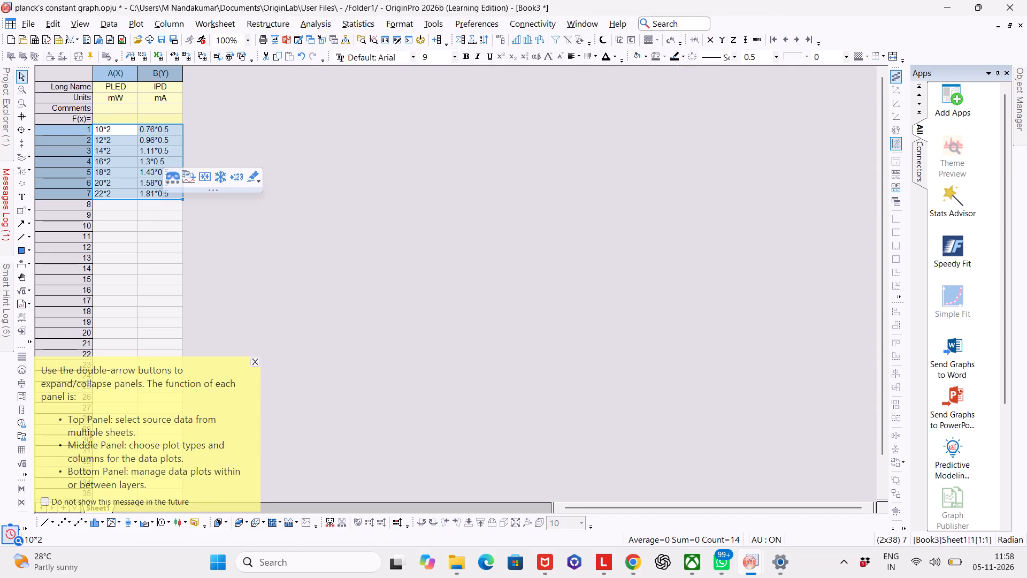
click(136, 23)
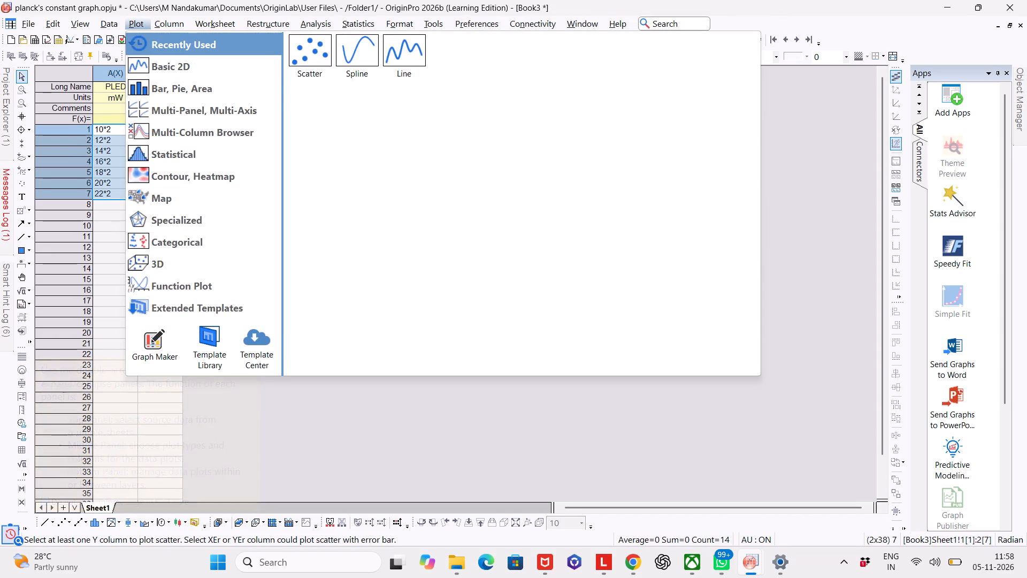
click(317, 54)
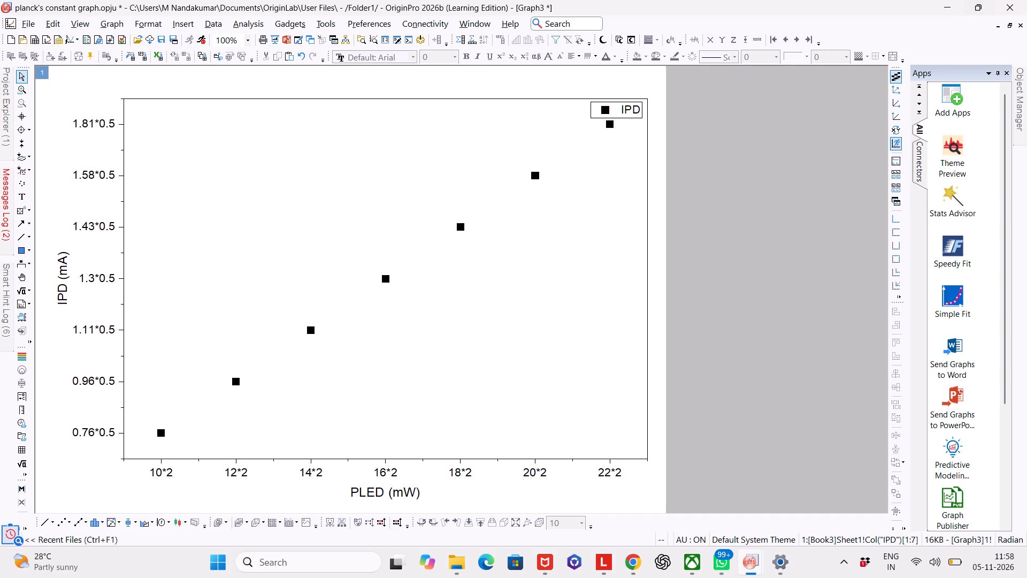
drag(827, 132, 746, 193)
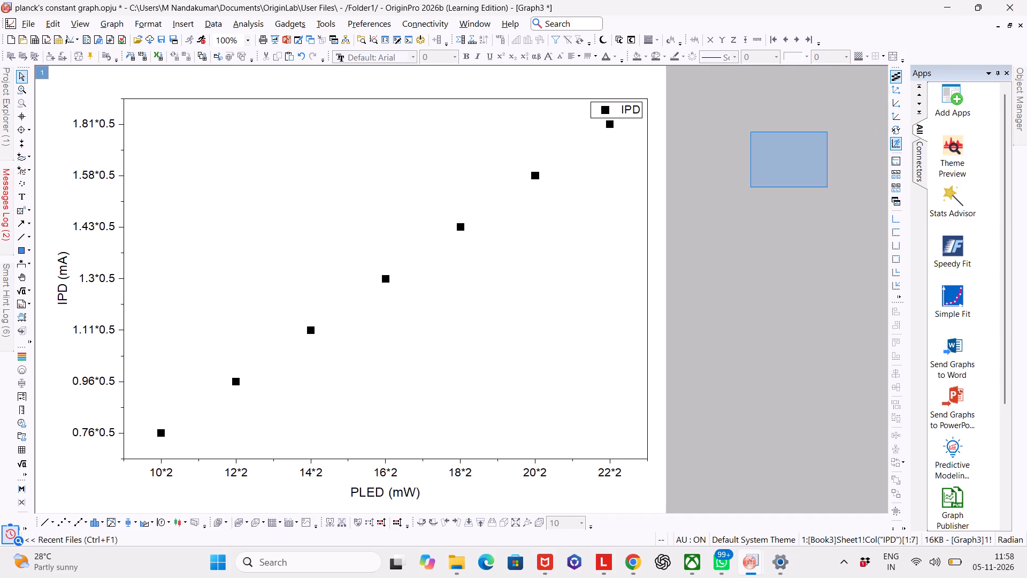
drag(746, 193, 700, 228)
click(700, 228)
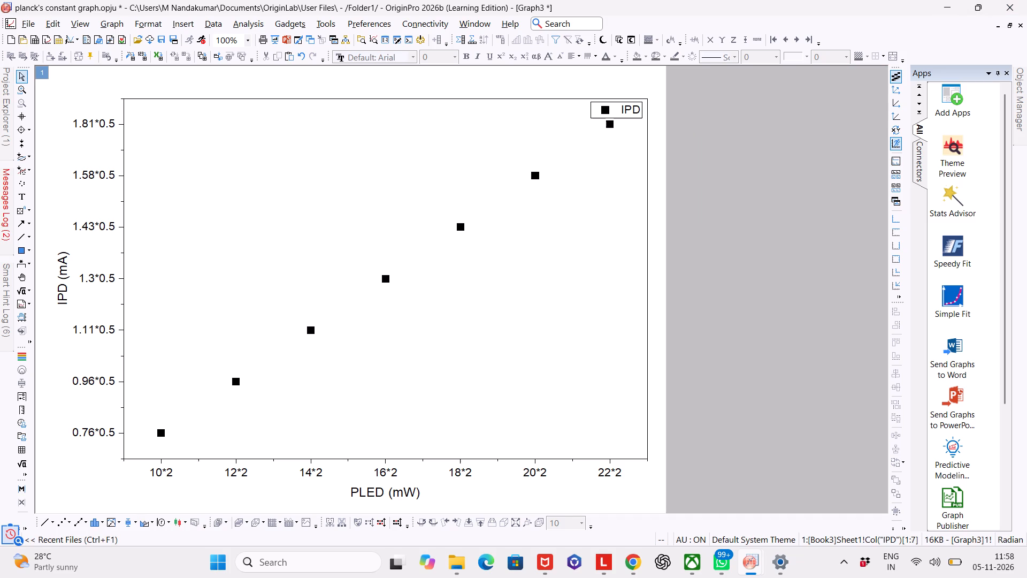
Capture a rectangular screenshot of the IPD against PLED scatter graph, including its axes and legend.
key(Print)
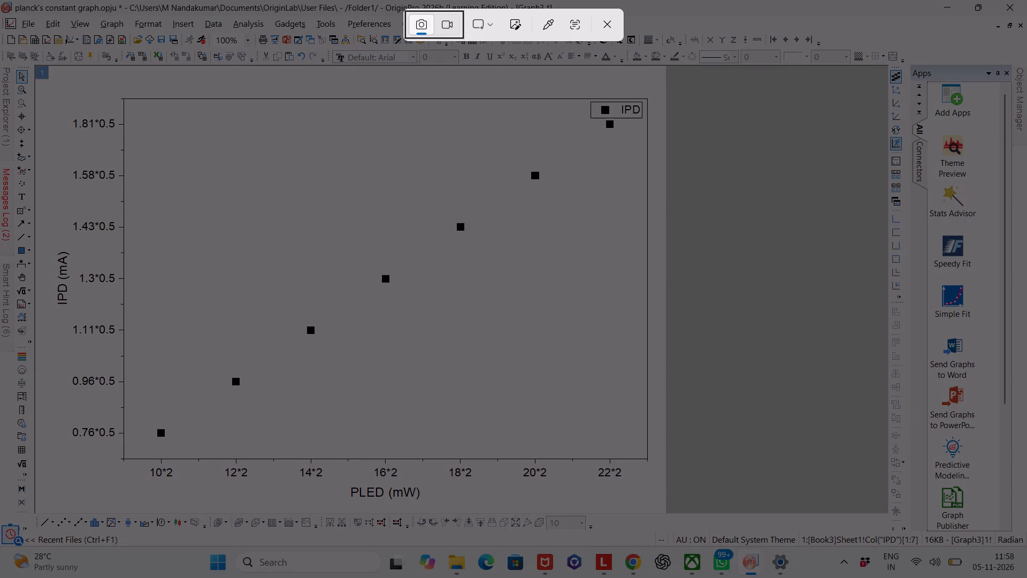
drag(36, 69, 145, 155)
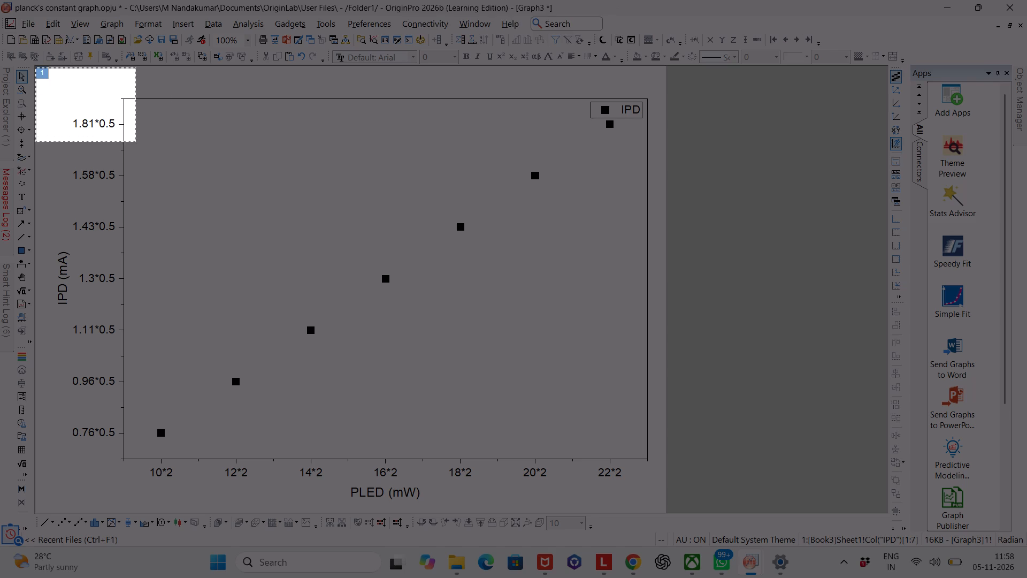
drag(145, 155, 619, 500)
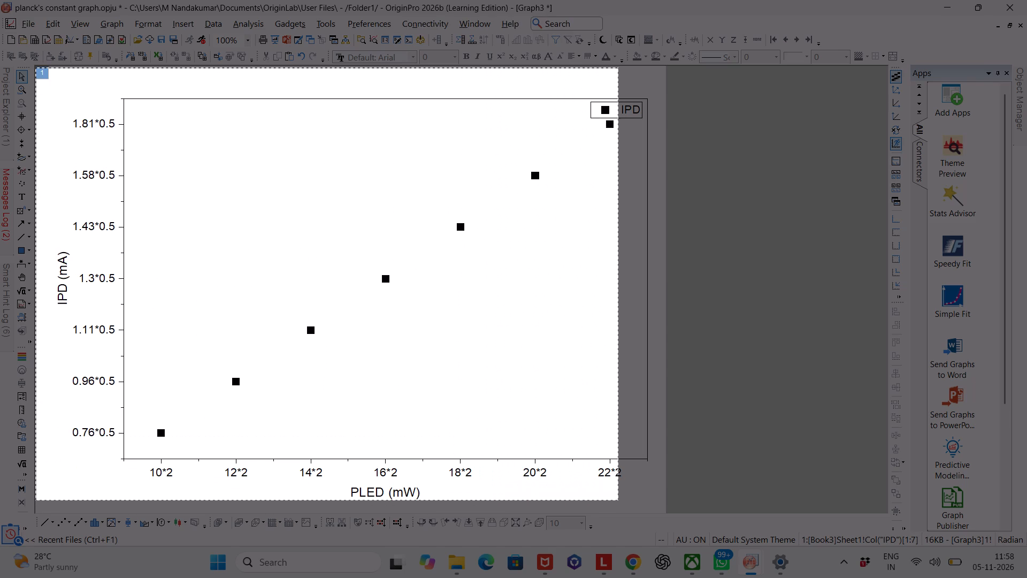
drag(619, 500, 651, 498)
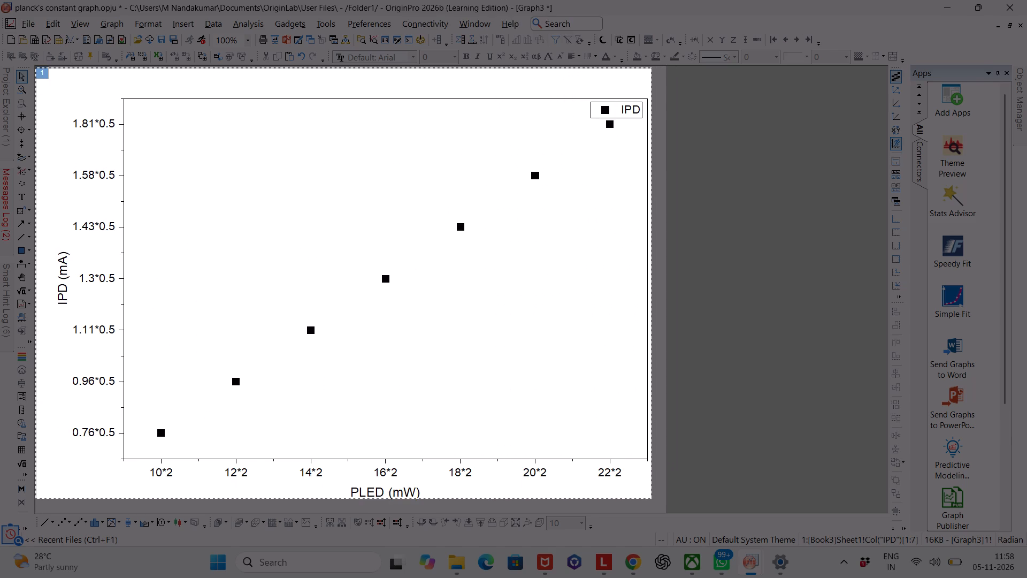
Extend the screenshot area so the capture includes the full PLED (mW) axis title below the graph.
drag(651, 498, 653, 508)
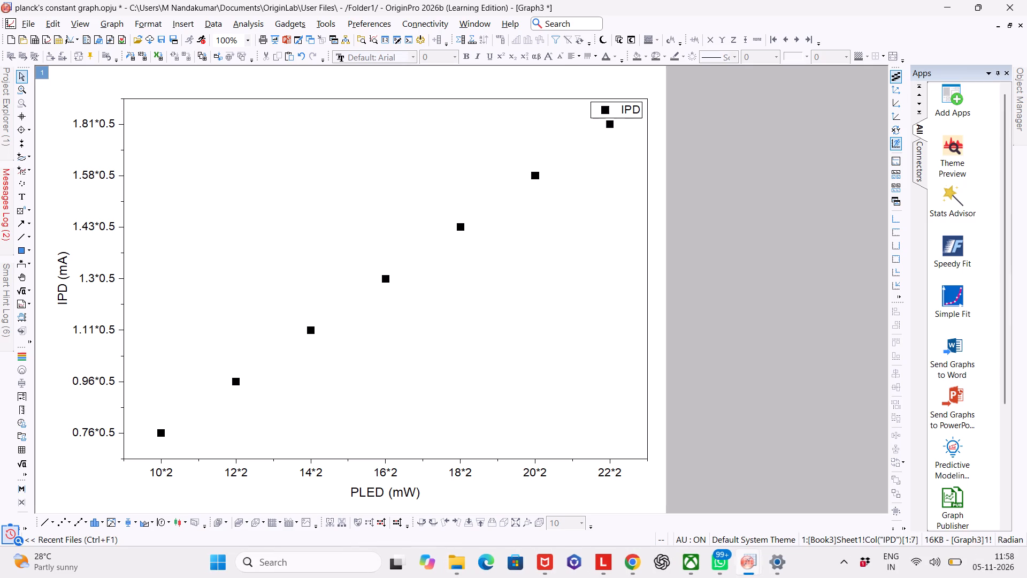
Open the captured IPD against PLED graph in Snipping Tool and share it using WhatsApp.
click(902, 518)
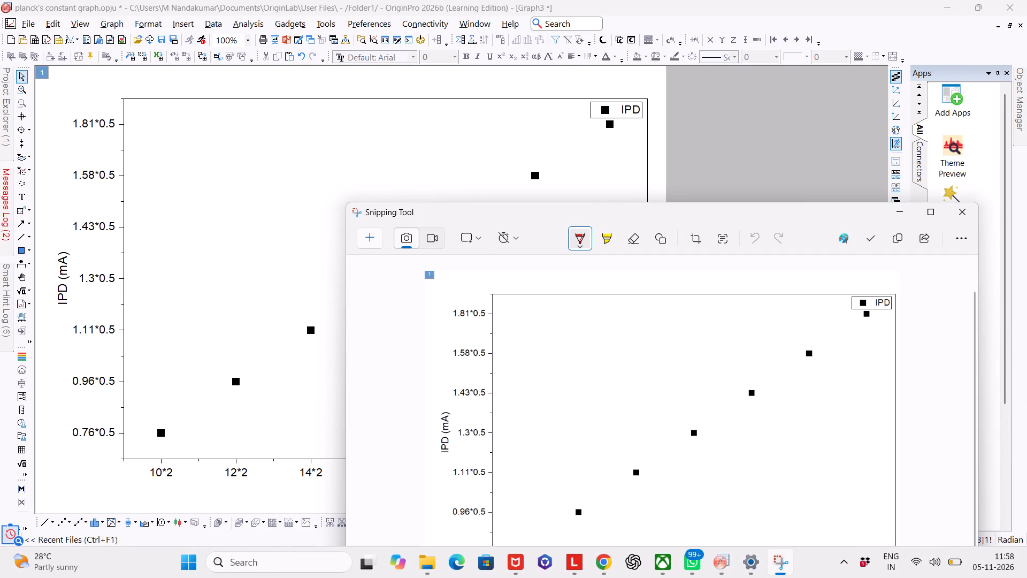
drag(688, 215, 693, 143)
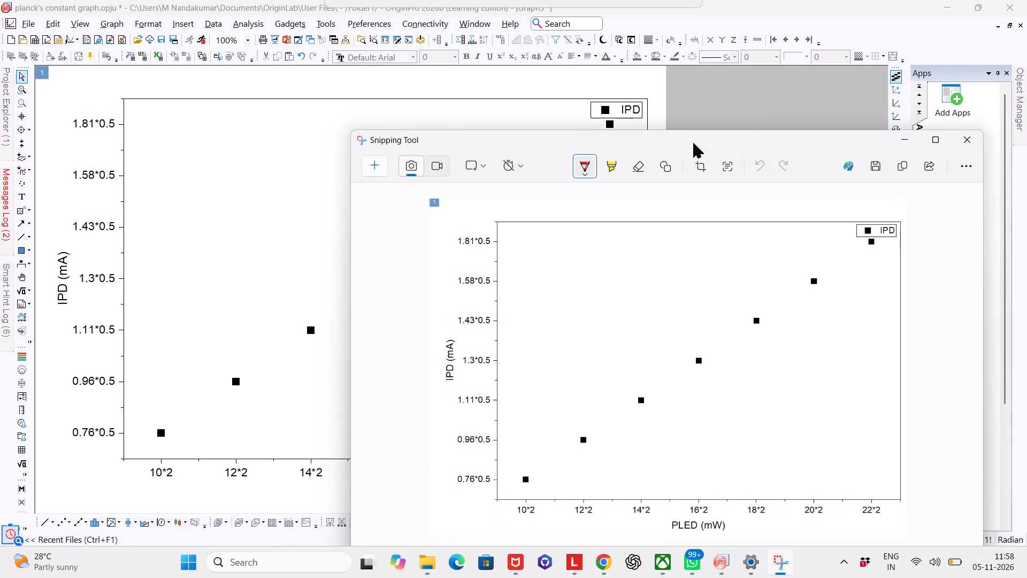
drag(693, 143, 686, 115)
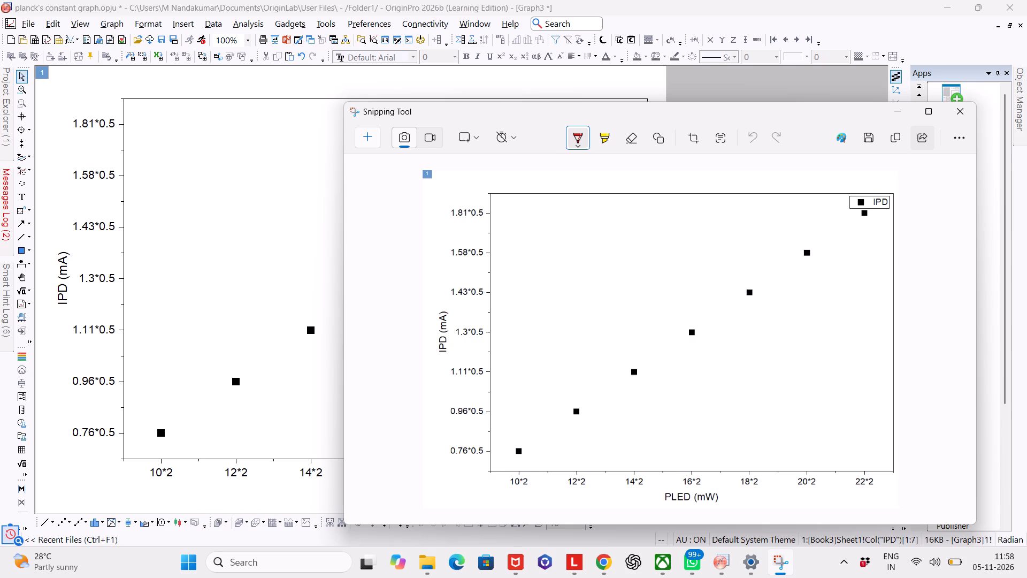
click(921, 143)
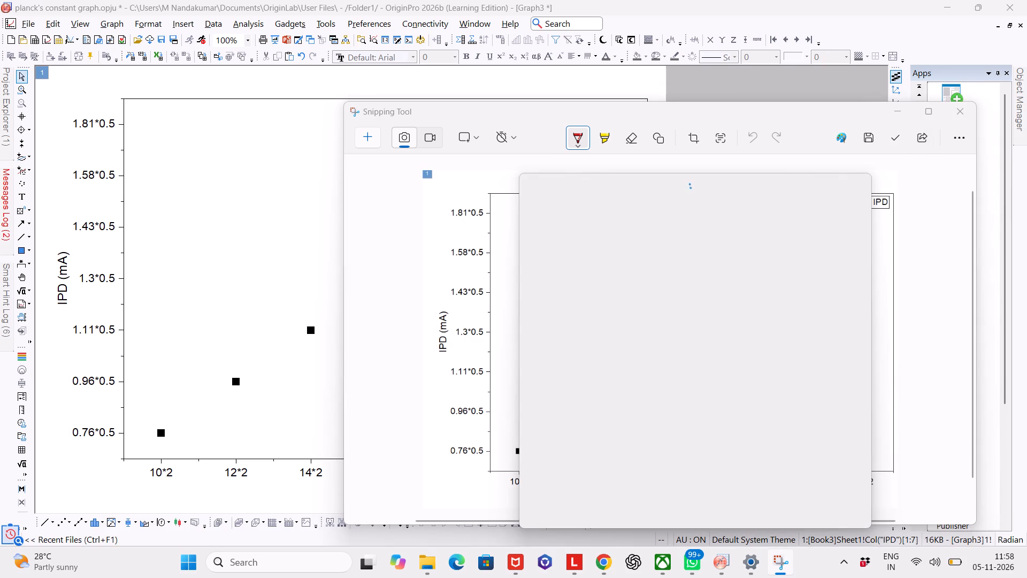
click(624, 374)
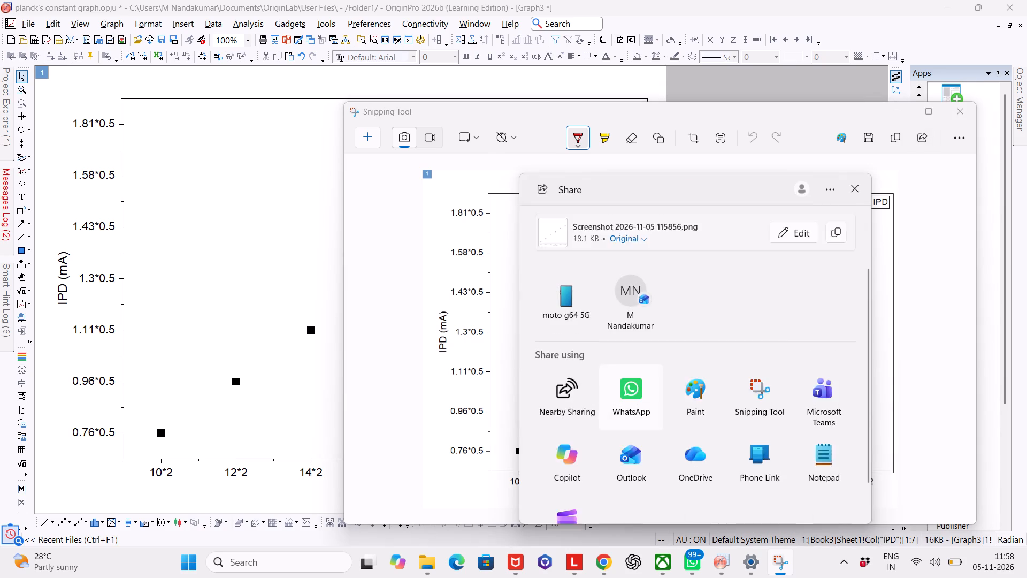
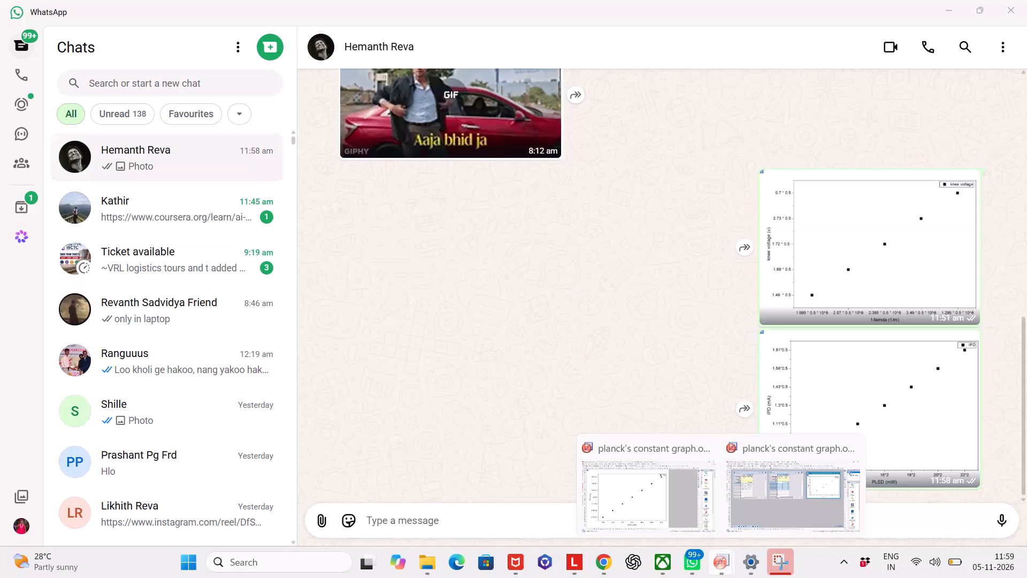
Switch to the Origin project window and minimize the IPD against PLED graph to return to the workbooks.
click(725, 559)
click(658, 503)
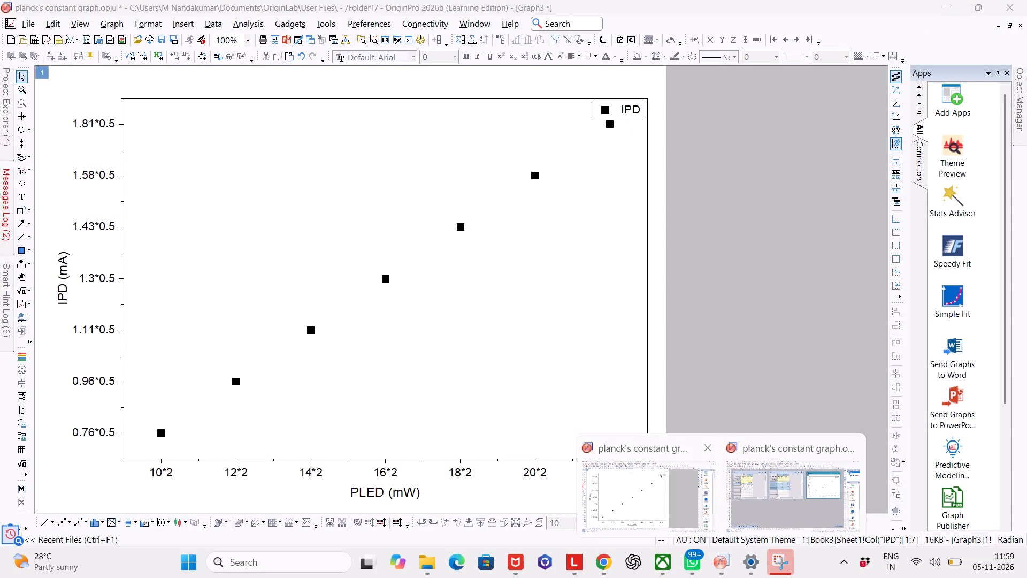
click(997, 30)
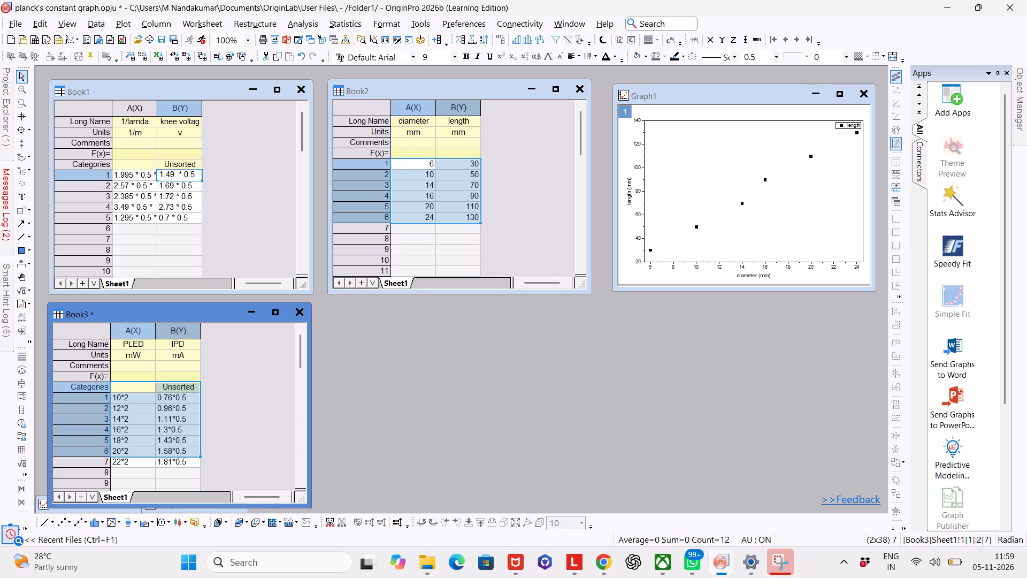
Open the layer properties of the length against diameter graph, Graph1.
double_click(724, 180)
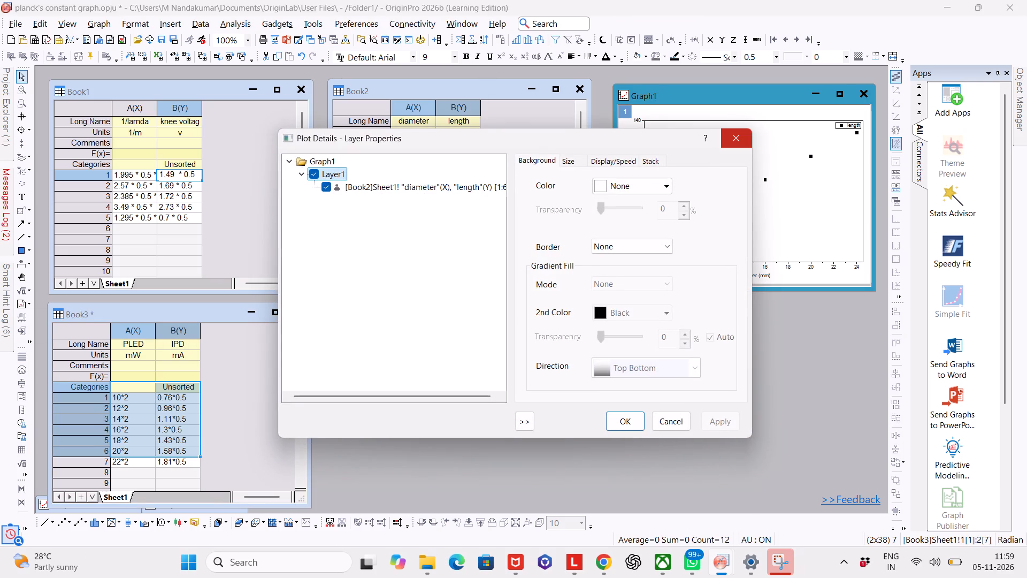
Close the open layer properties of Graph1 and dismiss the Snipping Tool notification.
click(735, 139)
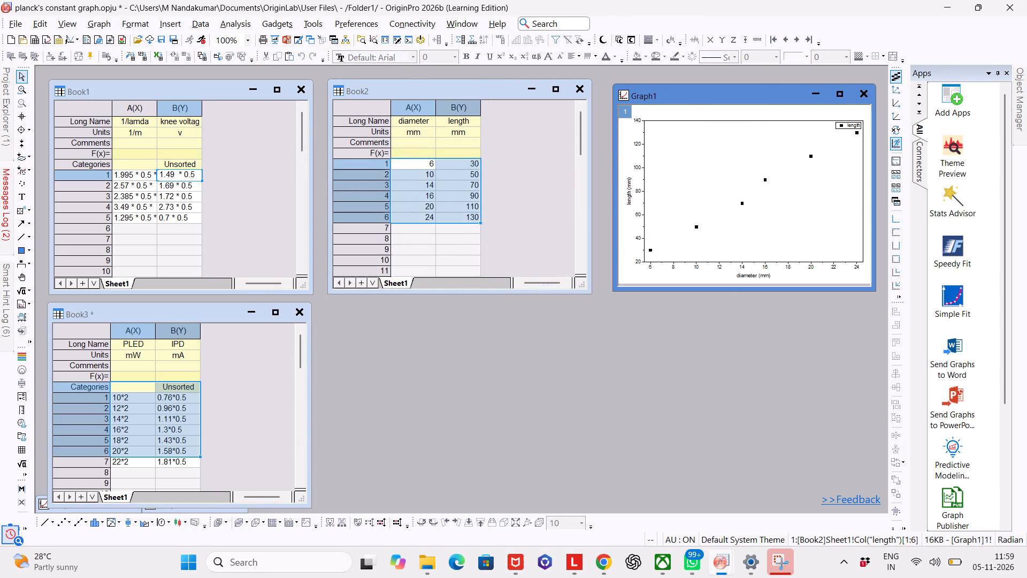
click(423, 400)
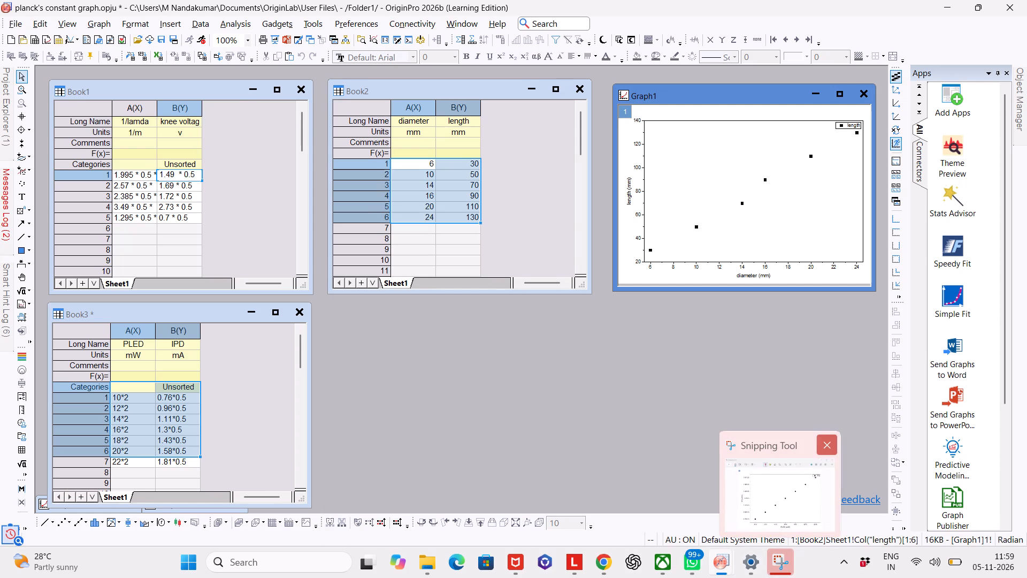
click(824, 451)
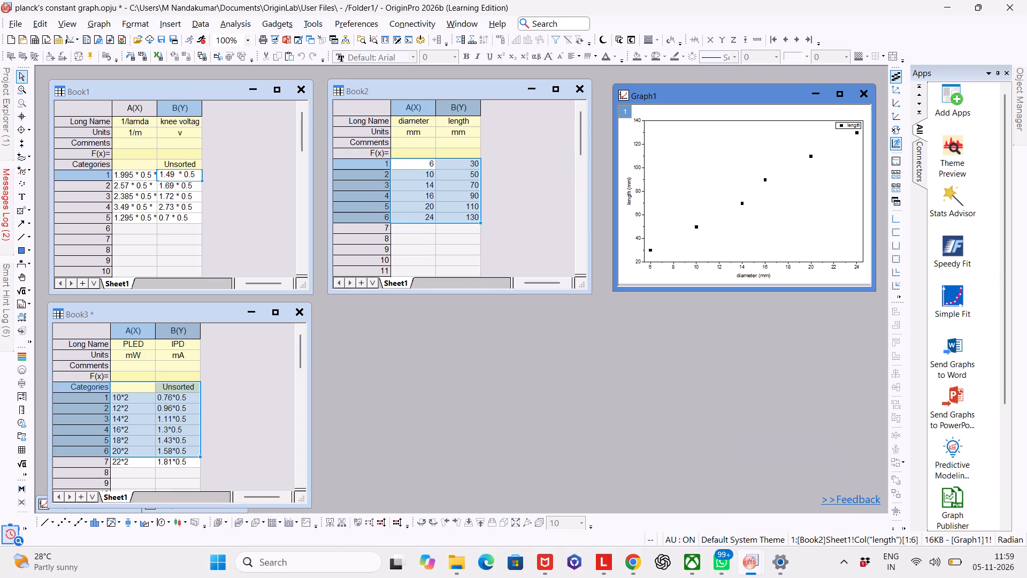
Plot a scatter graph of IPD against PLED from rows 1 to 7 of both columns in Book3.
click(274, 316)
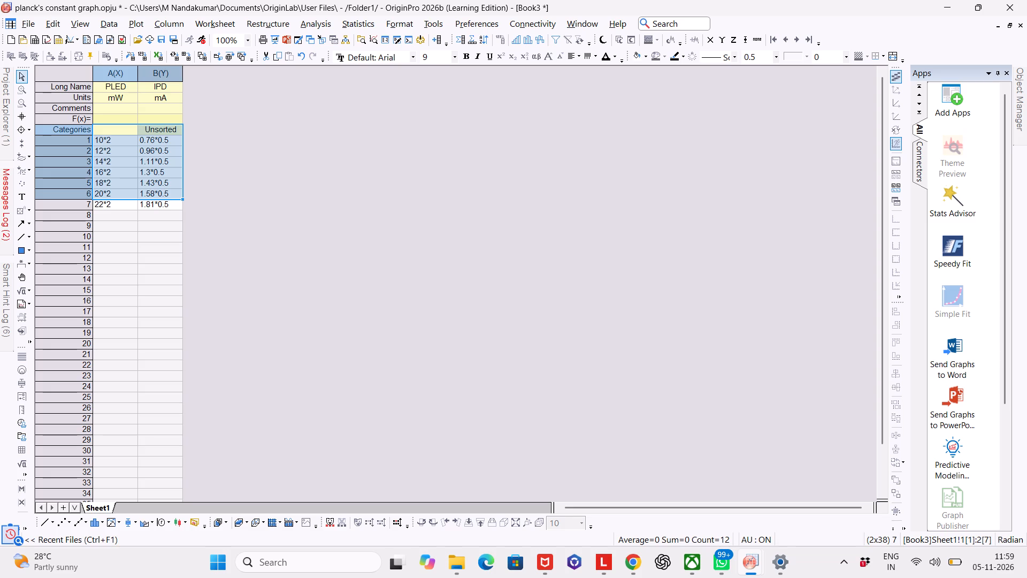
click(112, 138)
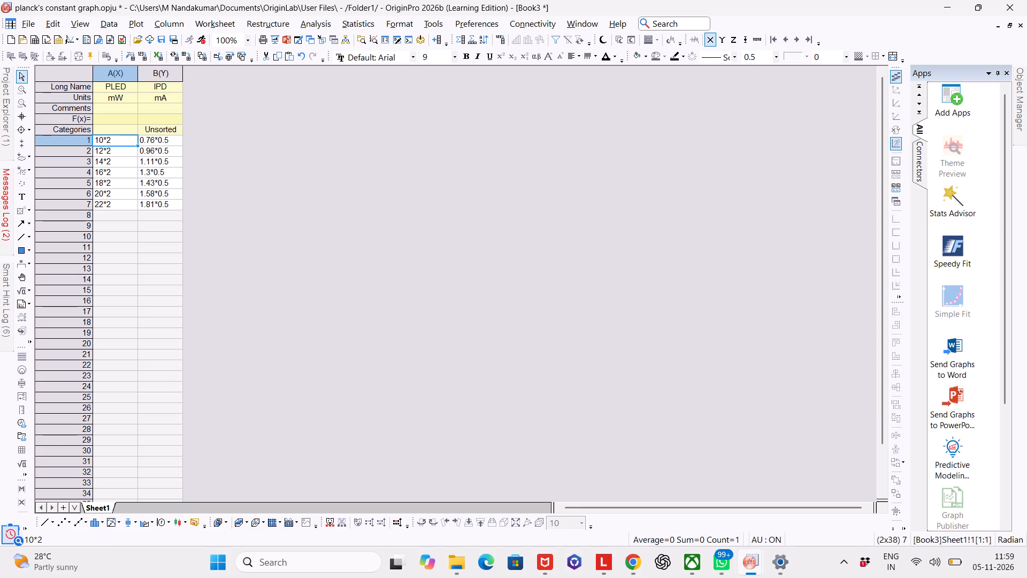
drag(131, 142, 202, 179)
drag(105, 204, 154, 126)
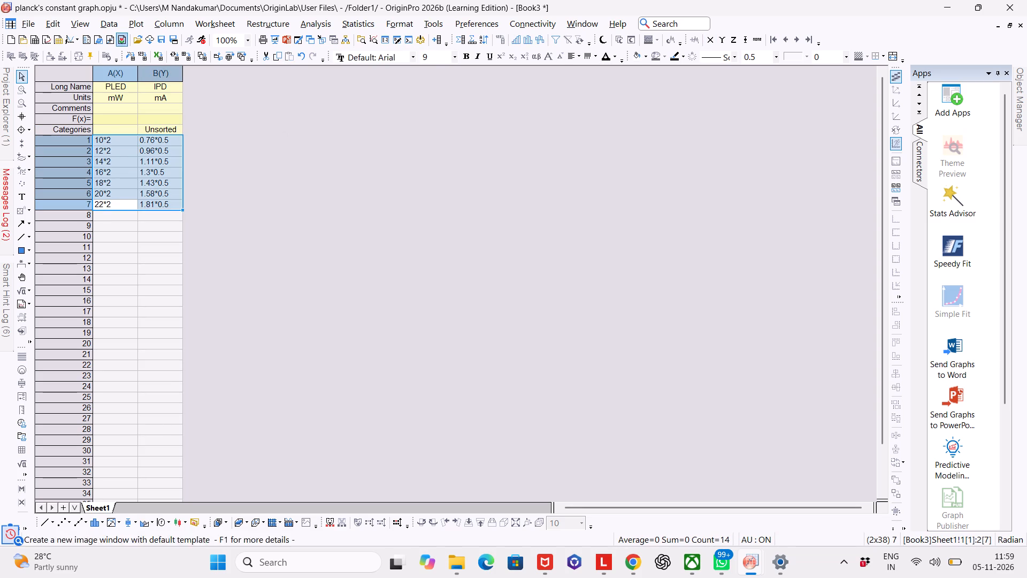
click(132, 23)
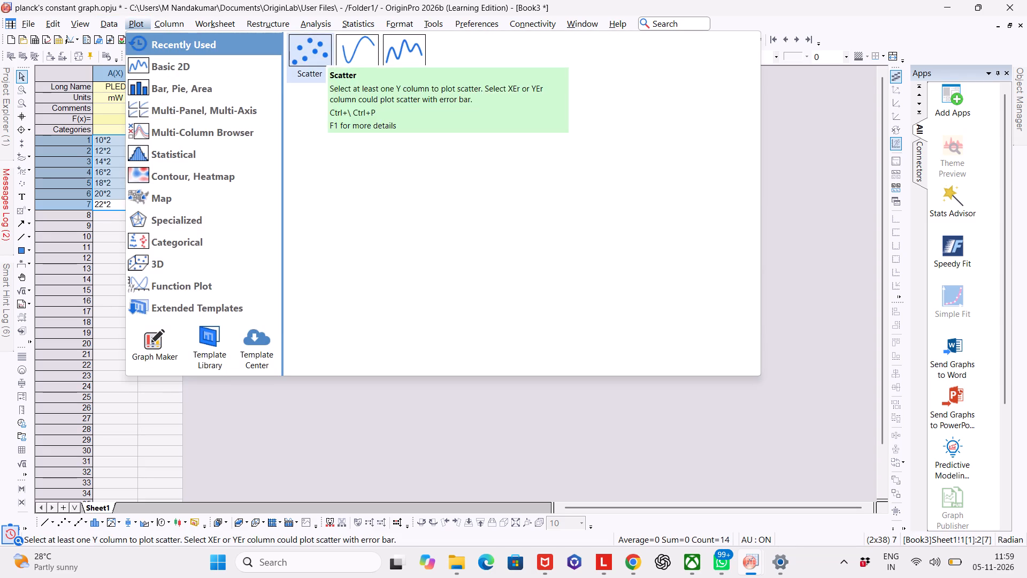
click(319, 51)
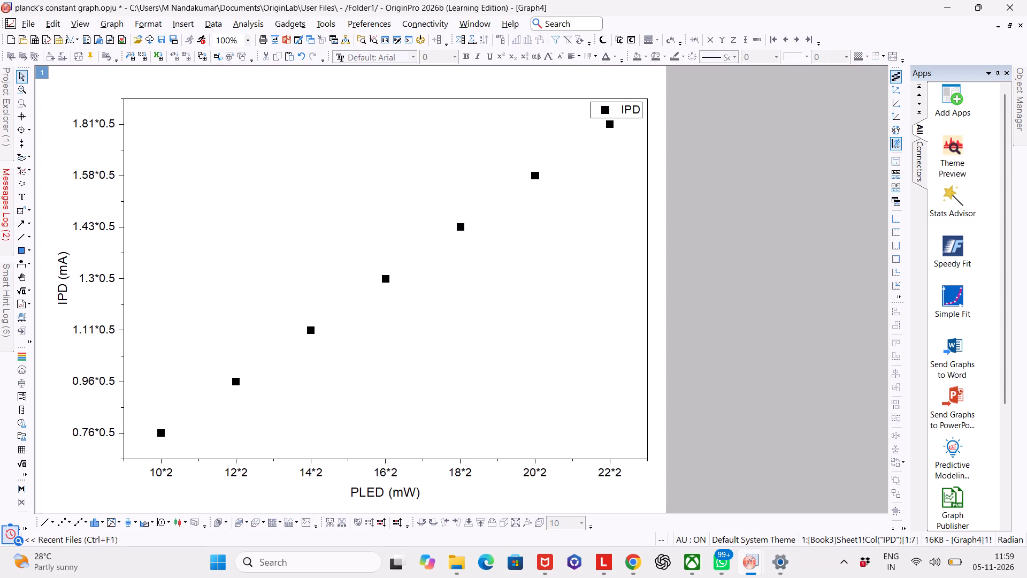
Restore the IPD against PLED graph window, place it beside Book3 below Book2, and narrow it to the graph page's width.
click(1009, 26)
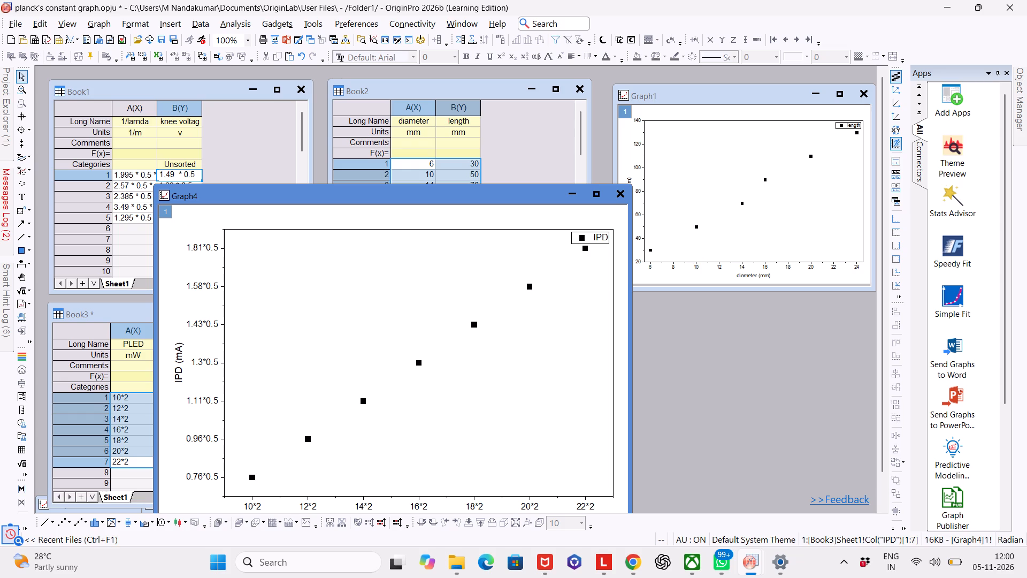
drag(462, 184, 424, 354)
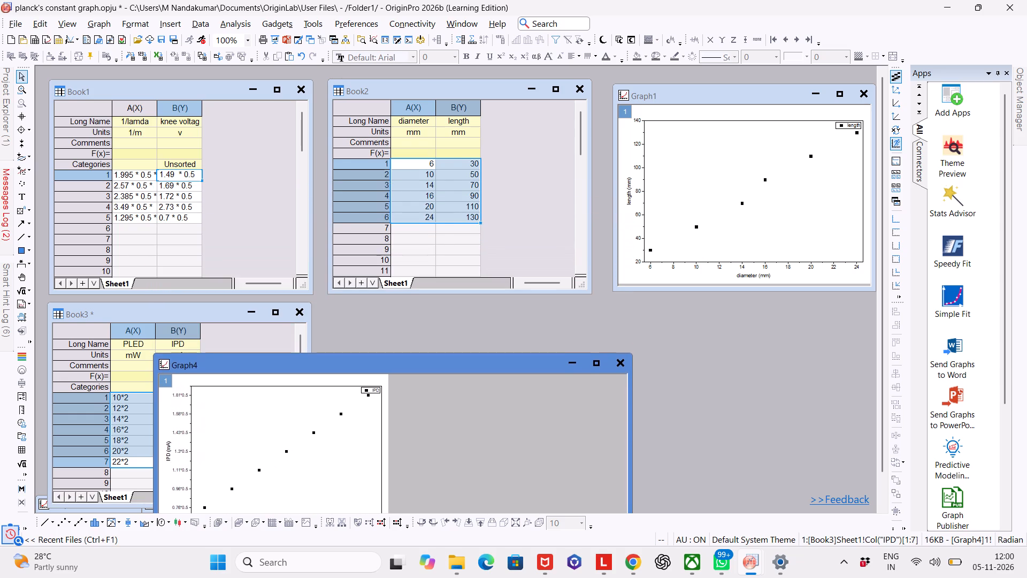
drag(424, 354, 421, 360)
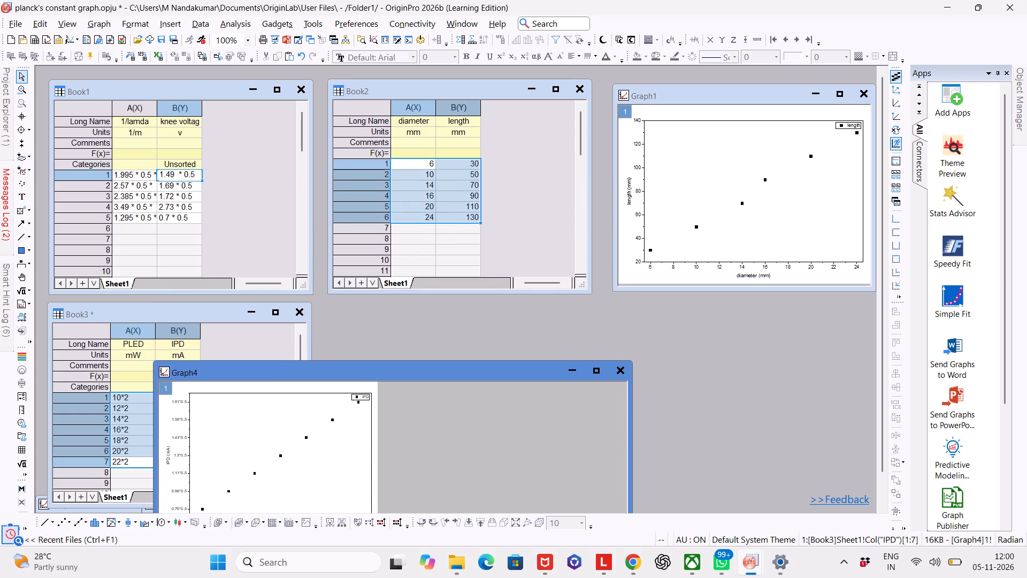
drag(505, 370, 691, 315)
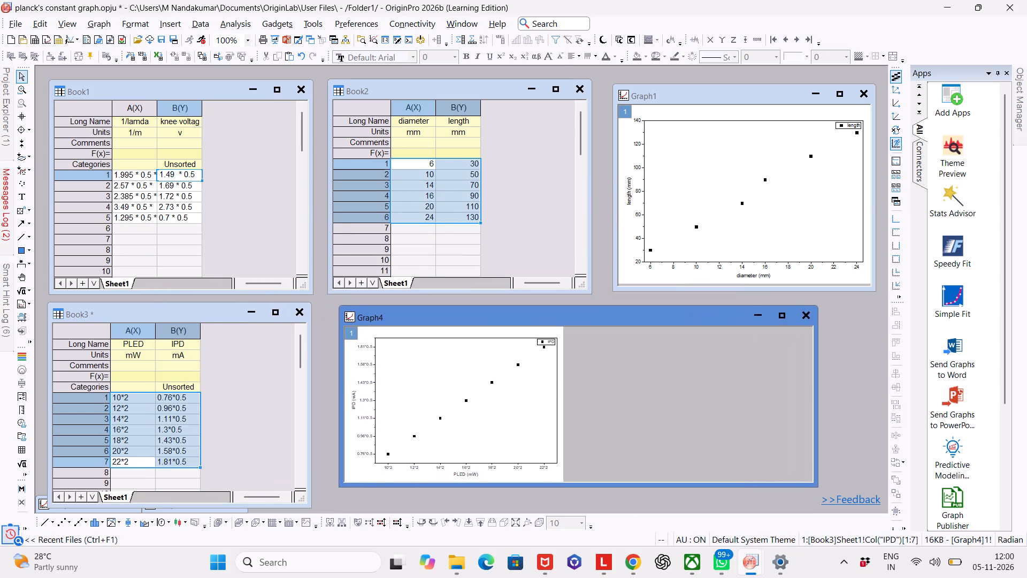
drag(691, 315, 714, 318)
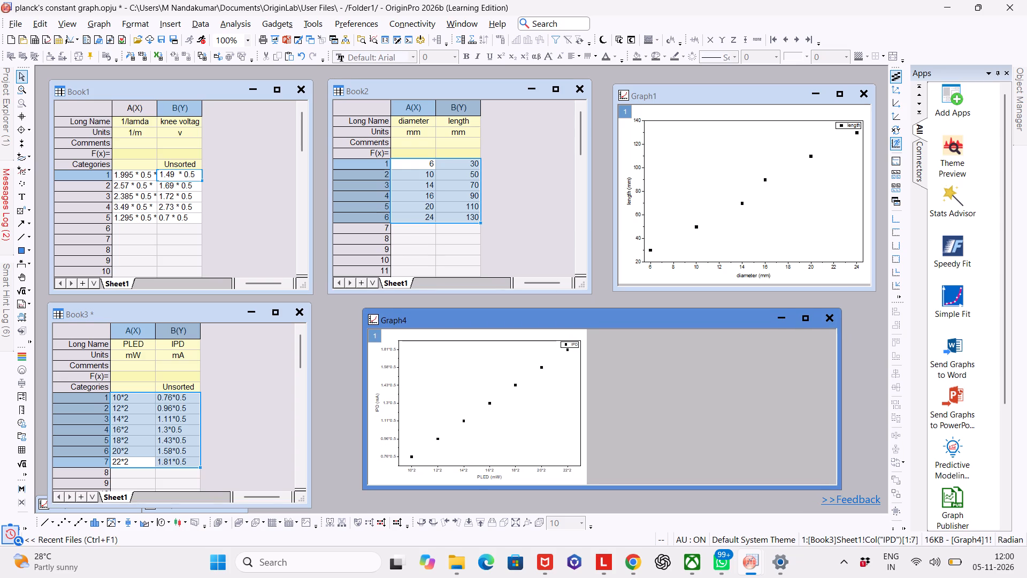
drag(837, 396, 586, 410)
click(687, 413)
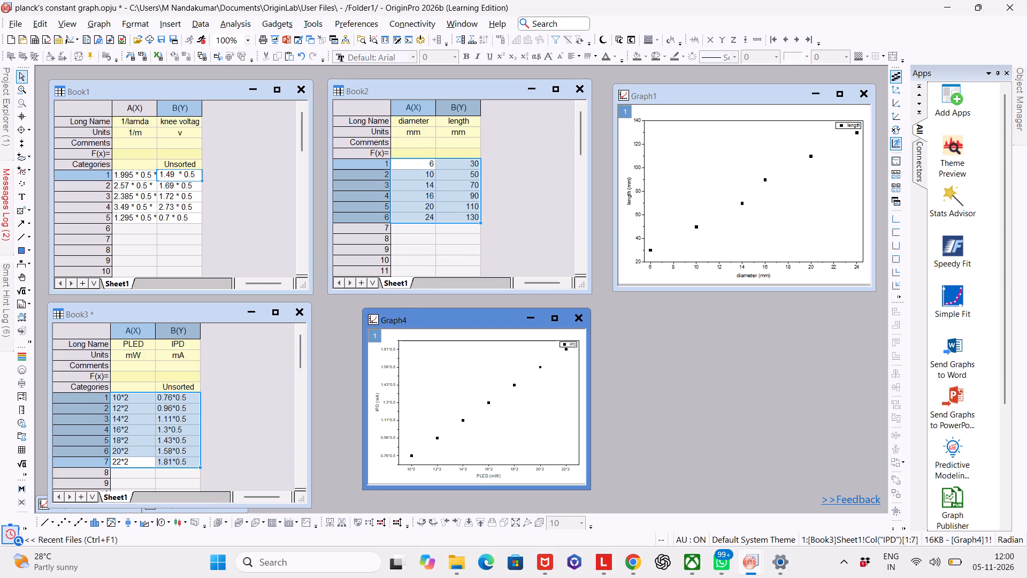
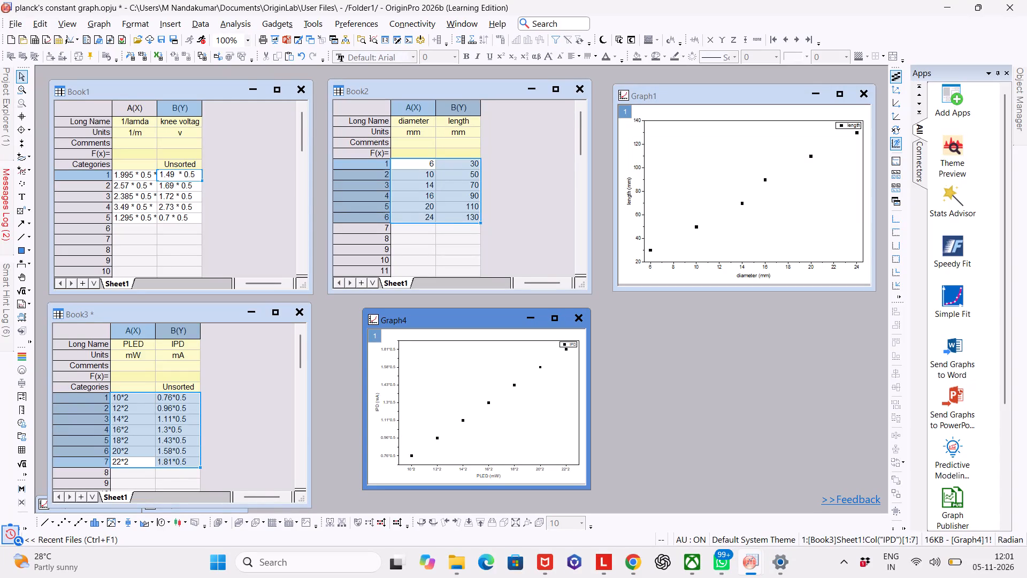
Create a new workbook as a grouped data table, keeping the default two groups, zero subgroups and two replicate values per group.
click(10, 23)
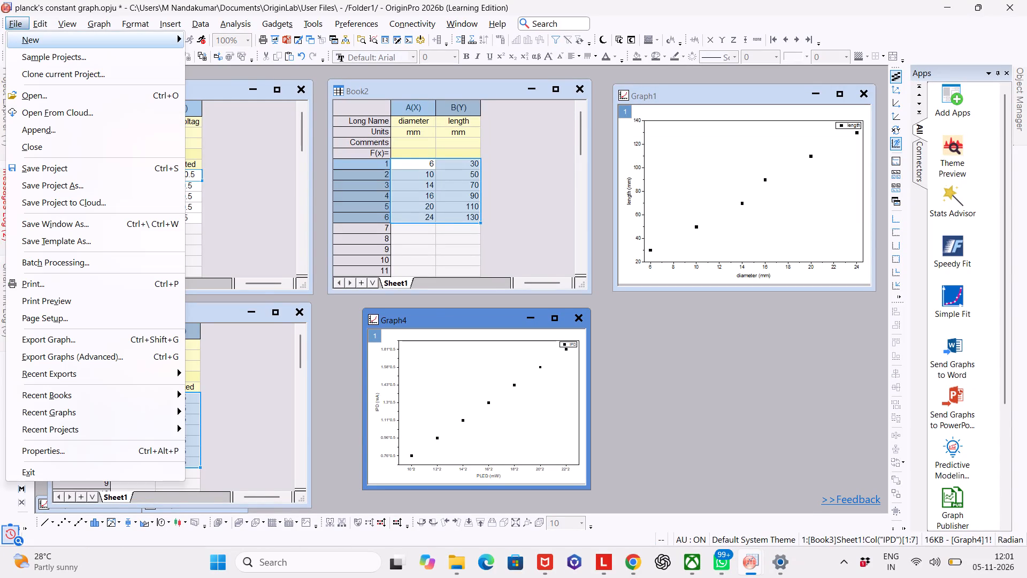
click(33, 45)
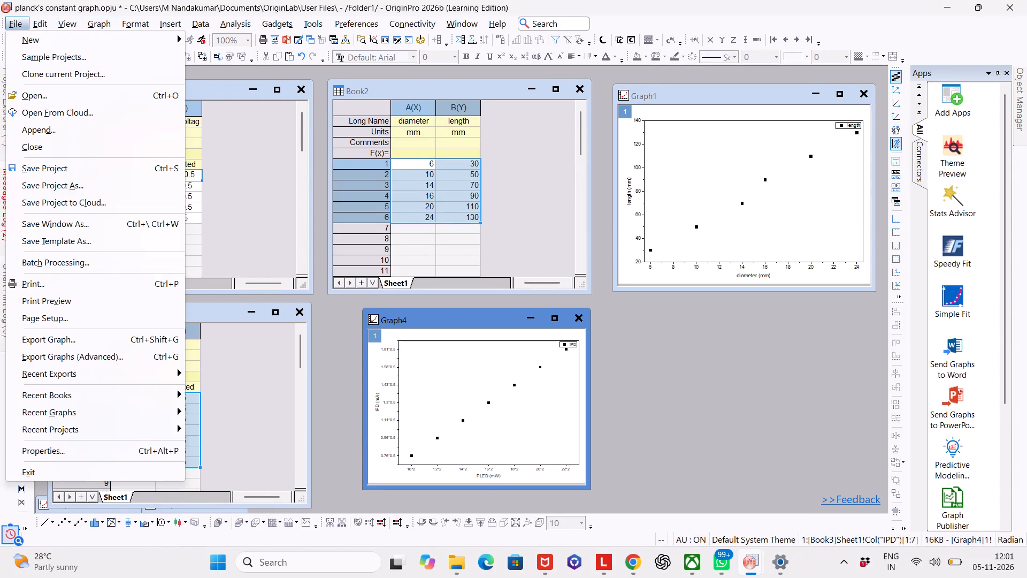
click(18, 24)
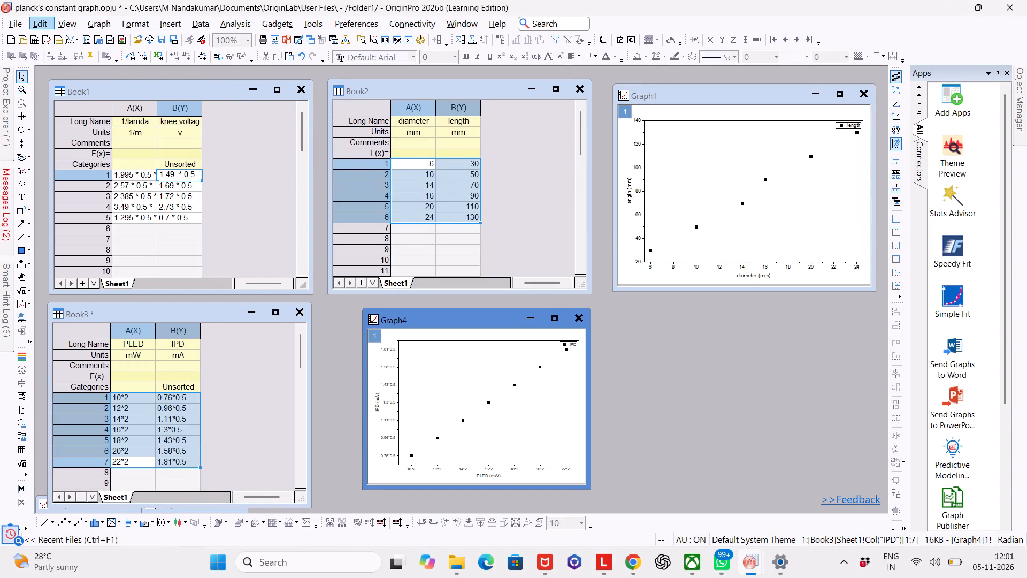
key(ctrl+n)
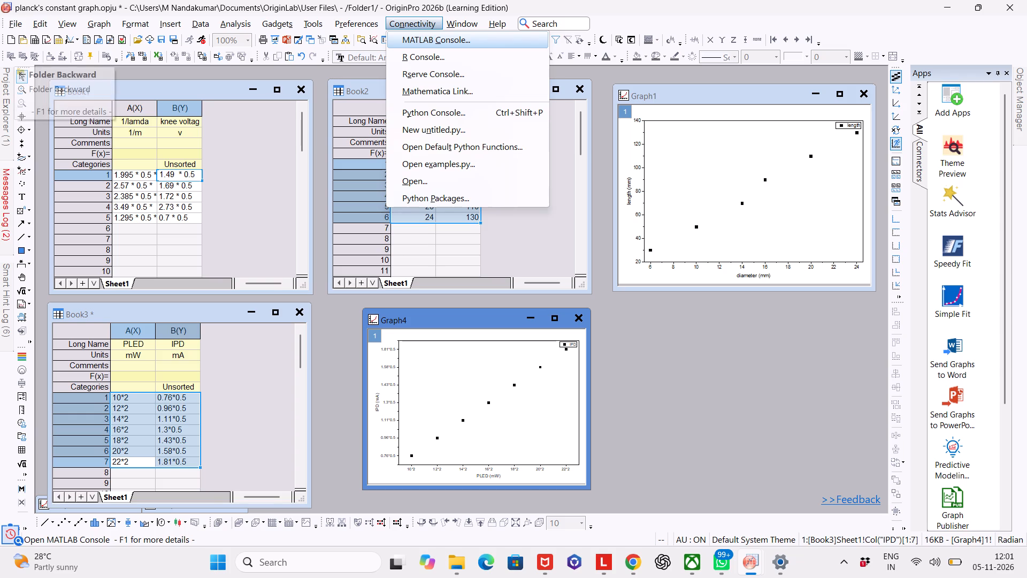
click(9, 21)
click(9, 21)
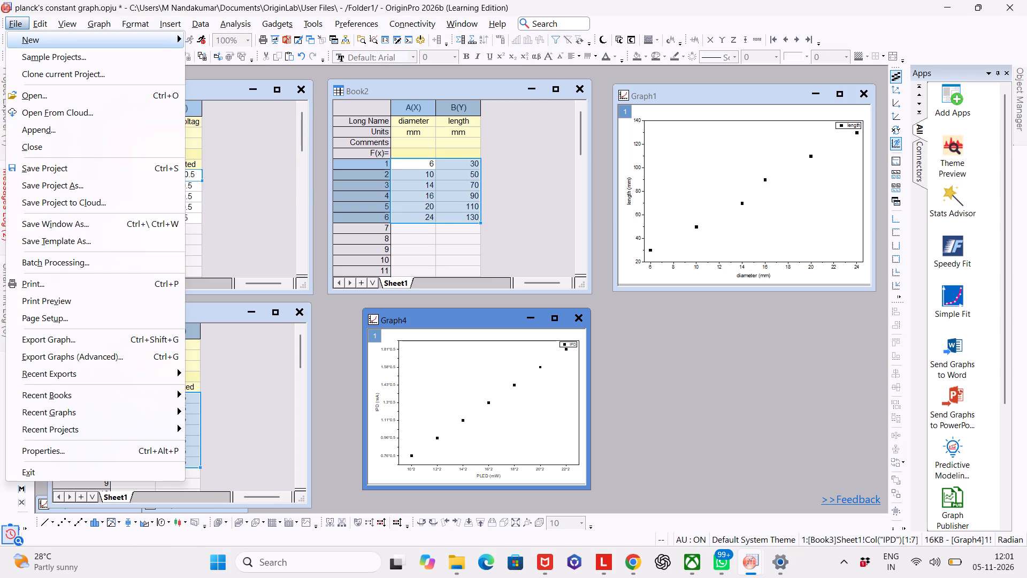
click(234, 59)
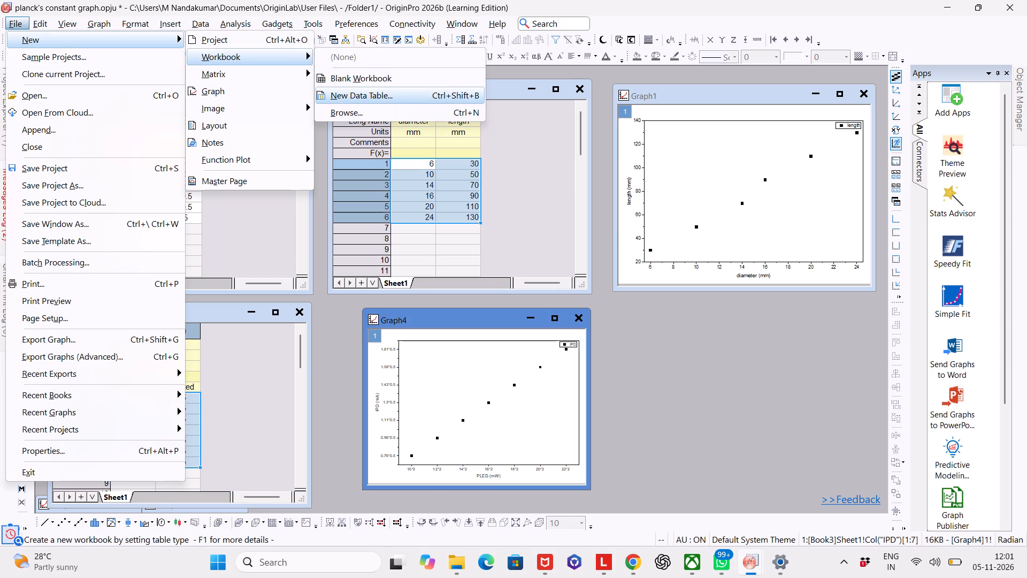
click(353, 94)
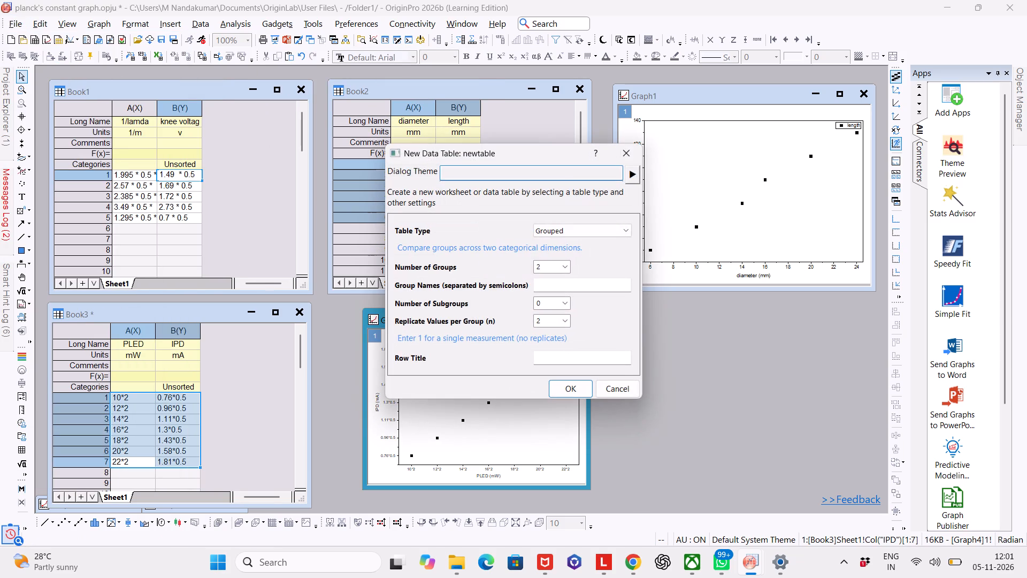
click(571, 385)
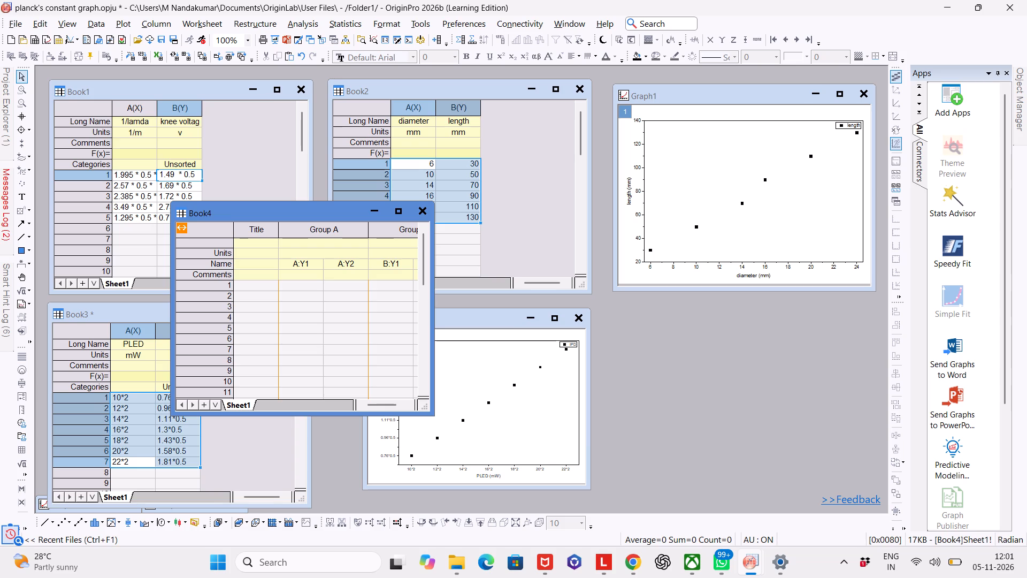
Place the new workbook below Graph1, beside the IPD against PLED graph, and maximize it.
drag(320, 214, 758, 310)
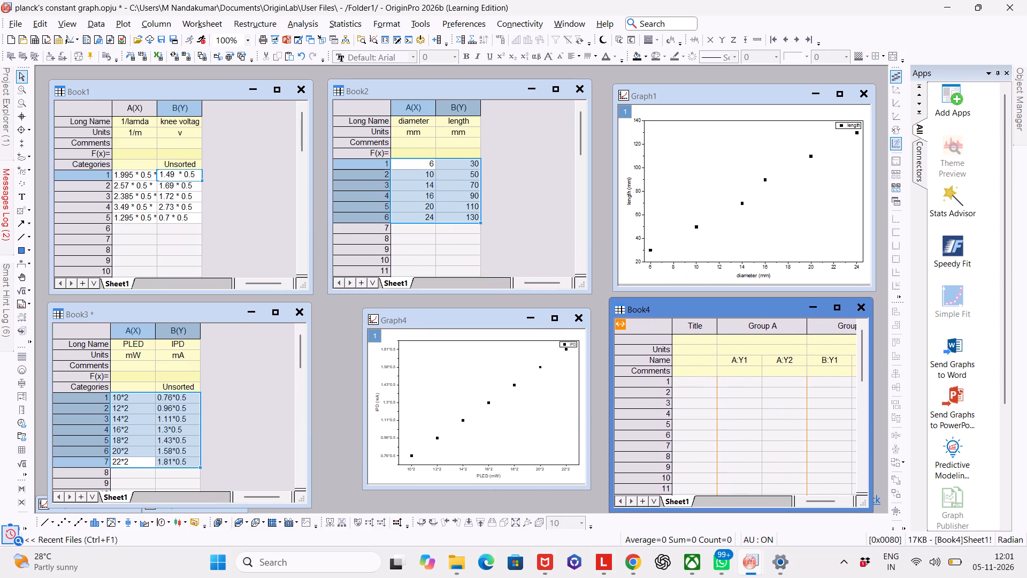
drag(758, 310, 760, 306)
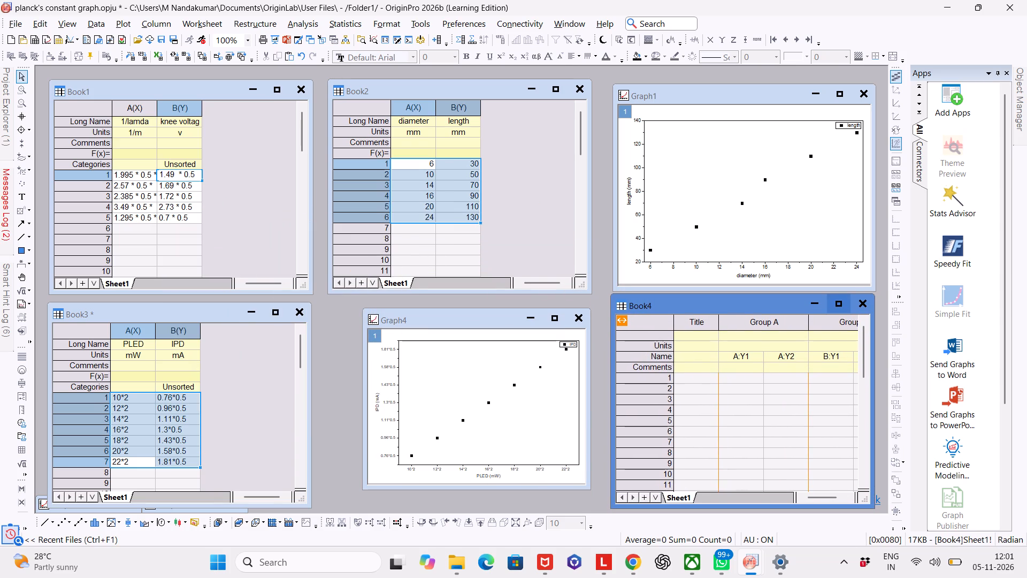
click(845, 307)
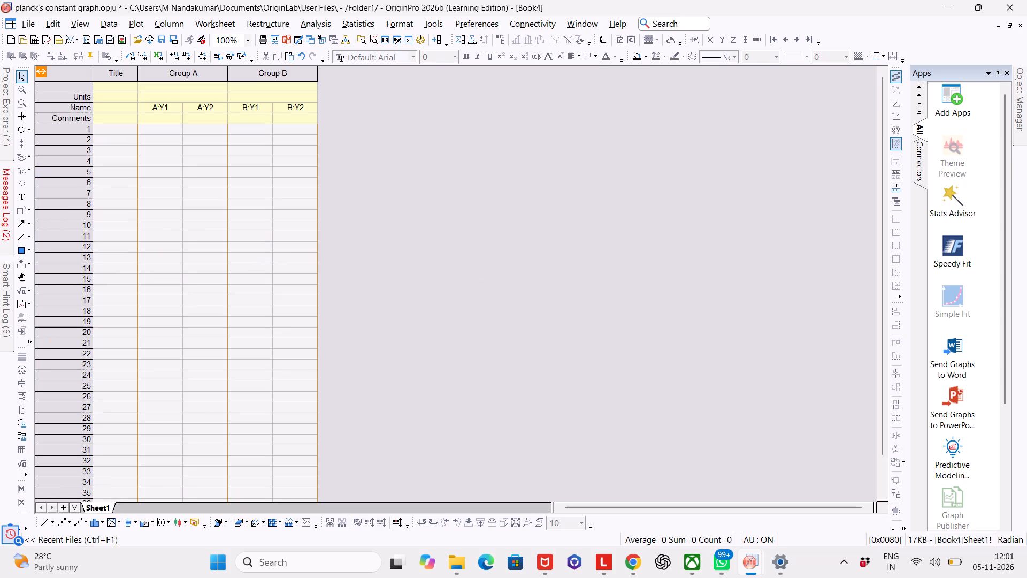
In the blank label row above Units, enter IPD for Group A and VPD for the Title column.
double_click(188, 82)
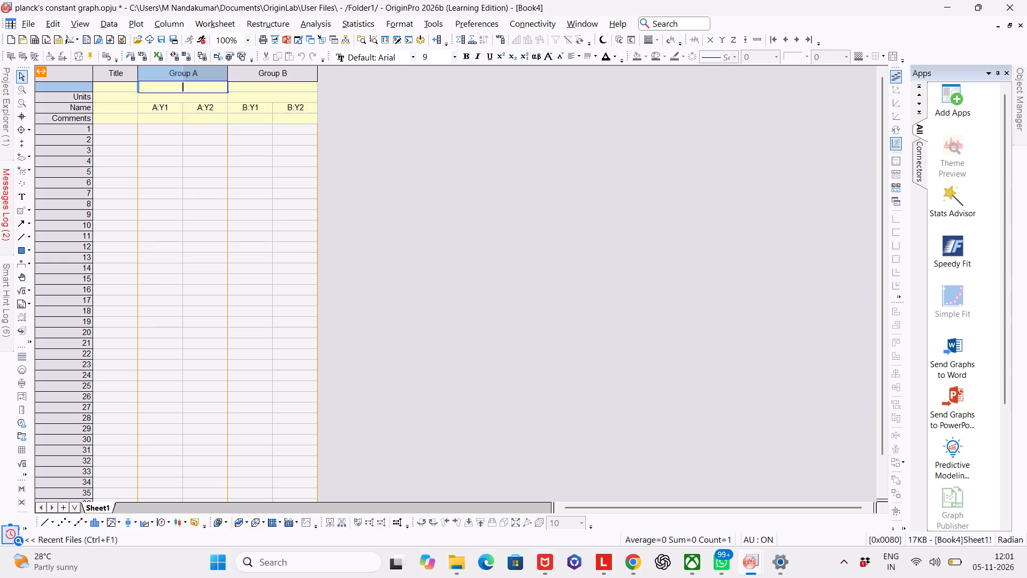
text(IO)
key(BackSpace)
text(PD)
key(Left)
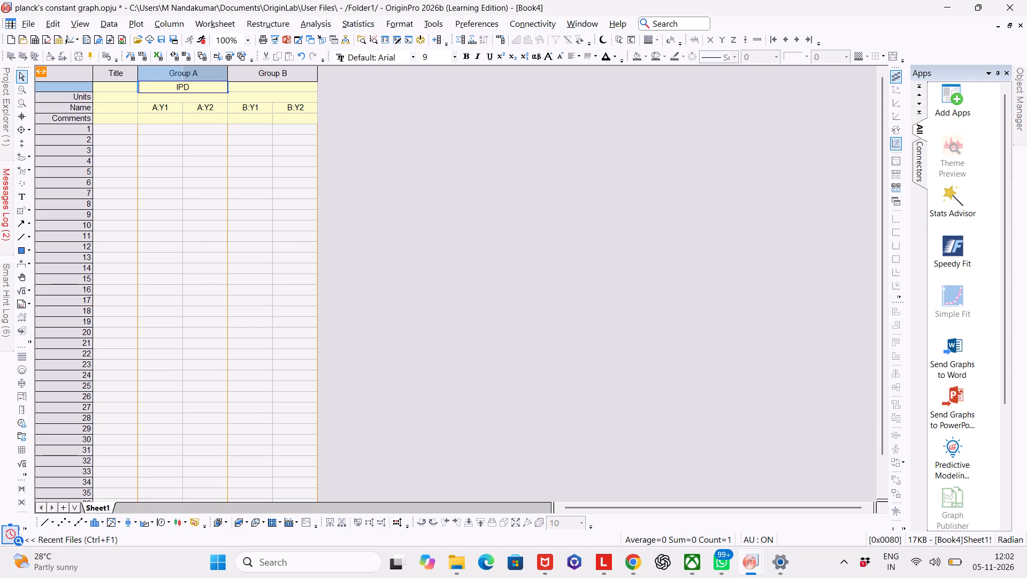
double_click(126, 86)
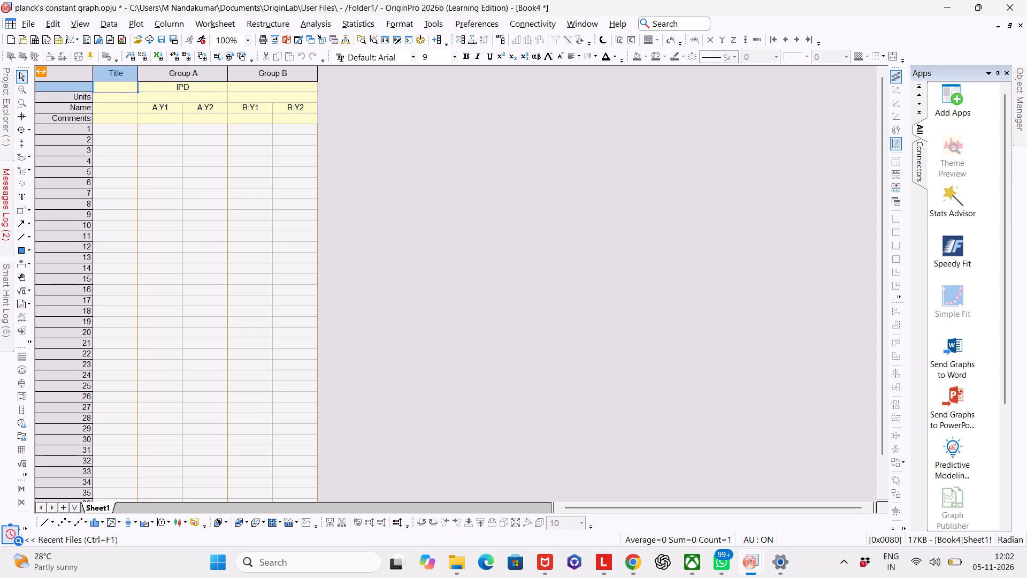
text(VP)
key(d)
Enter the unit for the IPD group in the Units row, starting with m.
double_click(160, 95)
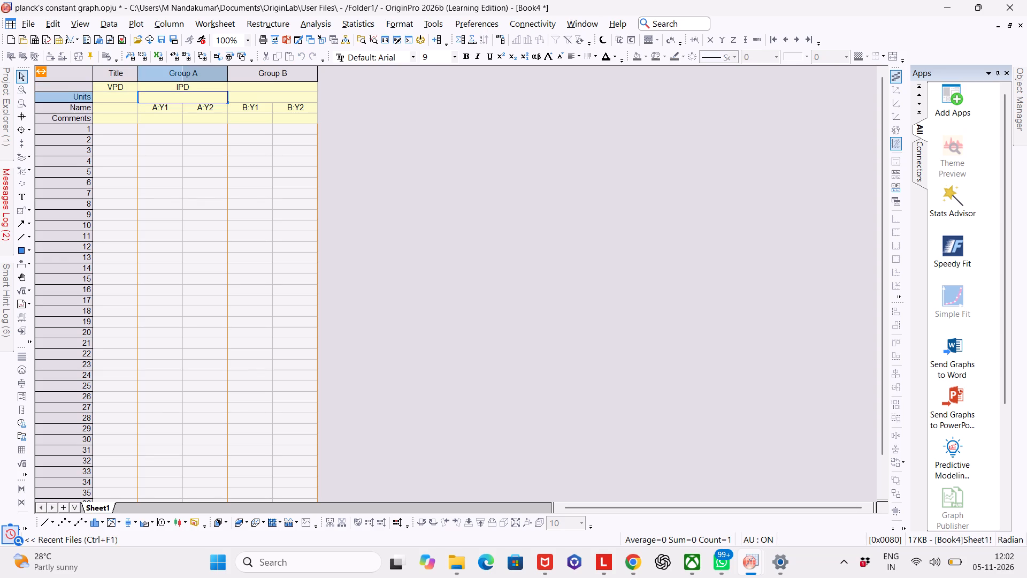
click(389, 168)
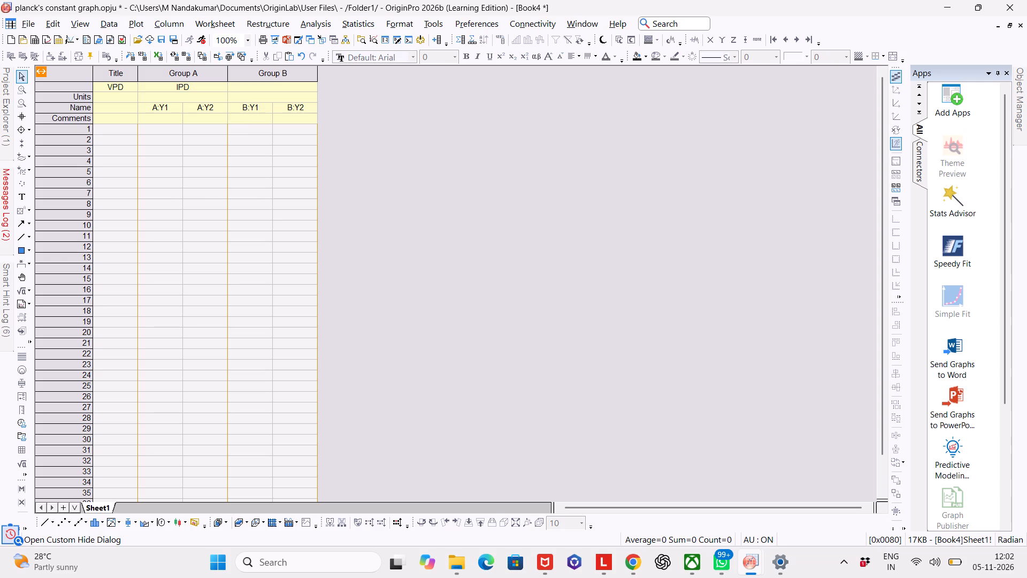
double_click(216, 98)
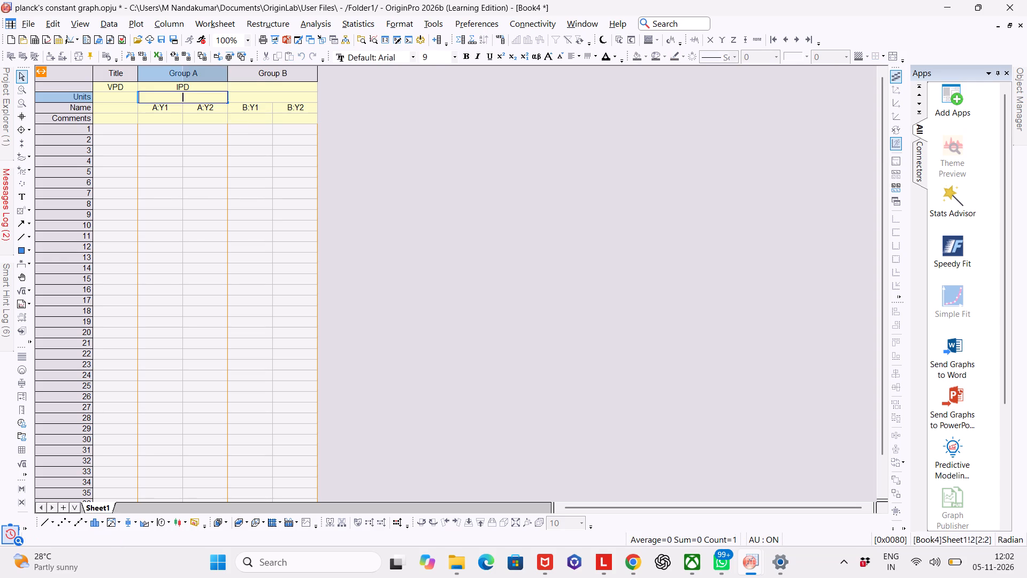
key(m)
key(BackSpace)
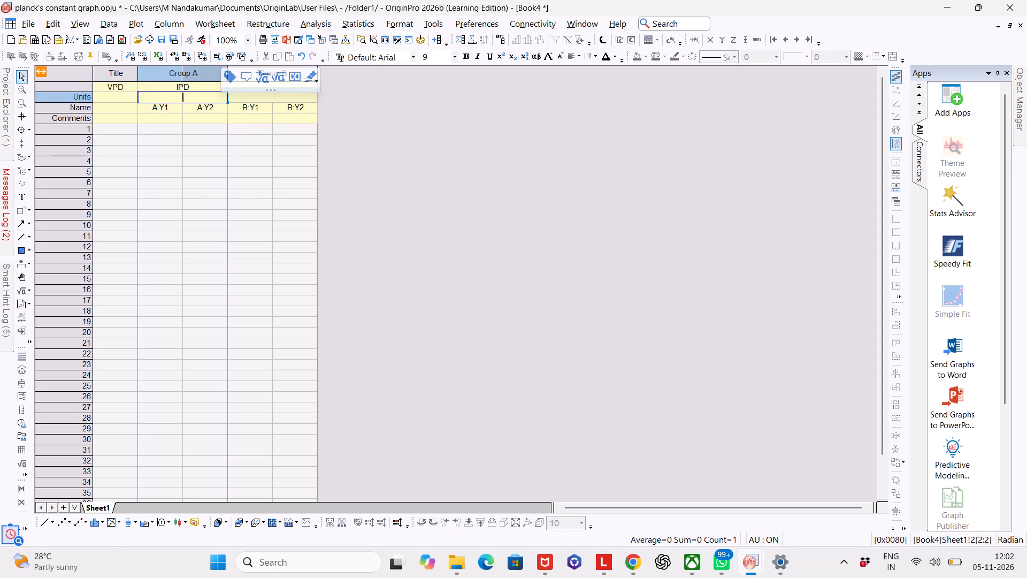
key(m)
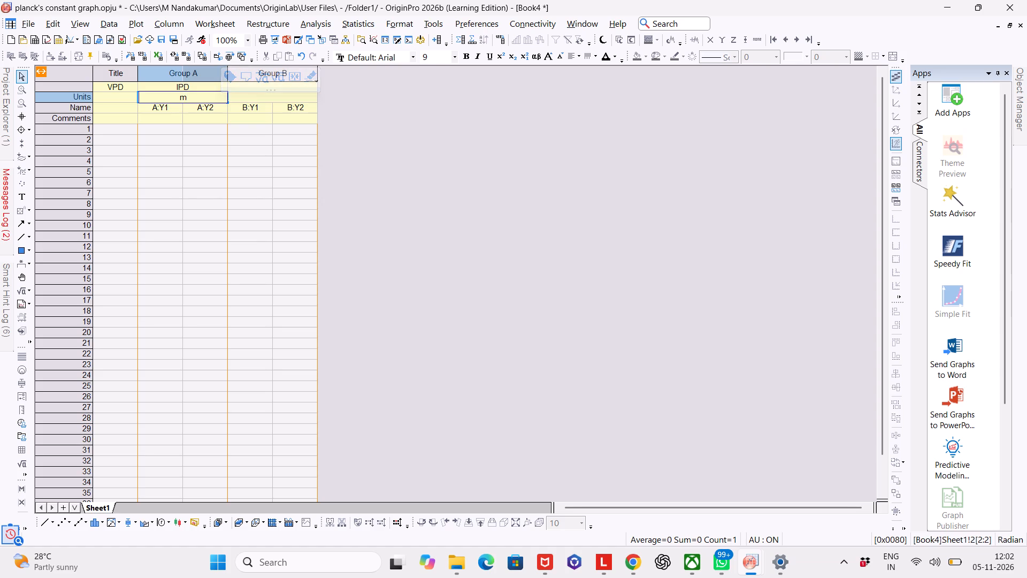
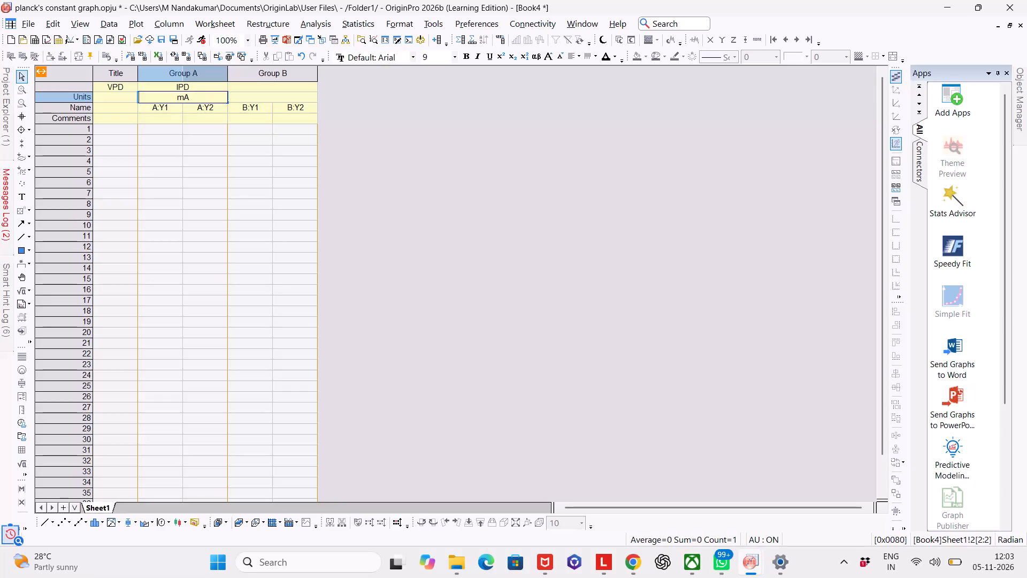
Enter "PLED = 10mW" as the comment for column A:Y1.
double_click(166, 115)
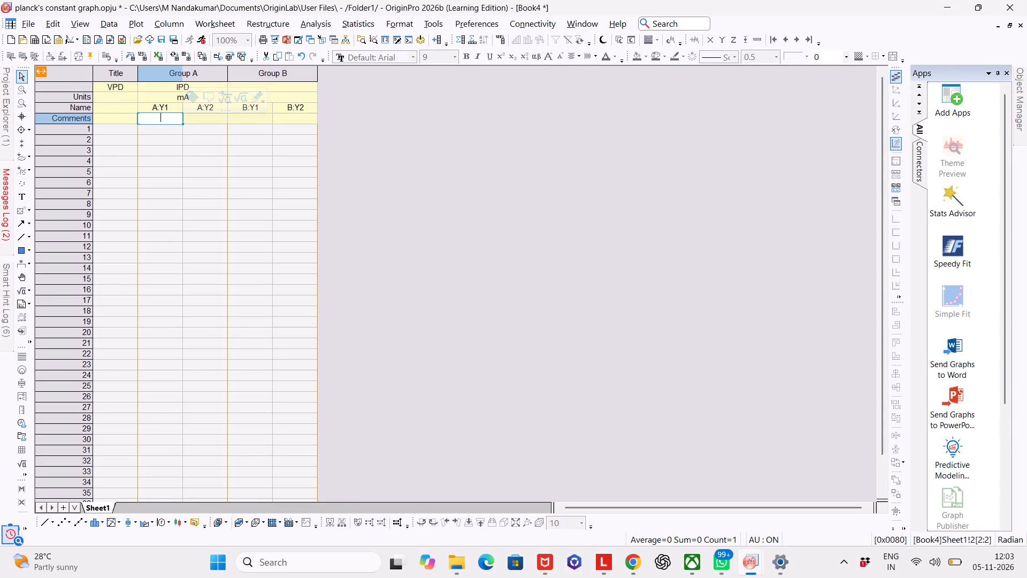
key(m)
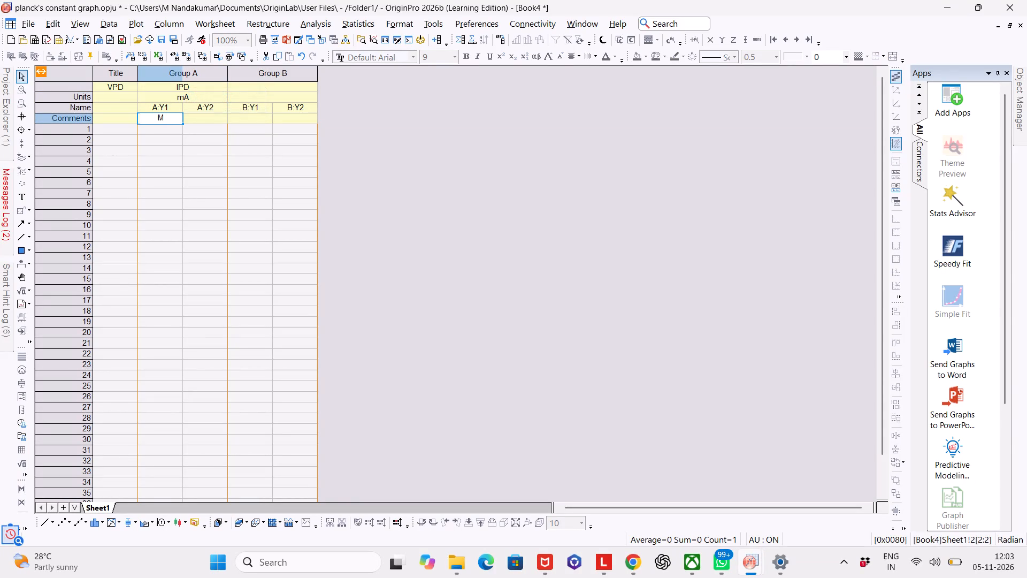
key(shift+w)
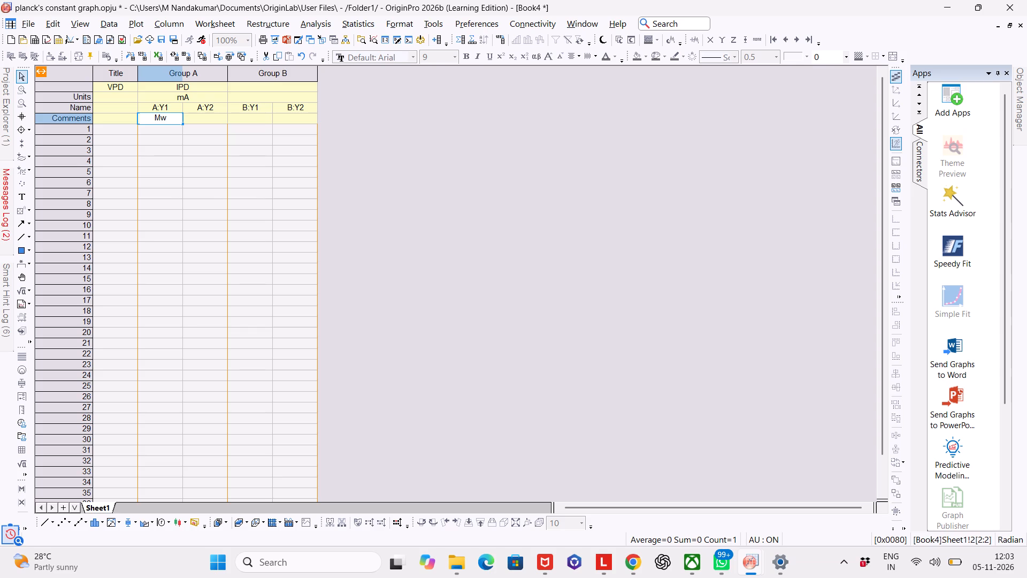
key(BackSpace)
key(BackSpace)
text(PLED)
key(space)
text(=)
key(space)
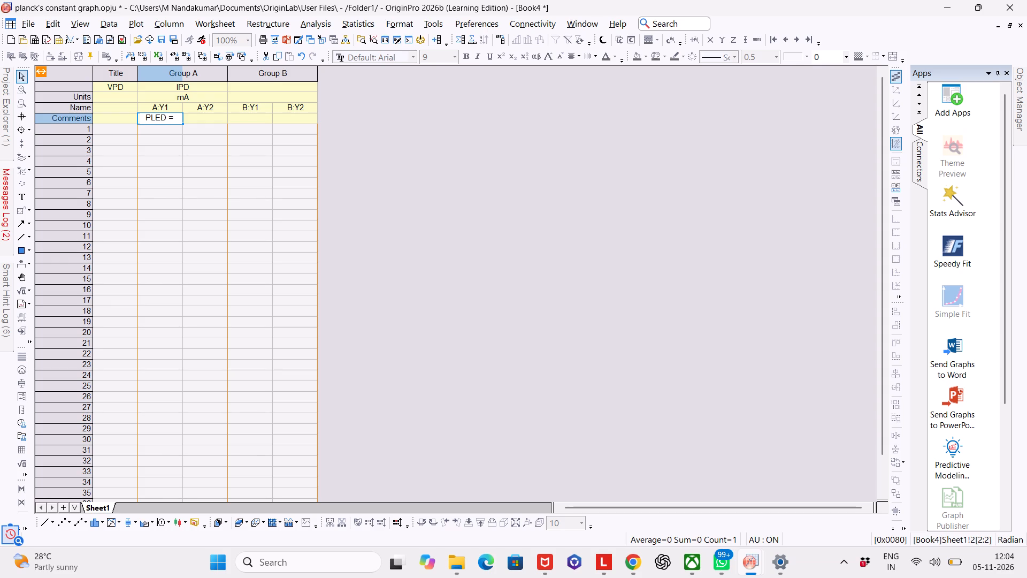
key(1)
key(0)
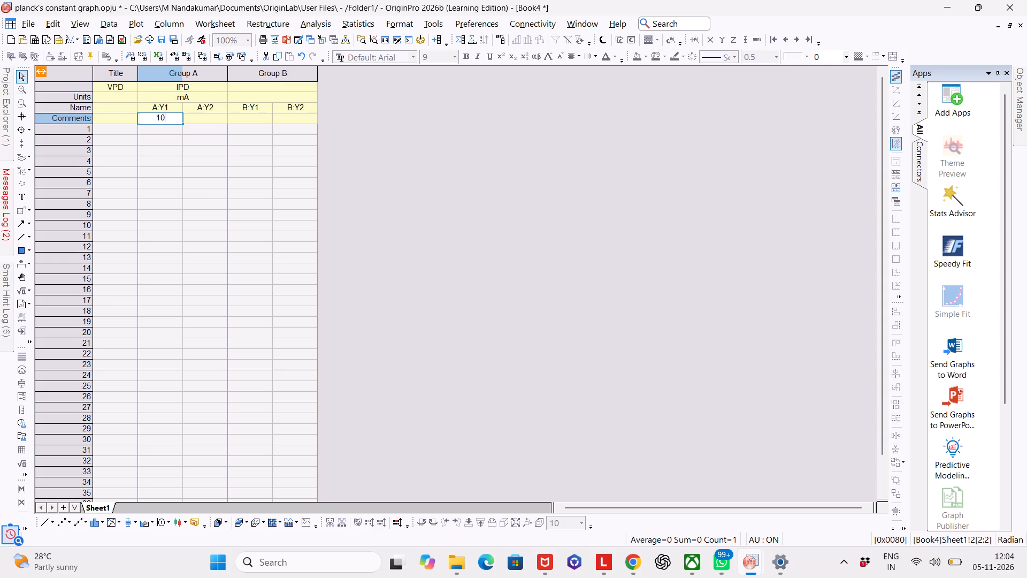
key(m)
key(shift+w)
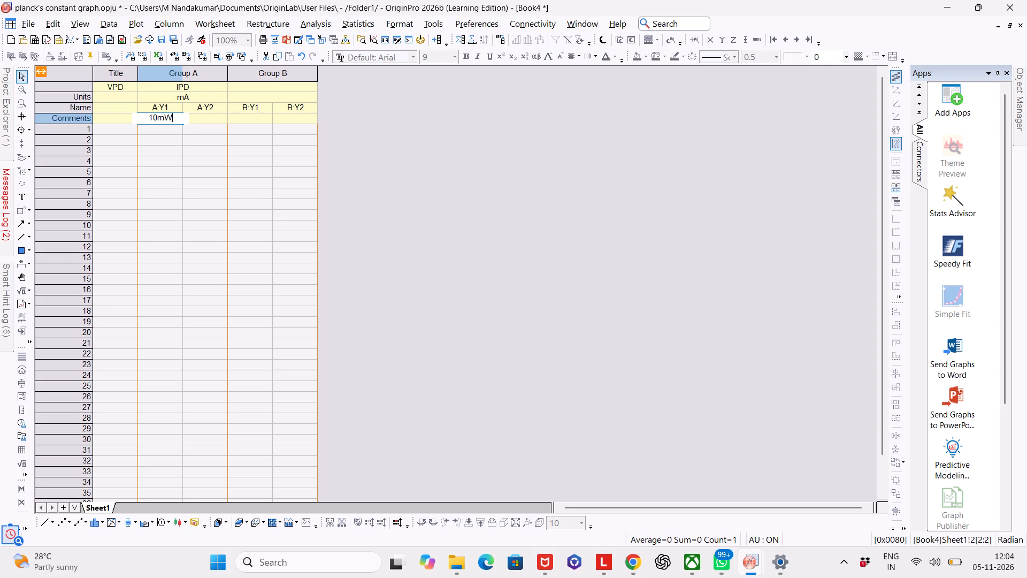
click(176, 129)
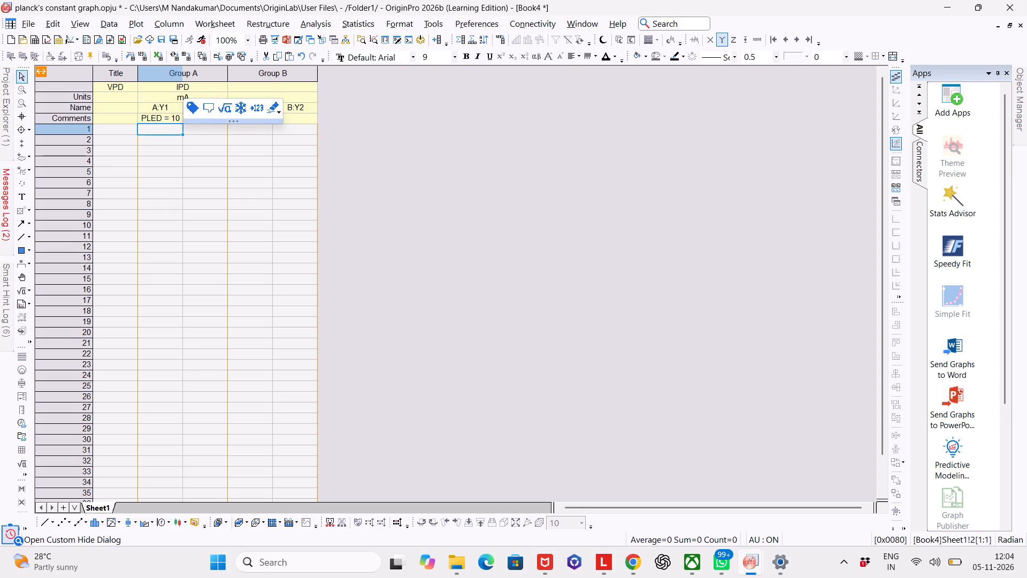
double_click(158, 128)
Enter "PLED = 15mW" as the comment for column A:Y2.
double_click(204, 116)
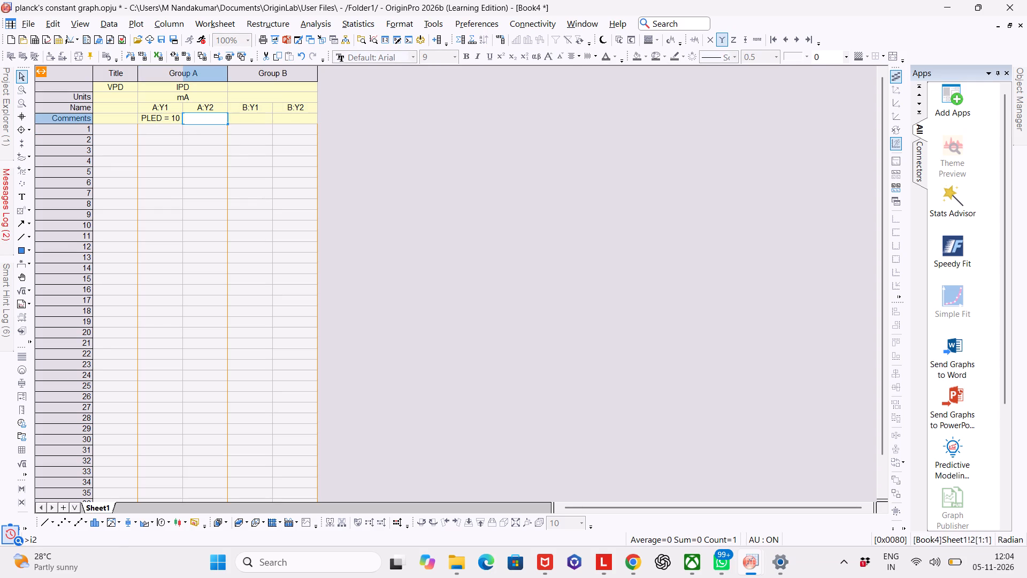
text(PLED)
key(space)
text(=)
key(space)
key(1)
key(5)
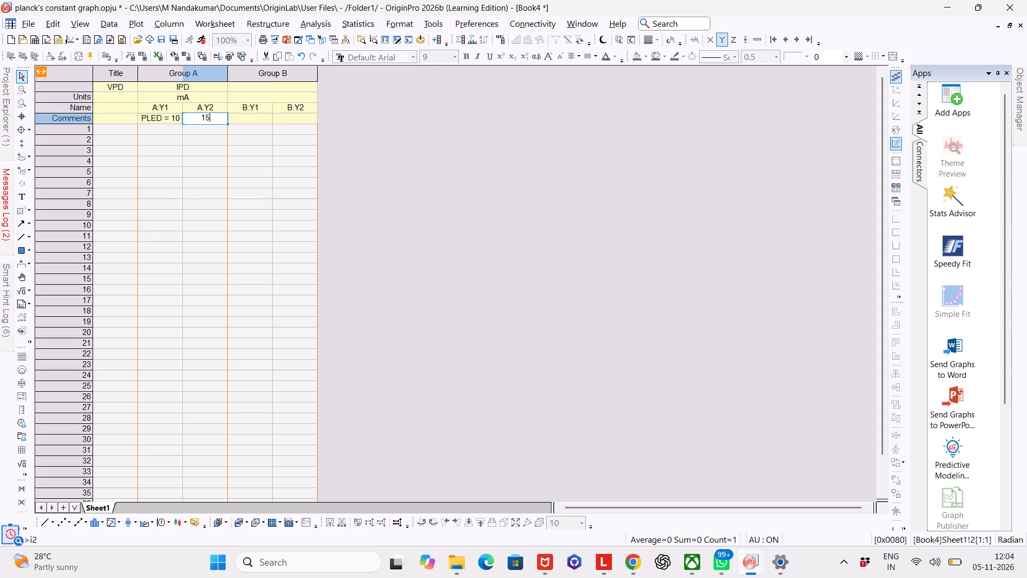
key(m)
Enter v as the unit for the VPD column in the Units row.
click(118, 97)
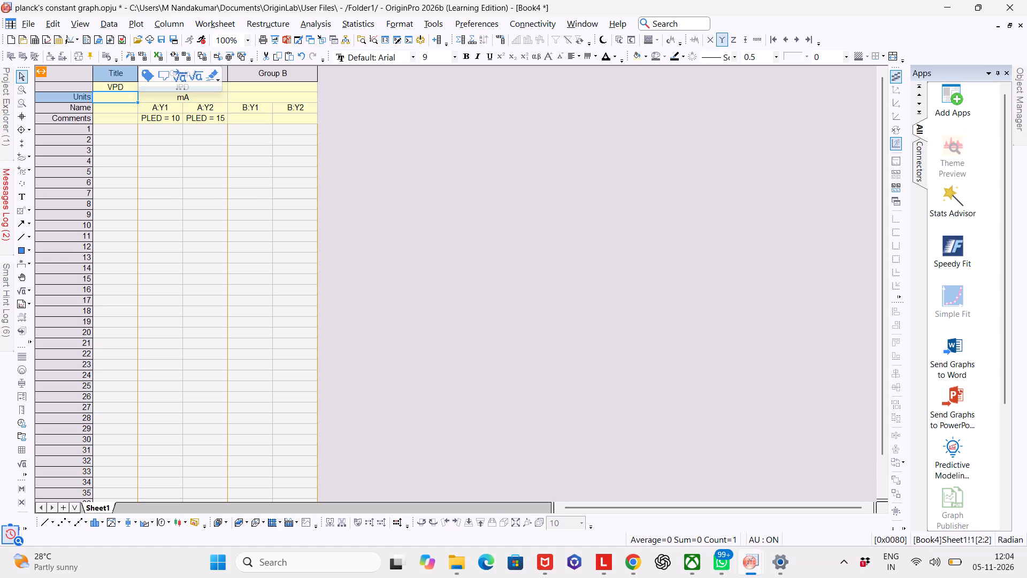
click(118, 97)
double_click(118, 97)
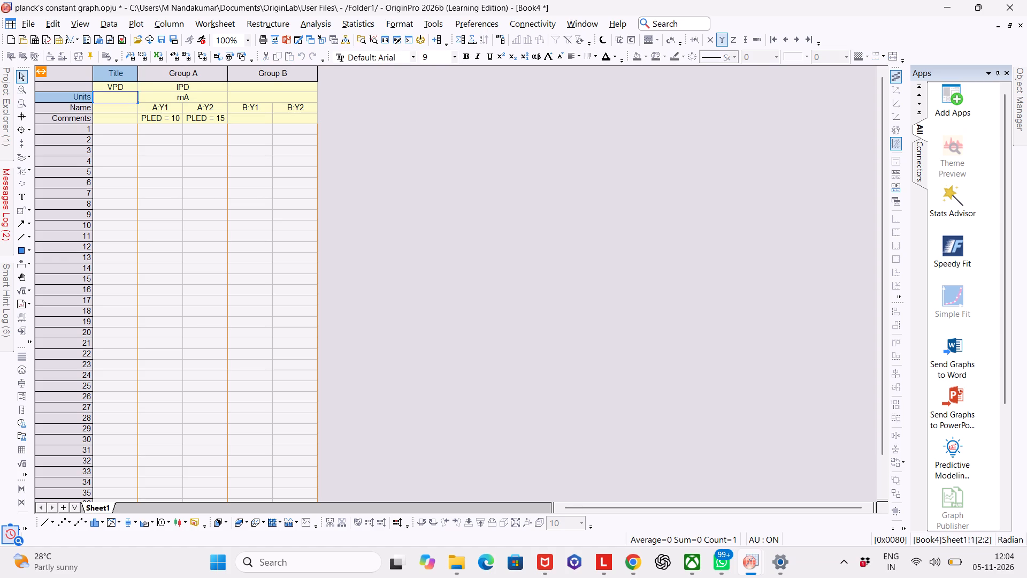
key(v)
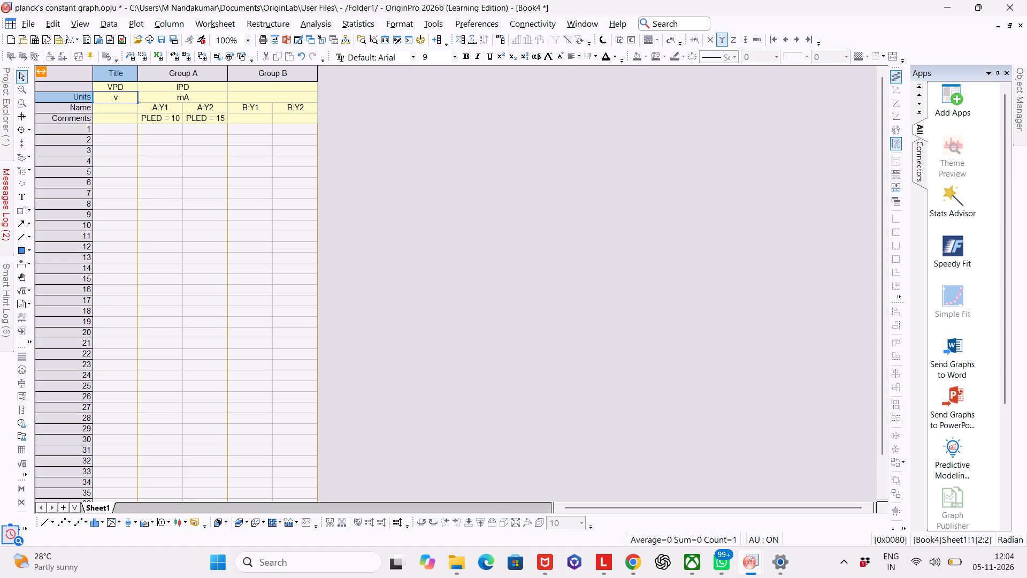
Enter the VPD values 0, -0.2 and -0.4 in rows 1 to 3.
double_click(119, 130)
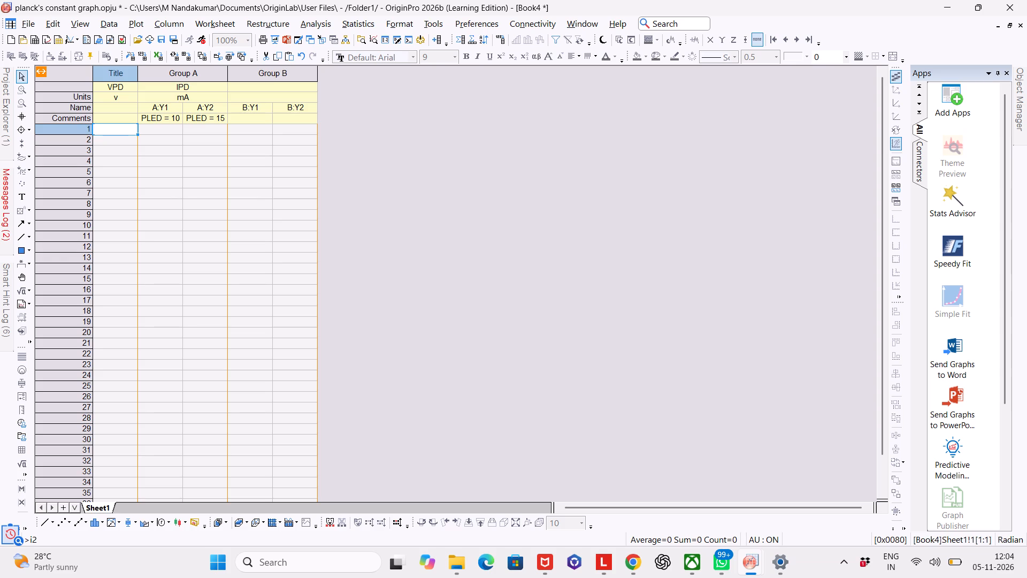
key(0)
key(Down)
key(Tab)
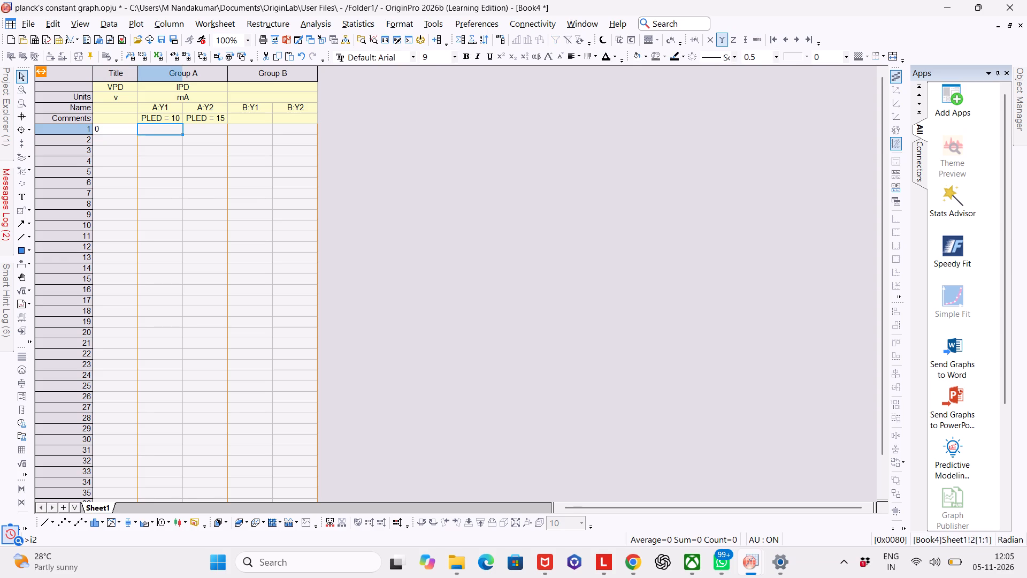
key(Down)
key(Left)
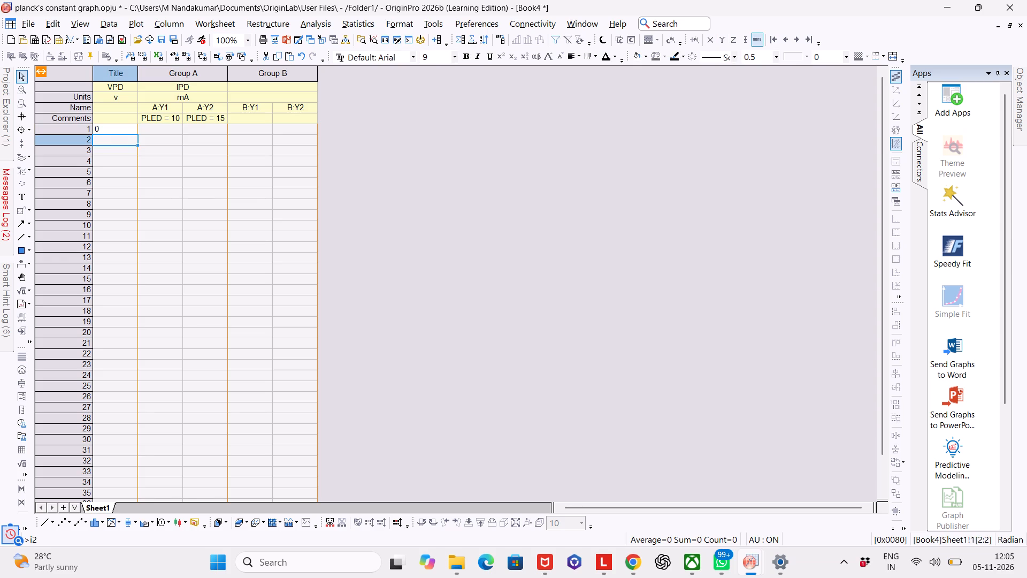
text(-0.)
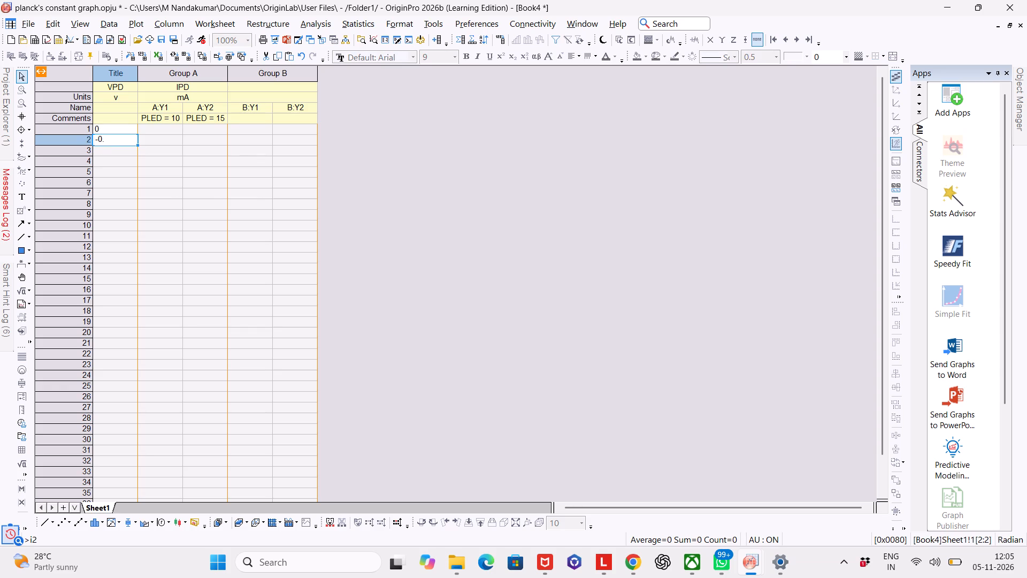
key(2)
key(Down)
text(-0.4)
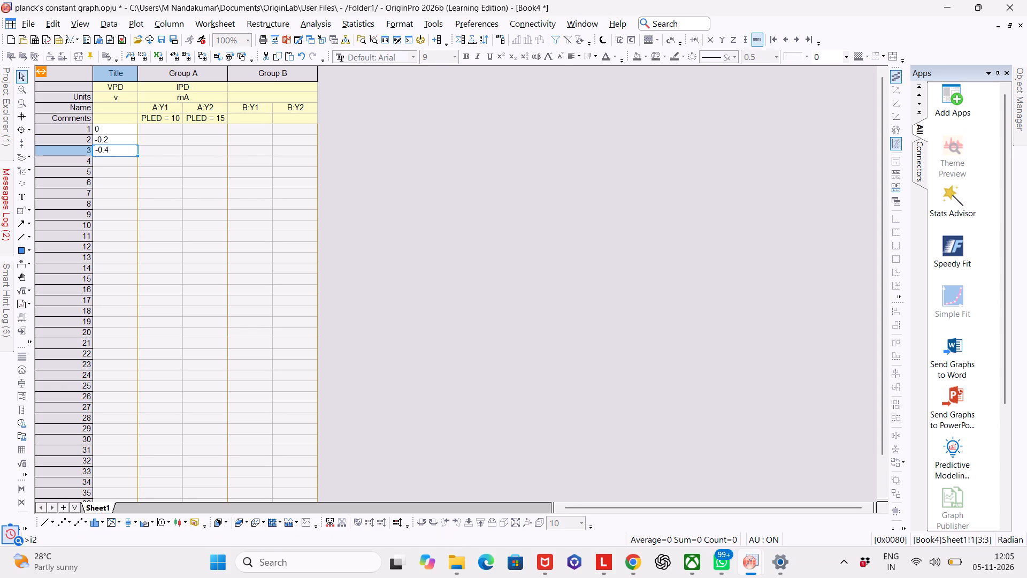
Extend the VPD series from the values in rows 1 to 3 down to row 9 by autofill.
click(126, 128)
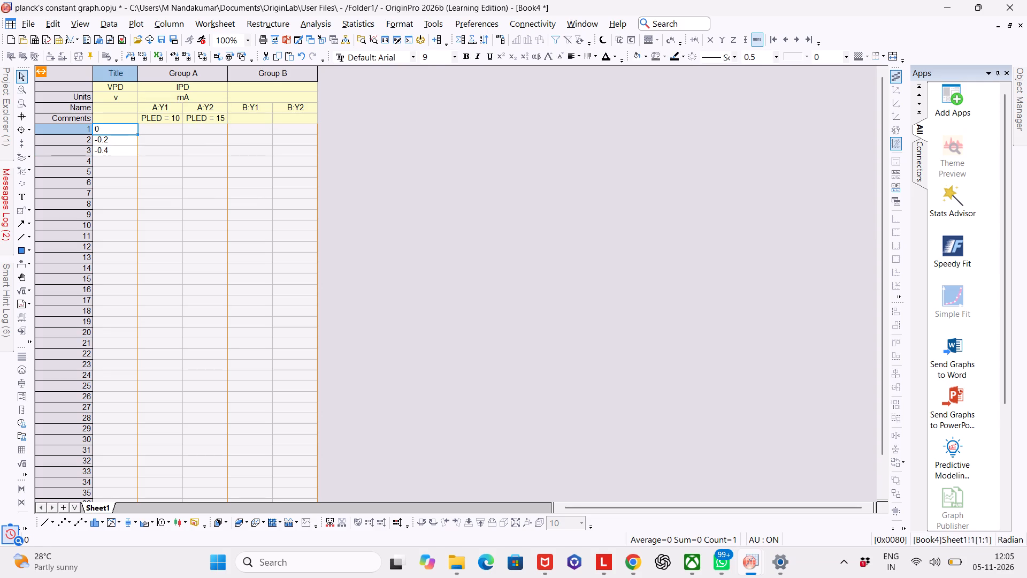
click(137, 135)
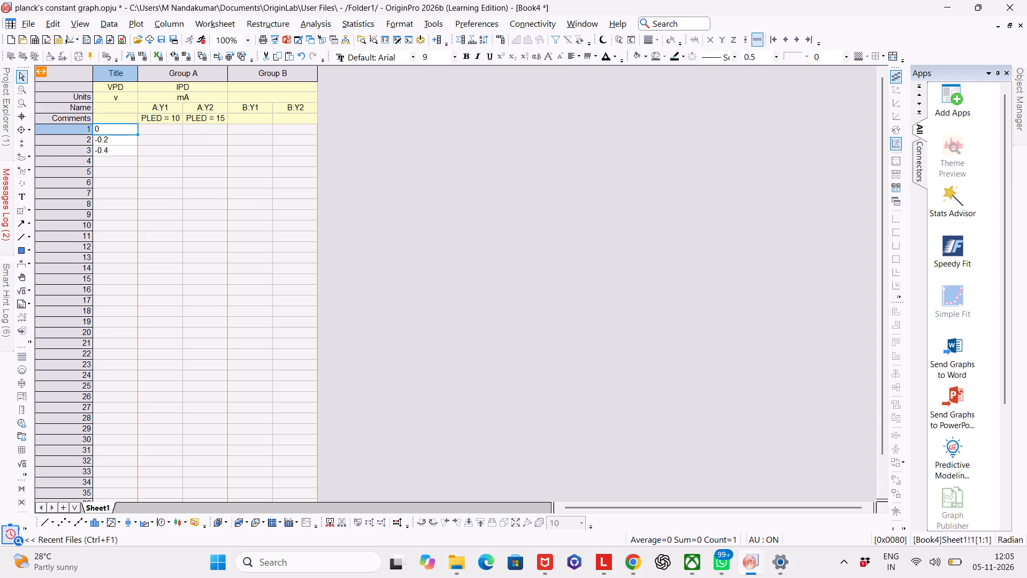
click(122, 131)
drag(126, 131, 129, 149)
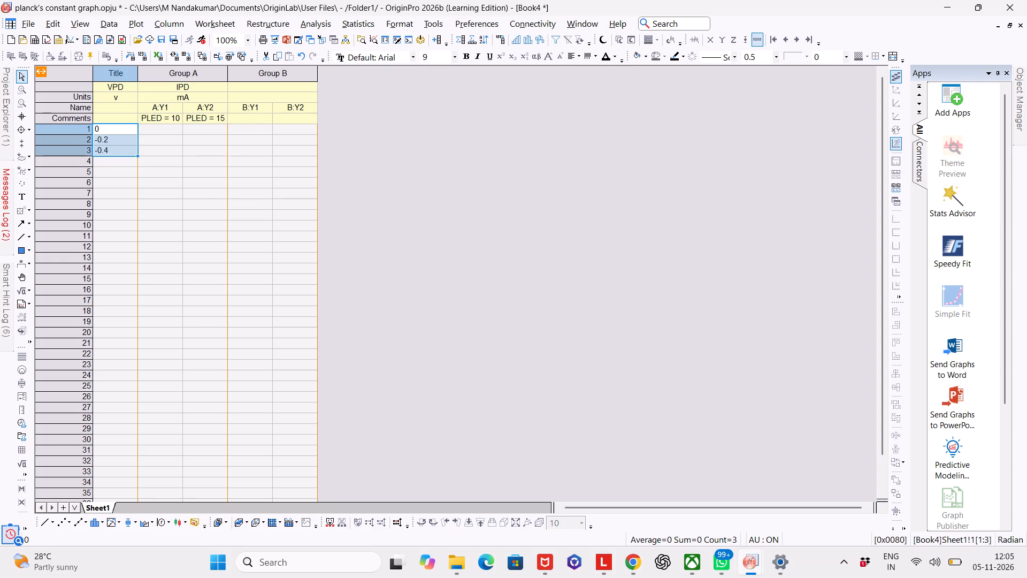
drag(140, 155, 142, 189)
drag(142, 189, 142, 191)
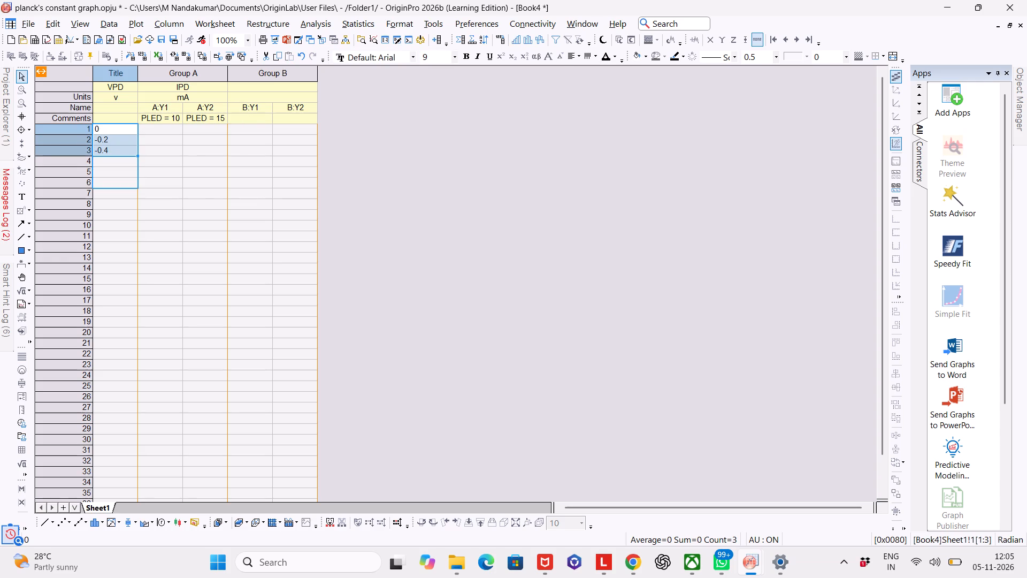
drag(142, 191, 136, 215)
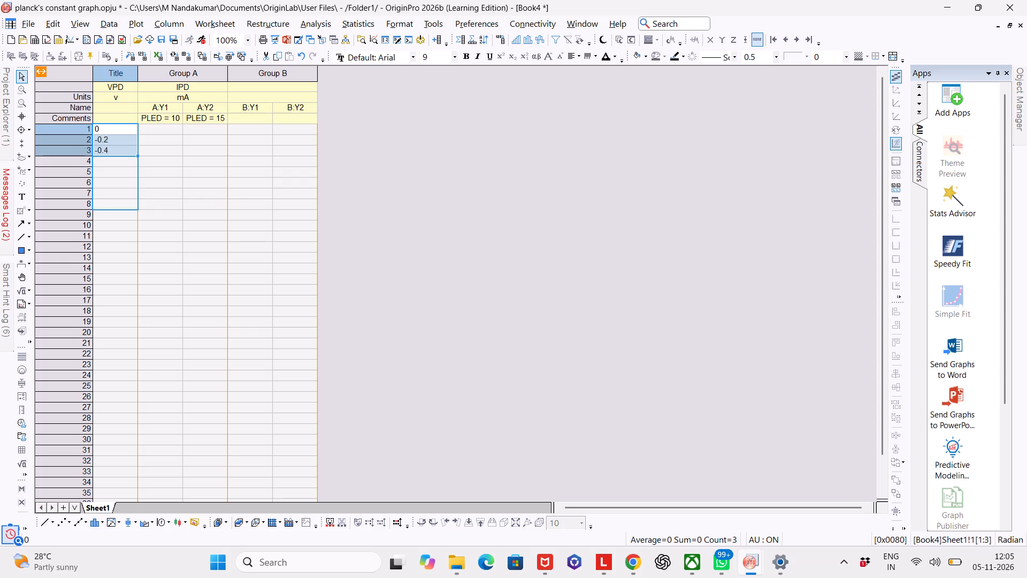
drag(136, 215, 136, 216)
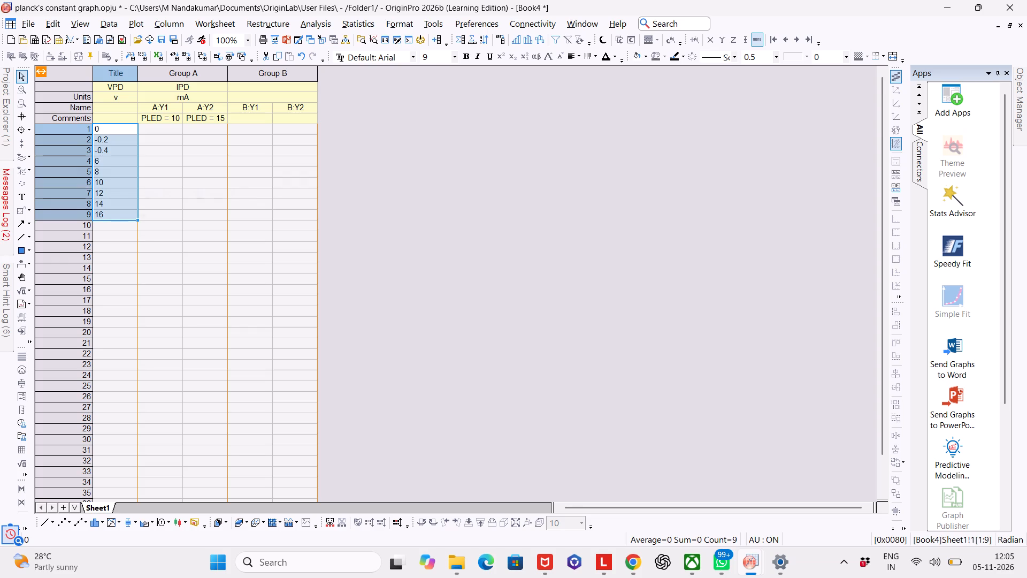
Replace the VPD values in rows 4 and 5 with -0.6 and -0.8.
click(111, 161)
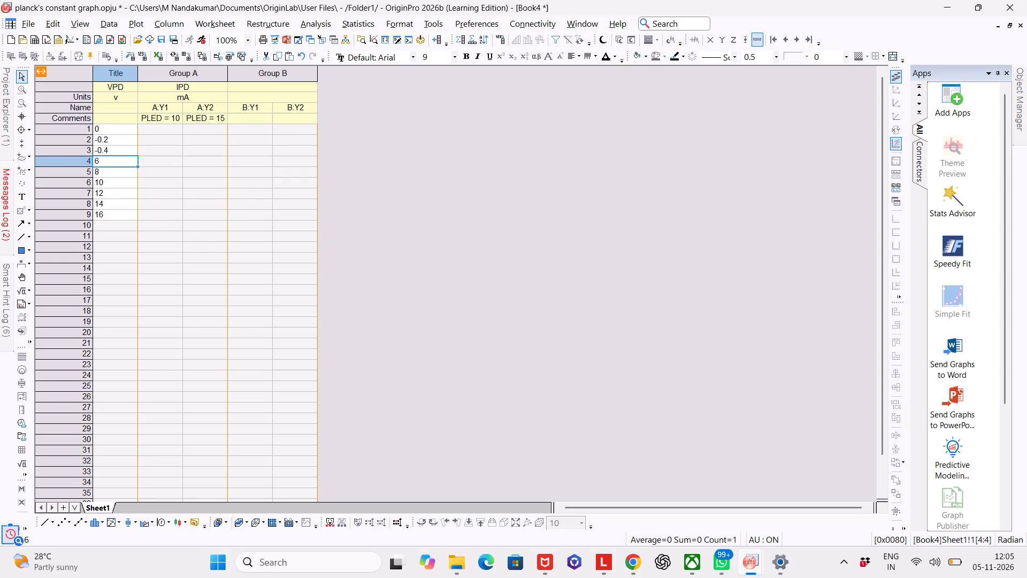
double_click(118, 159)
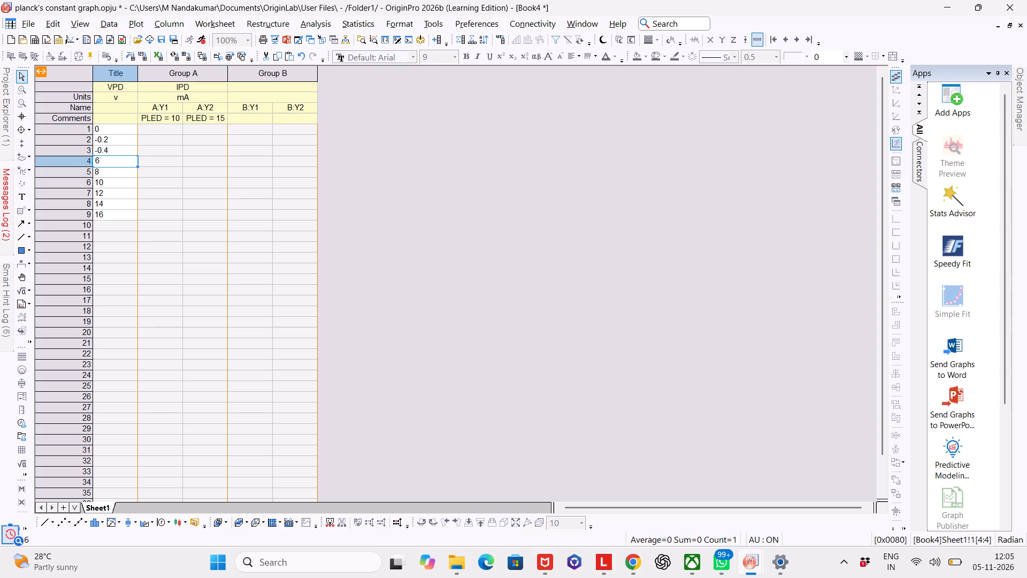
key(Right)
drag(112, 180, 118, 159)
click(118, 159)
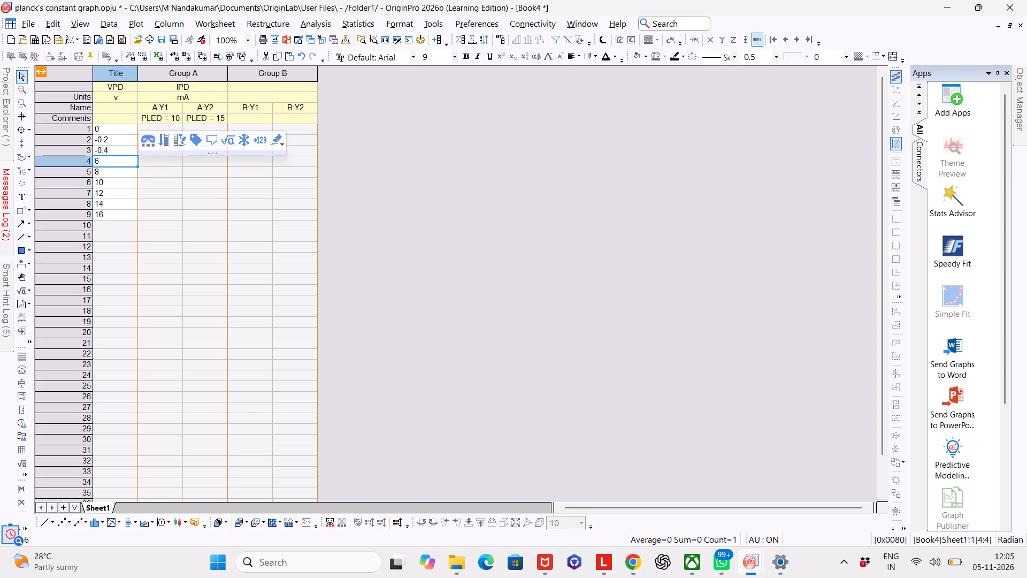
key(minus)
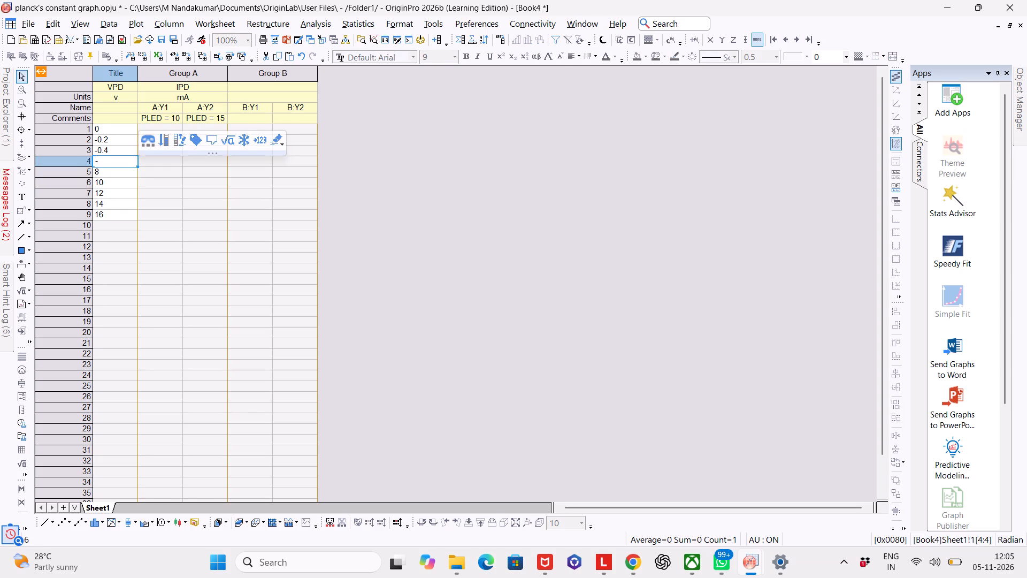
text(0.6)
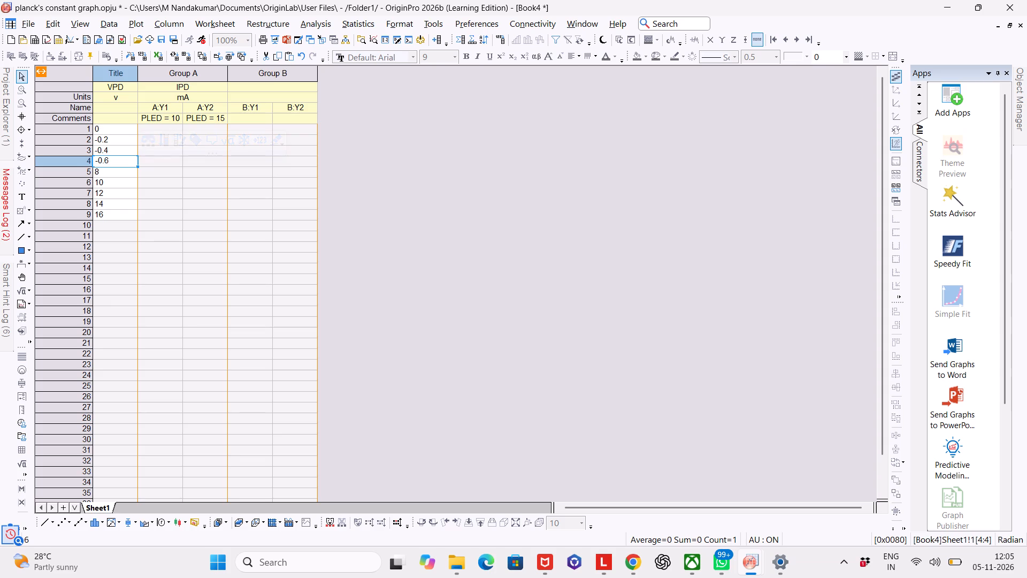
key(Down)
text(-0.)
key(8)
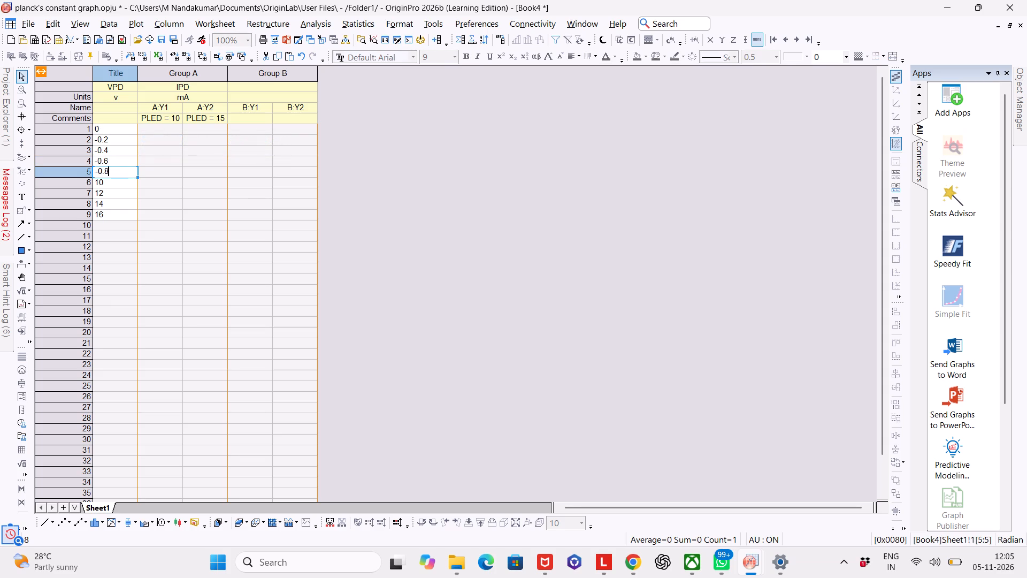
key(Down)
Replace the VPD values in rows 6 to 8 with -1.0, -1.5 and -2.0.
key(minus)
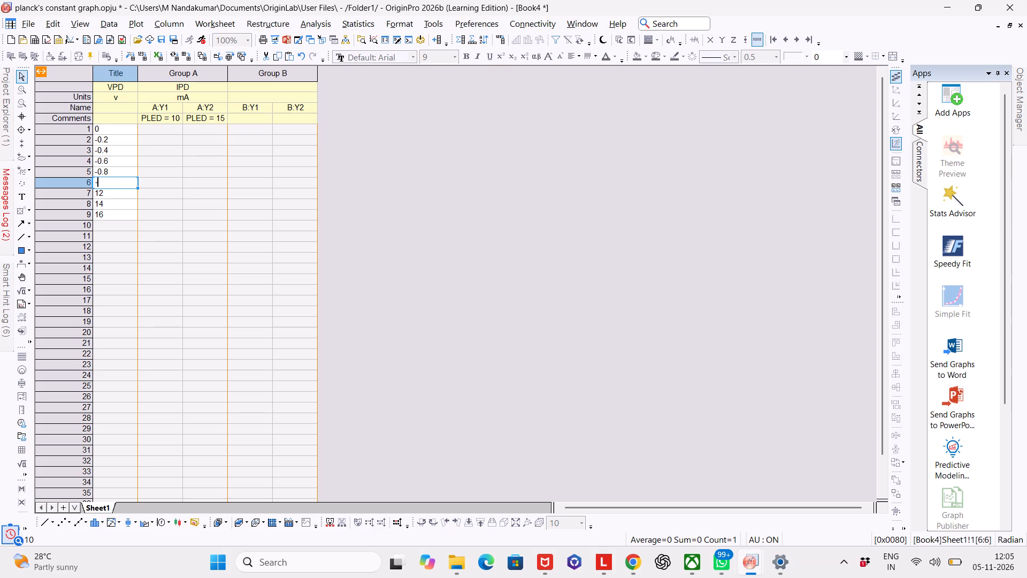
key(1)
text(.0)
key(Down)
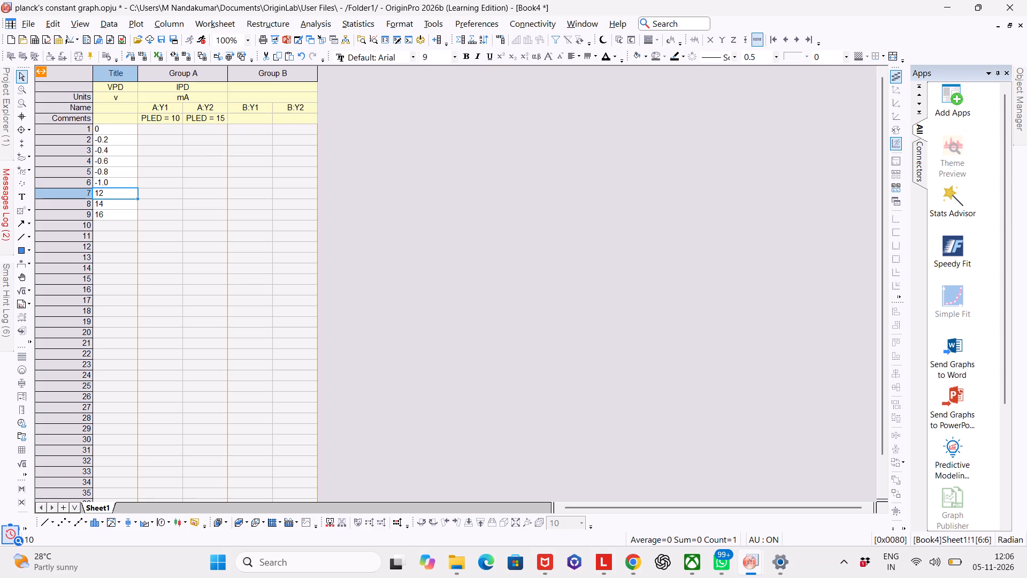
key(minus)
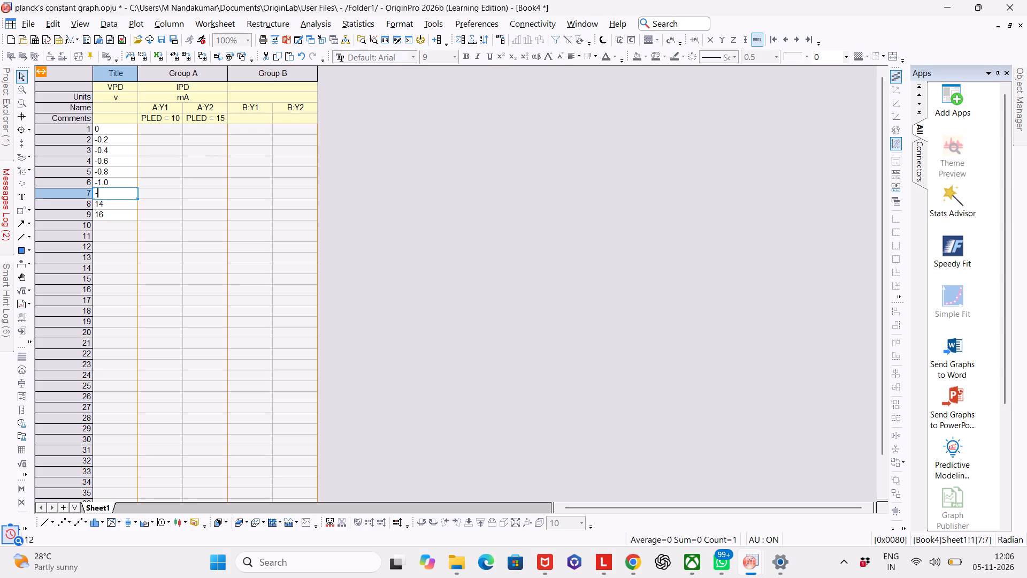
text(1.5)
key(Down)
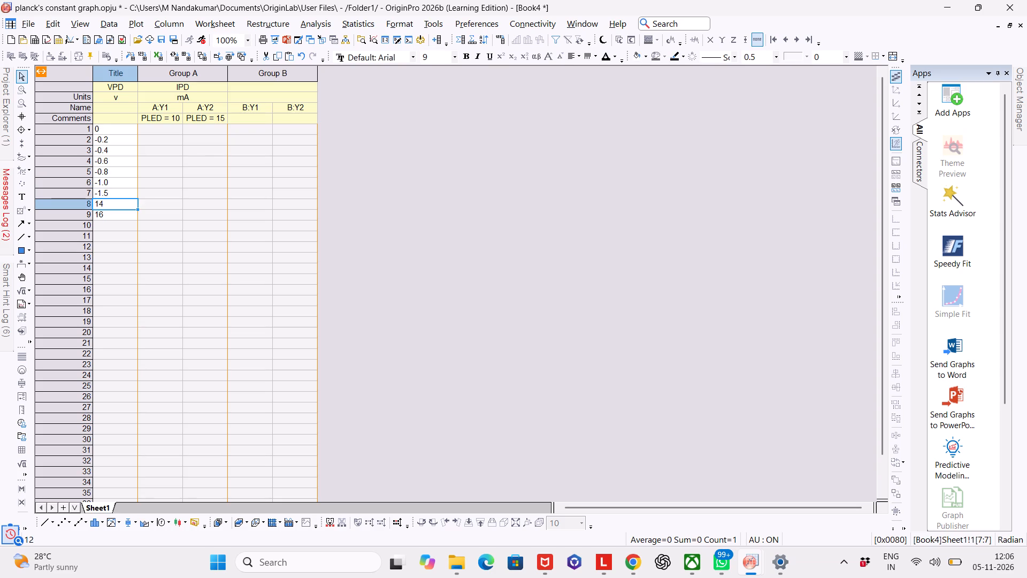
key(minus)
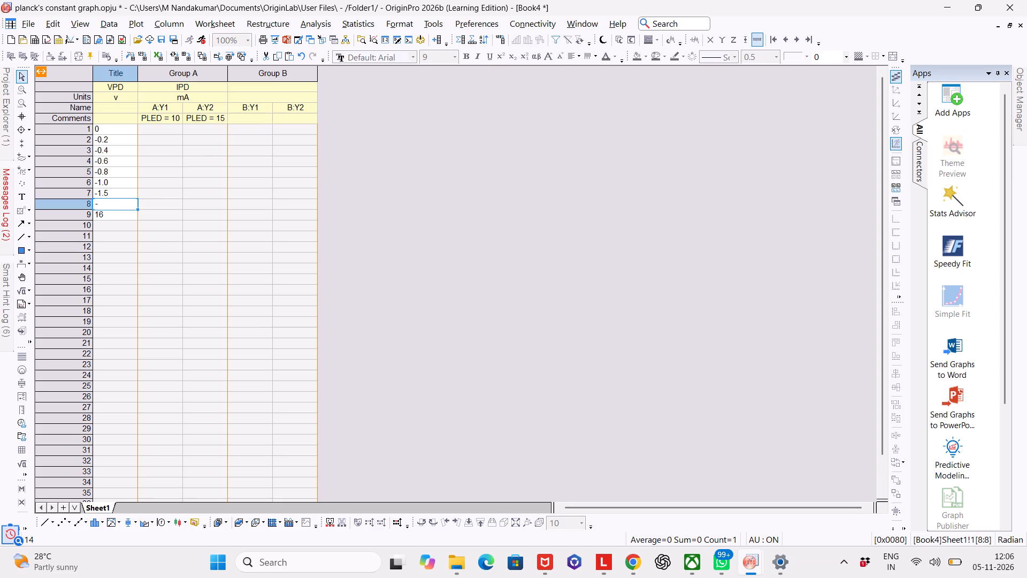
text(2.0)
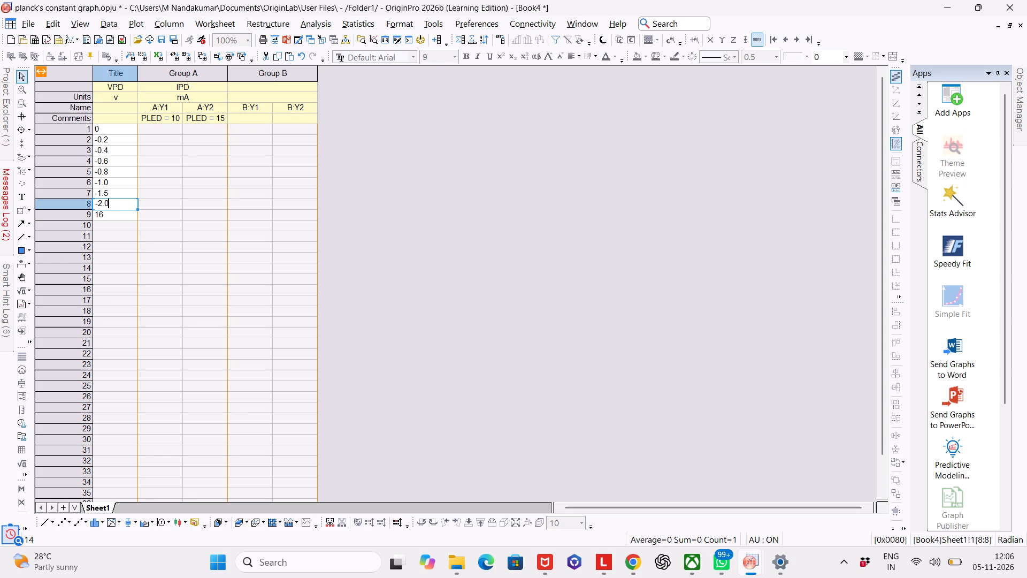
Clear the leftover autofilled value from row 9 of the VPD column.
click(114, 216)
key(BackSpace)
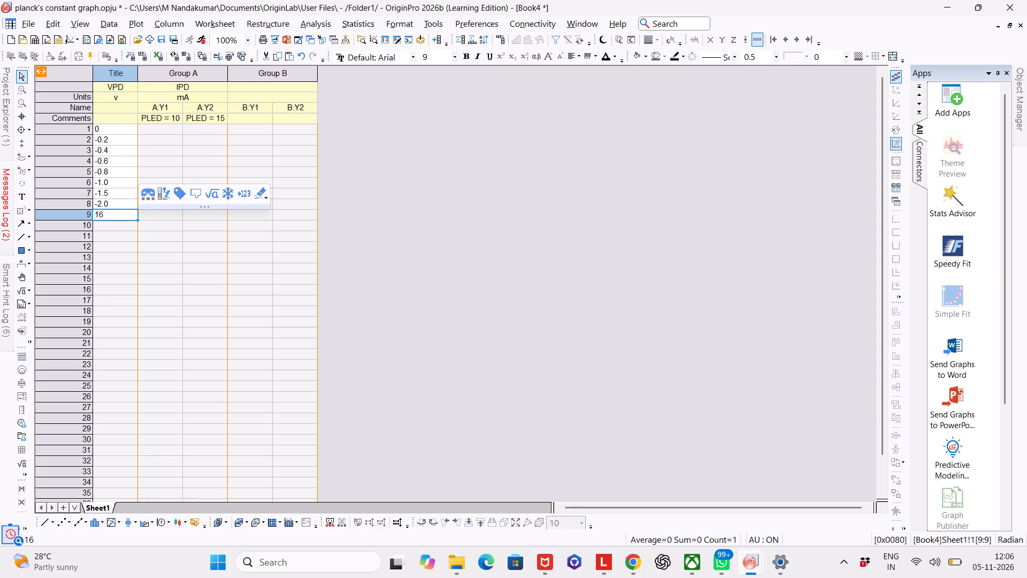
key(0)
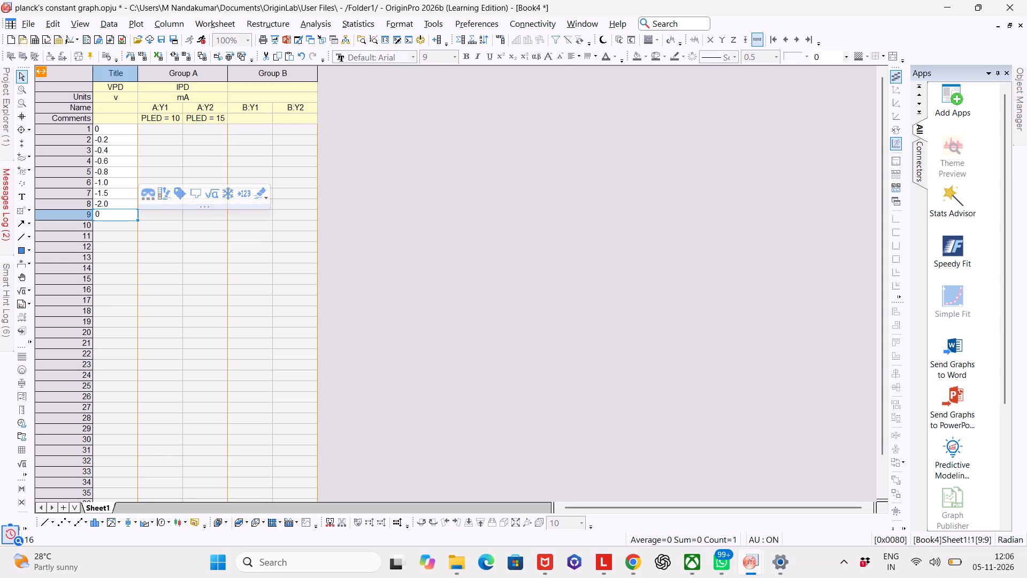
key(BackSpace)
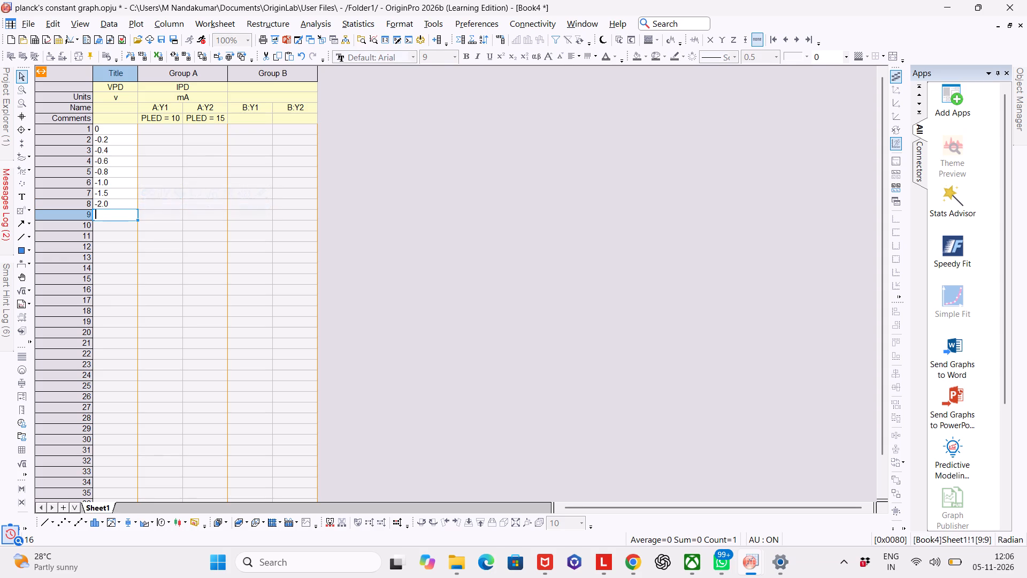
Enter 0 in row 1 of both IPD columns, A:Y1 and A:Y2.
click(170, 132)
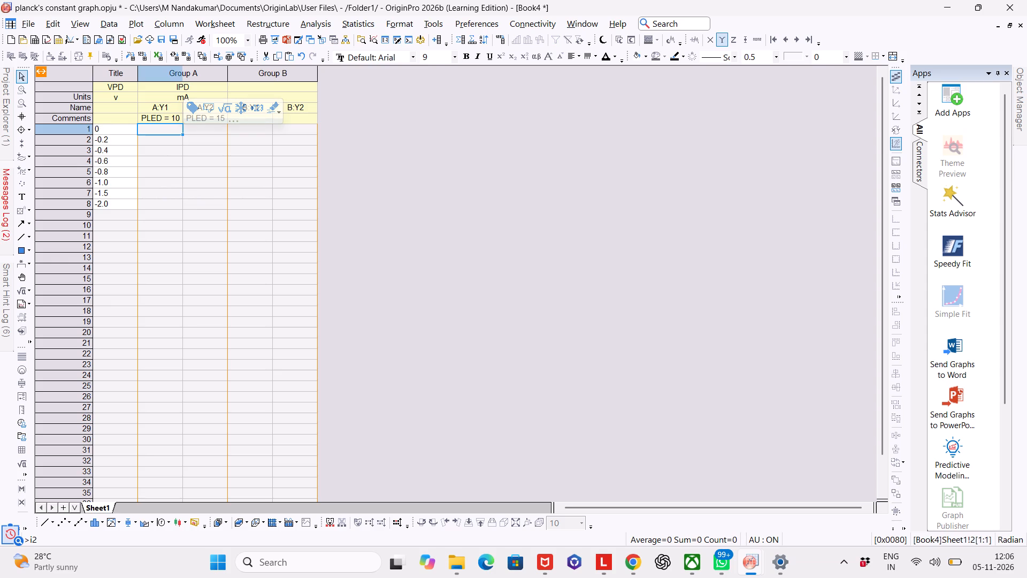
key(0)
key(Right)
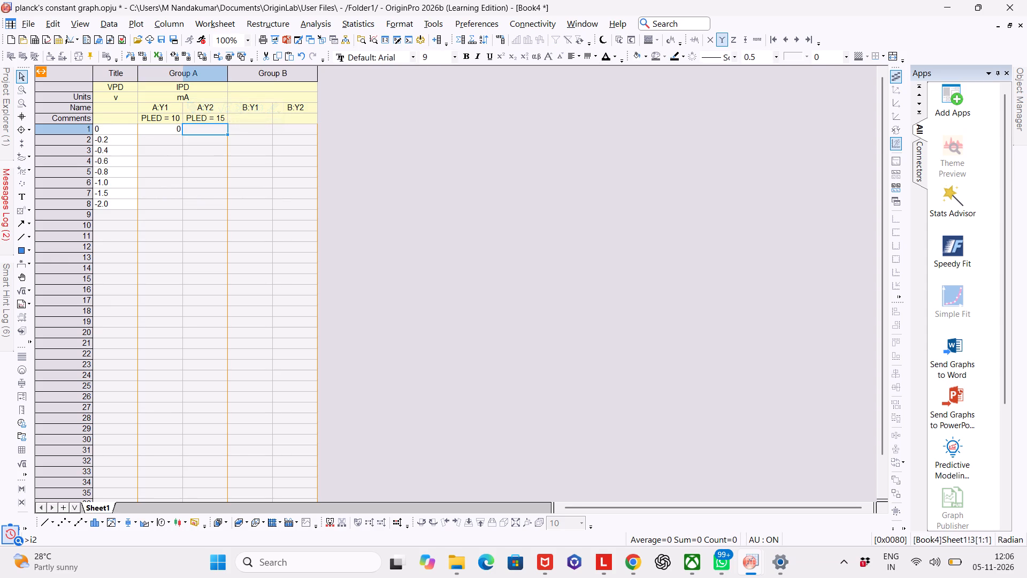
key(0)
key(Down)
Enter the IPD values 0.55, 0.76 and 0.77 in rows 2 to 4 of column A:Y1.
key(Left)
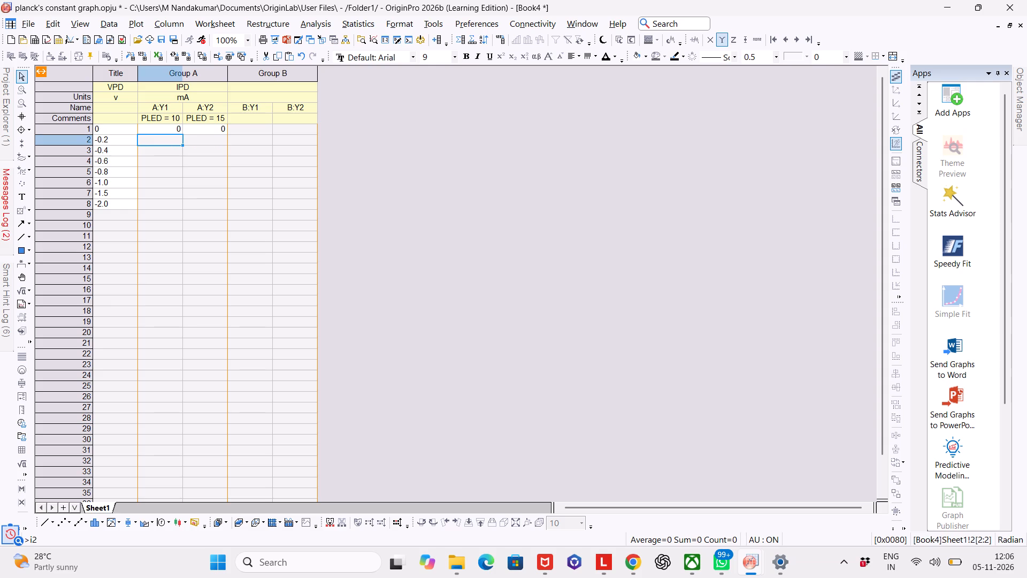
text(0.555)
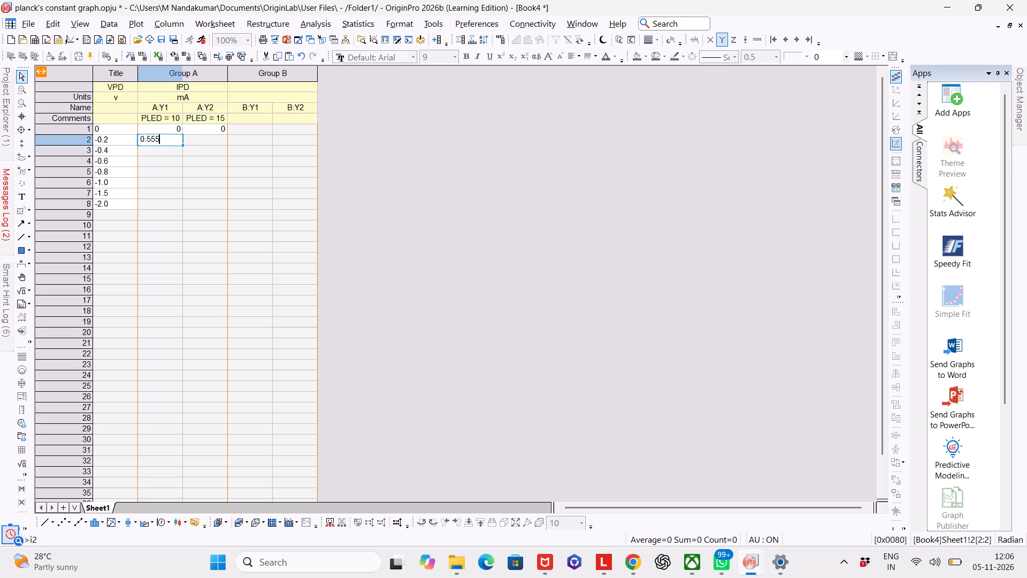
key(BackSpace)
key(Down)
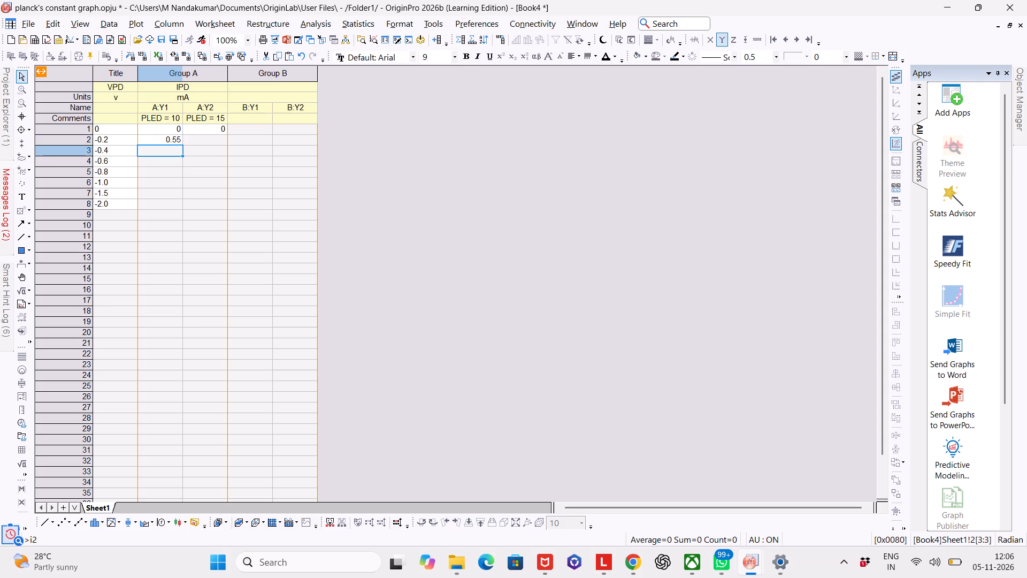
text(0.76)
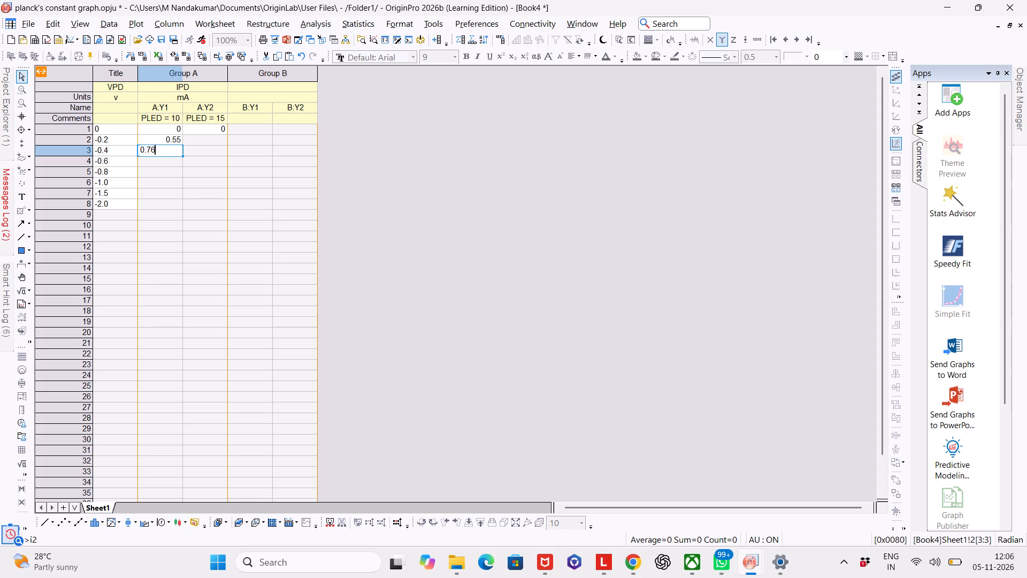
key(Down)
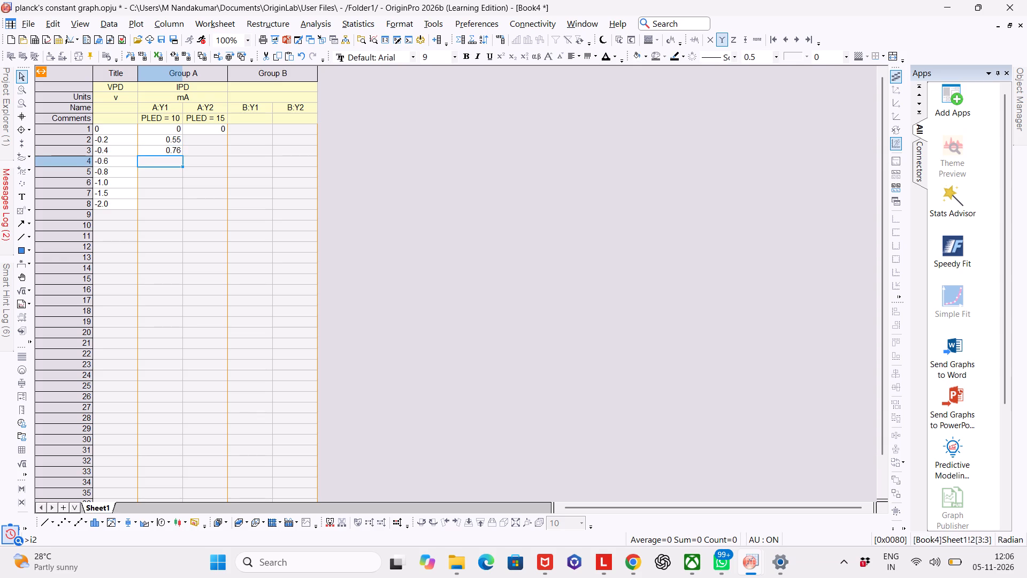
text(0.)
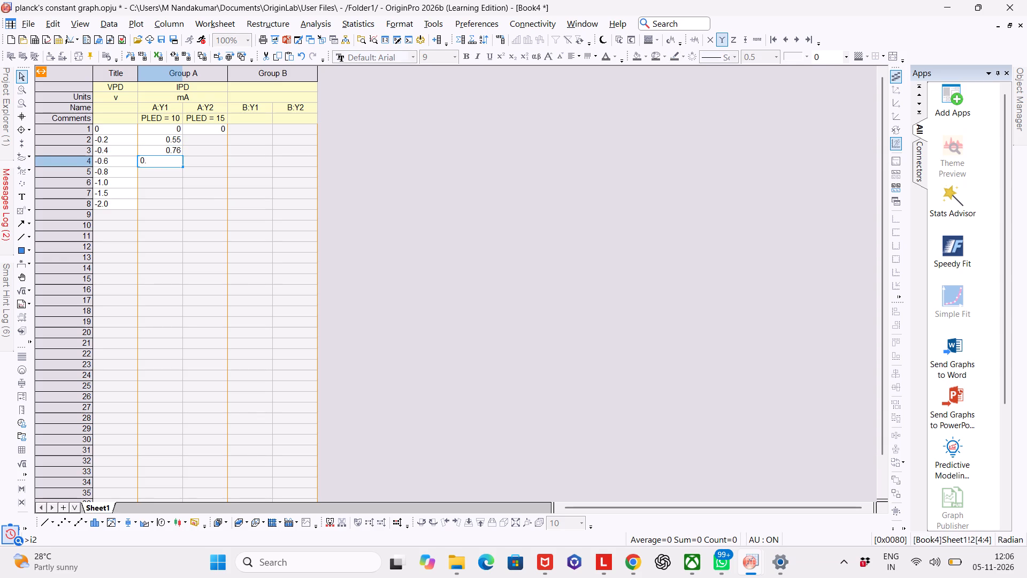
text(77)
key(Down)
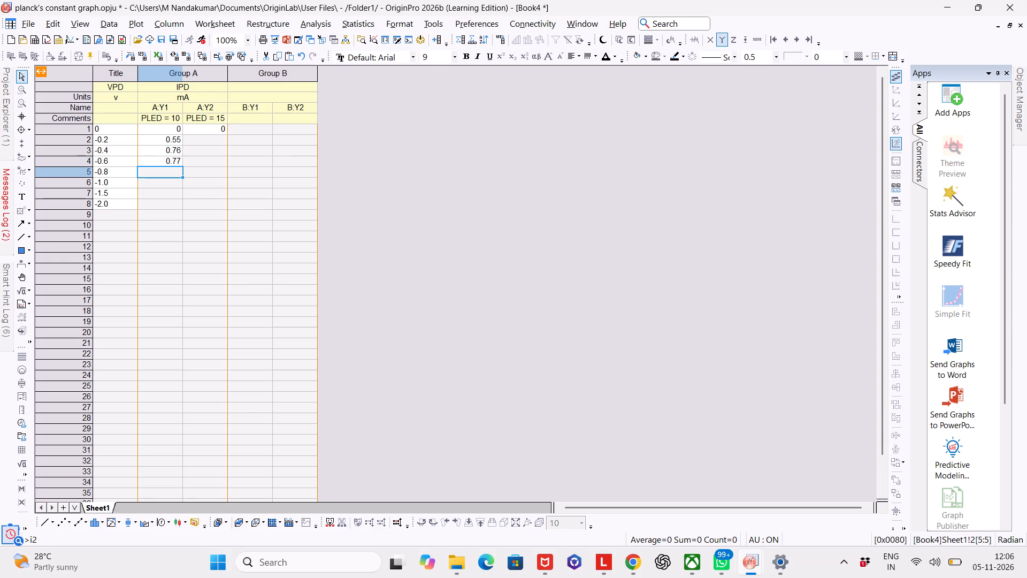
Enter the IPD values 0.78, 0.79, 0.82 and 0.84 in rows 5 to 8 of column A:Y1.
text(0.78)
key(Down)
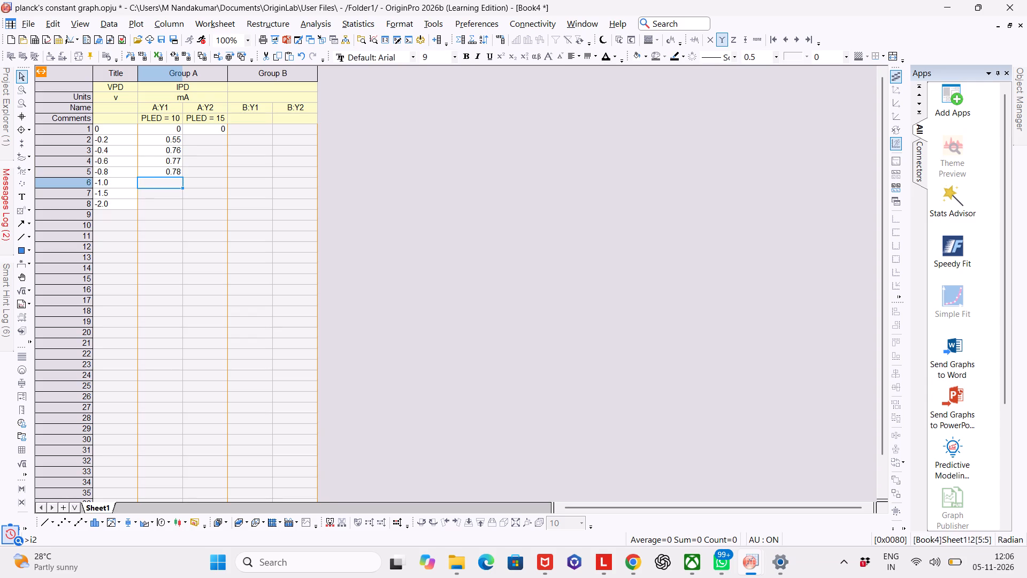
text(0.79)
key(Down)
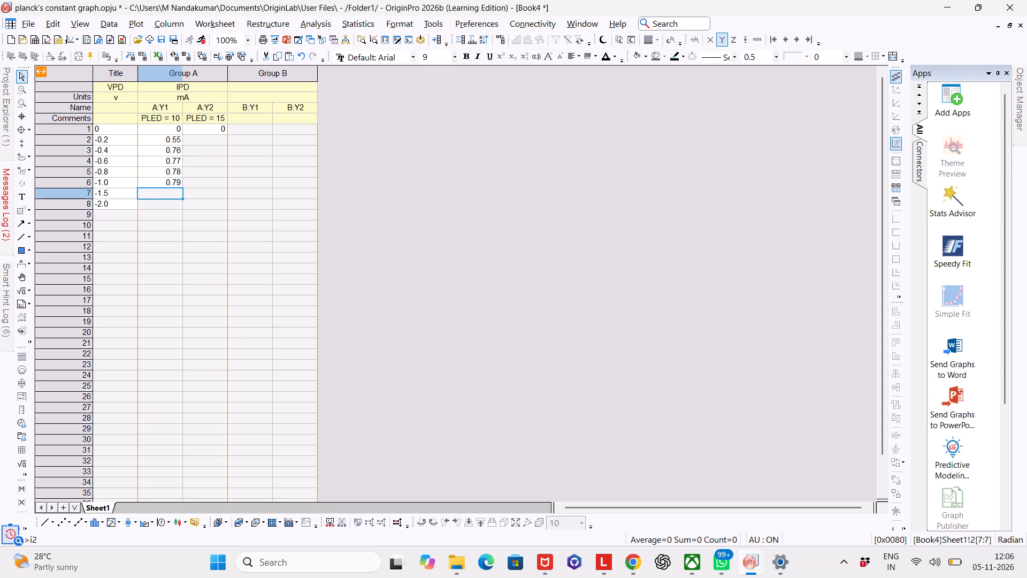
text(0.82)
key(Down)
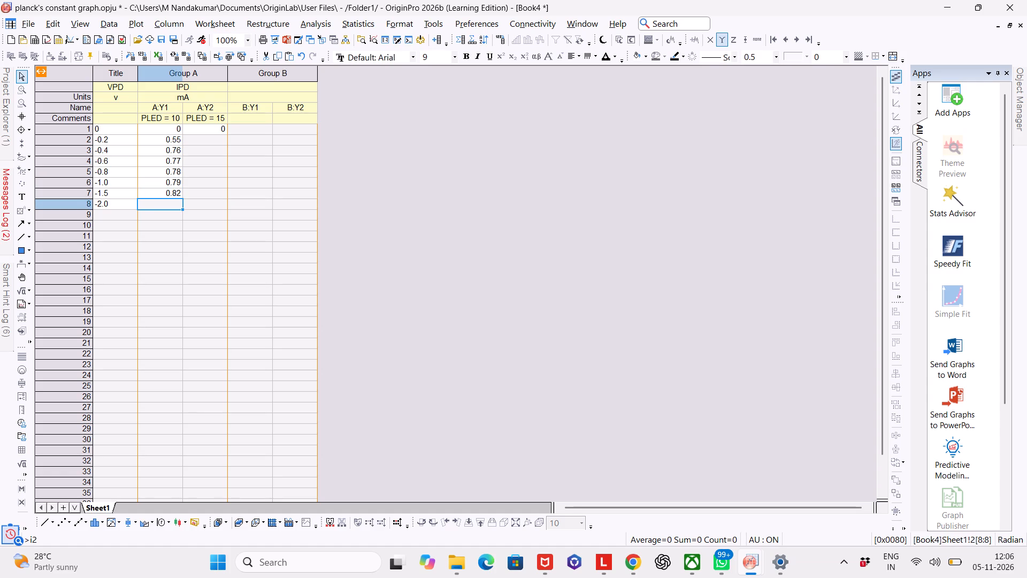
text(0.)
text(84)
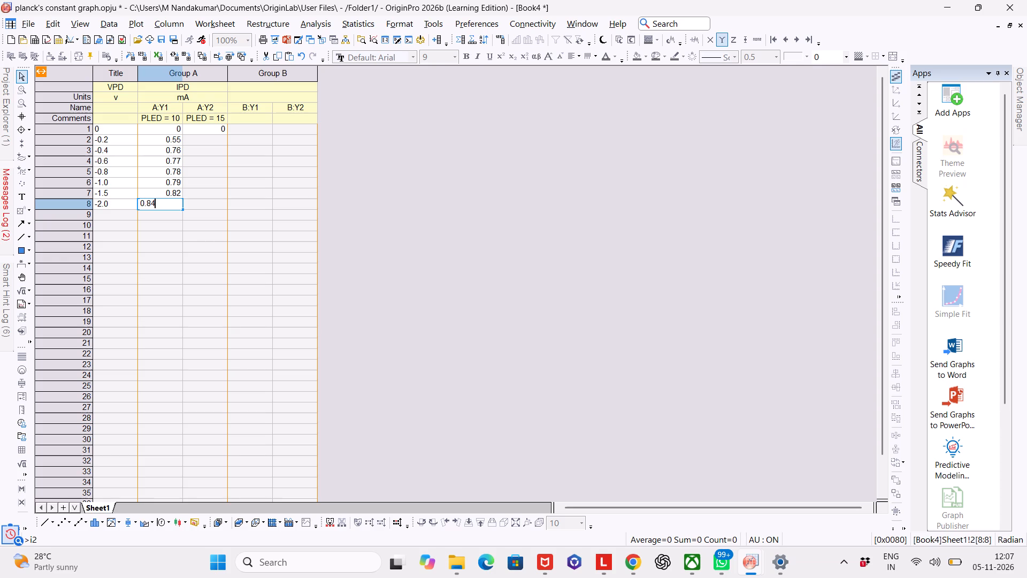
Enter the IPD value 0.89 in row 2 of column A:Y2.
click(211, 139)
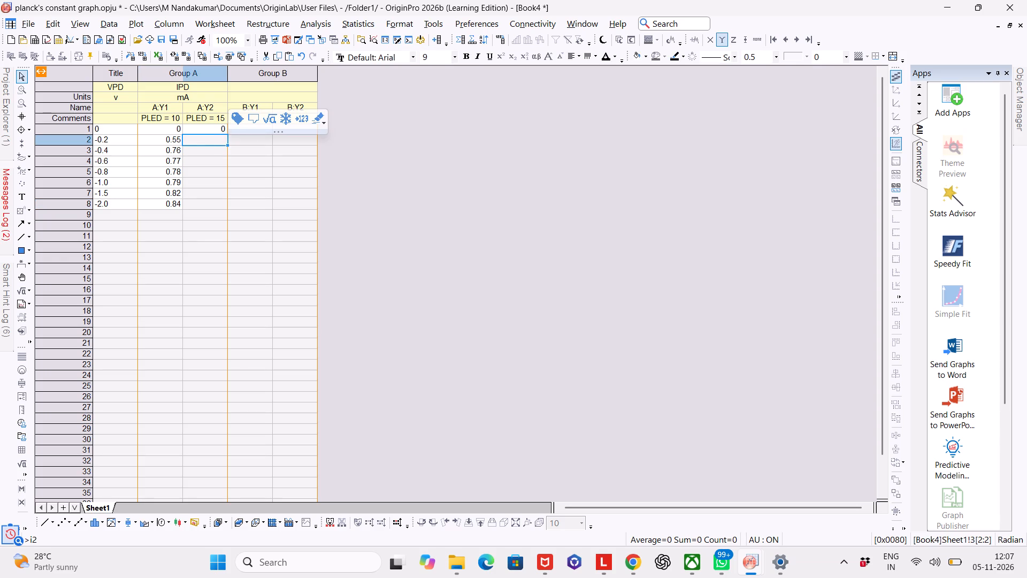
text(0.89)
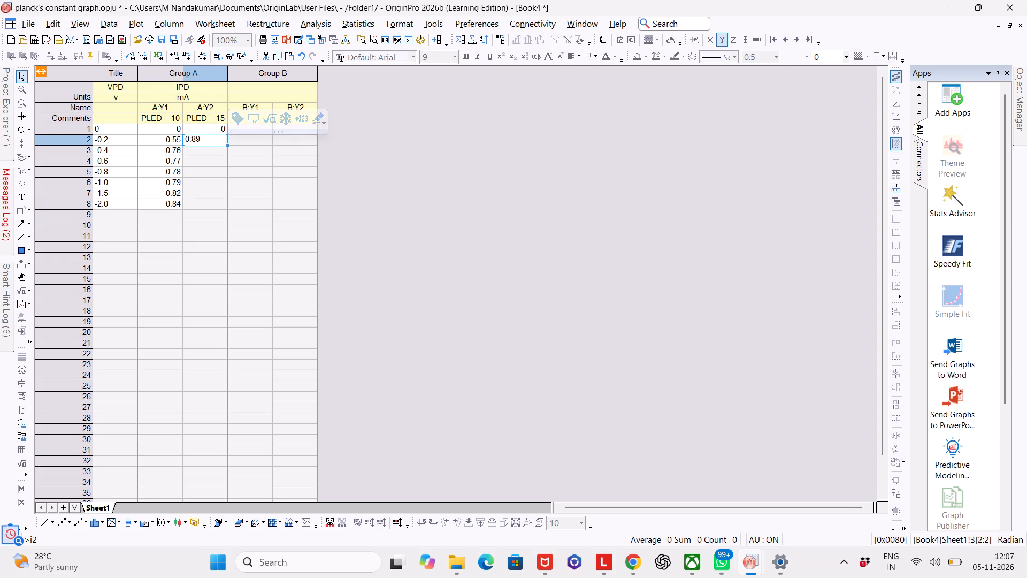
key(Down)
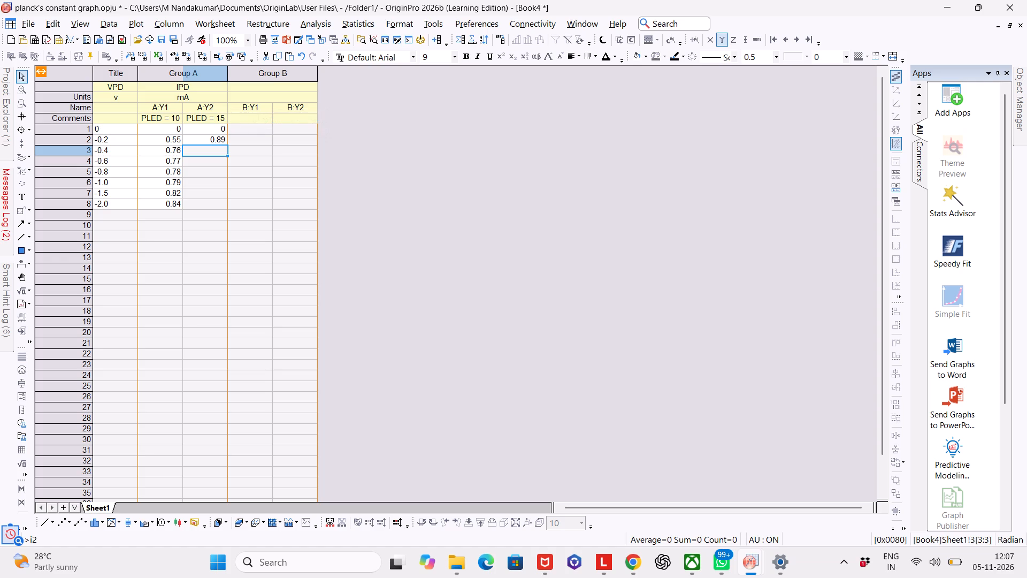
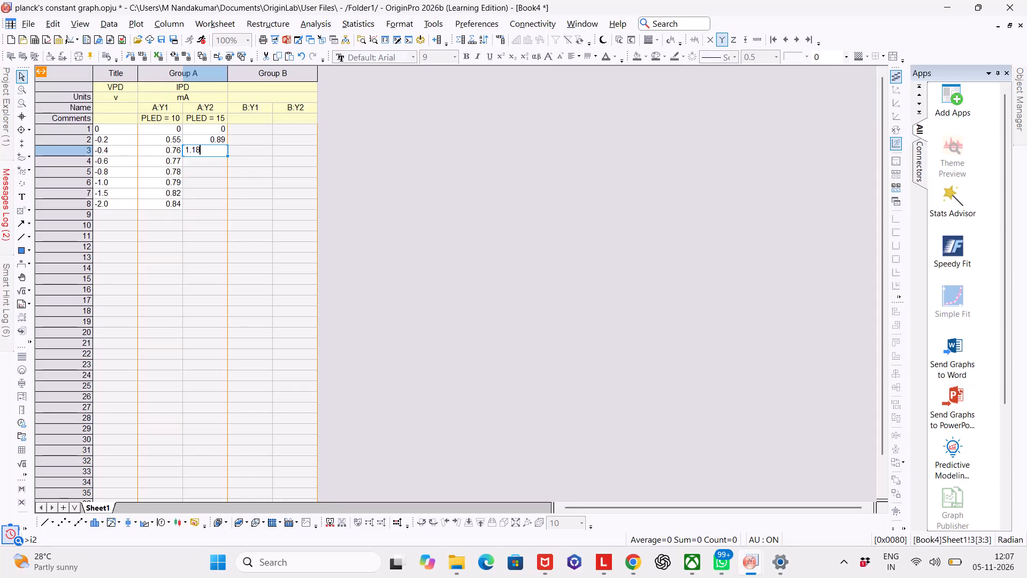
Enter the IPD values 1.18, 1.21, 1.23, 1.25, 1.28 and 1.31 in rows 3 to 8 of column A:Y2.
key(Down)
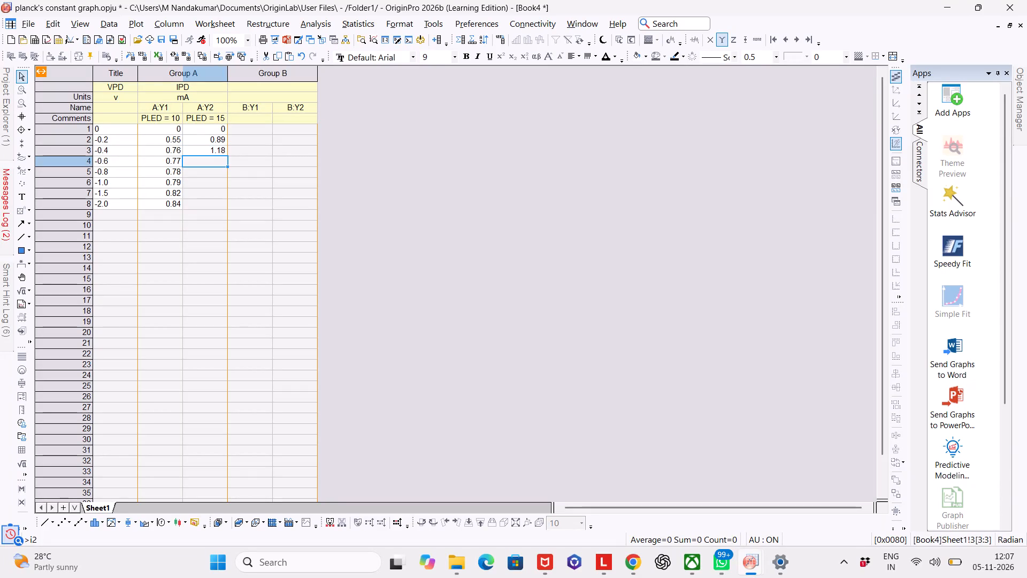
text(1.21)
key(Down)
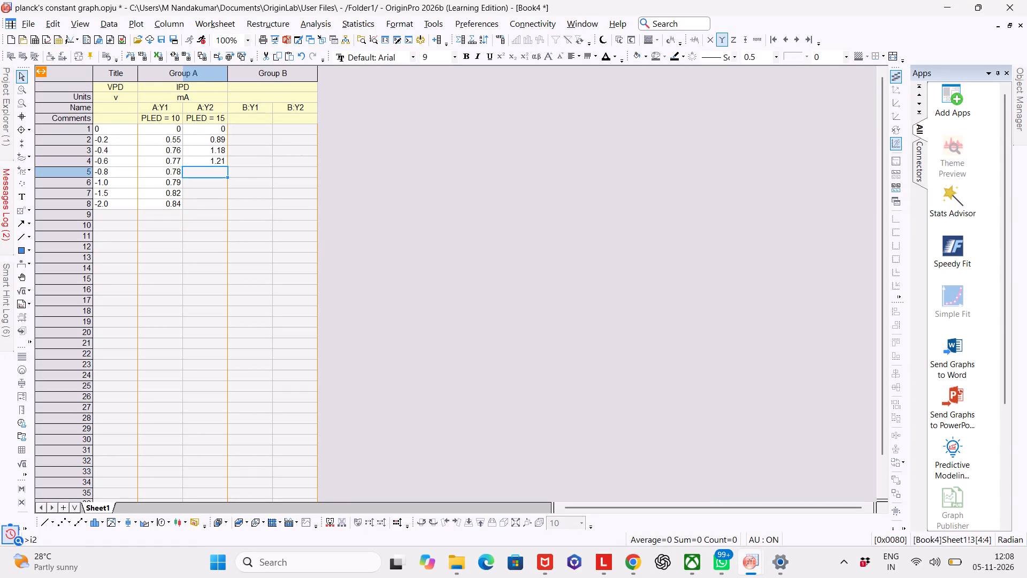
text(1.23)
key(Down)
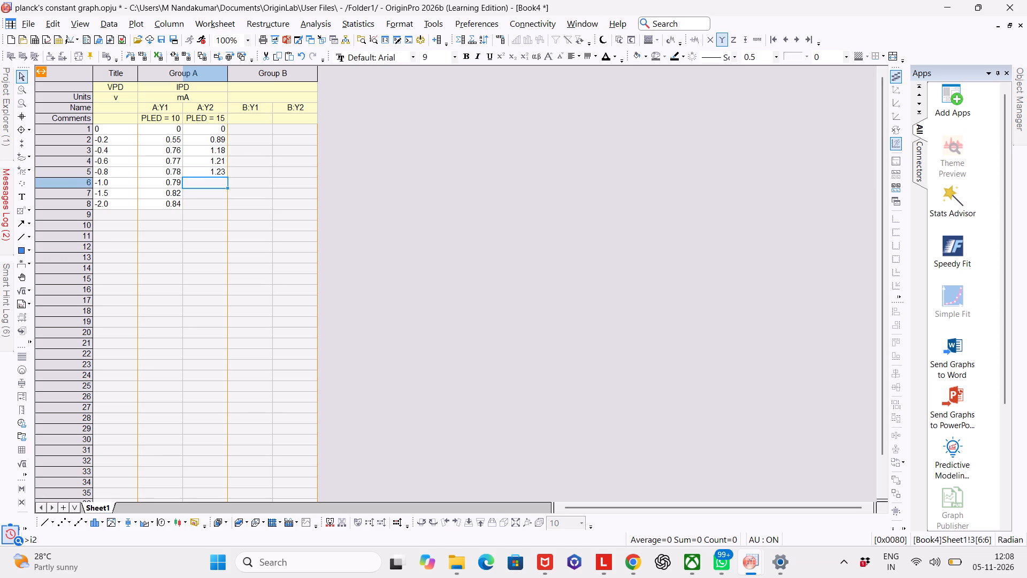
text(1.25)
key(Down)
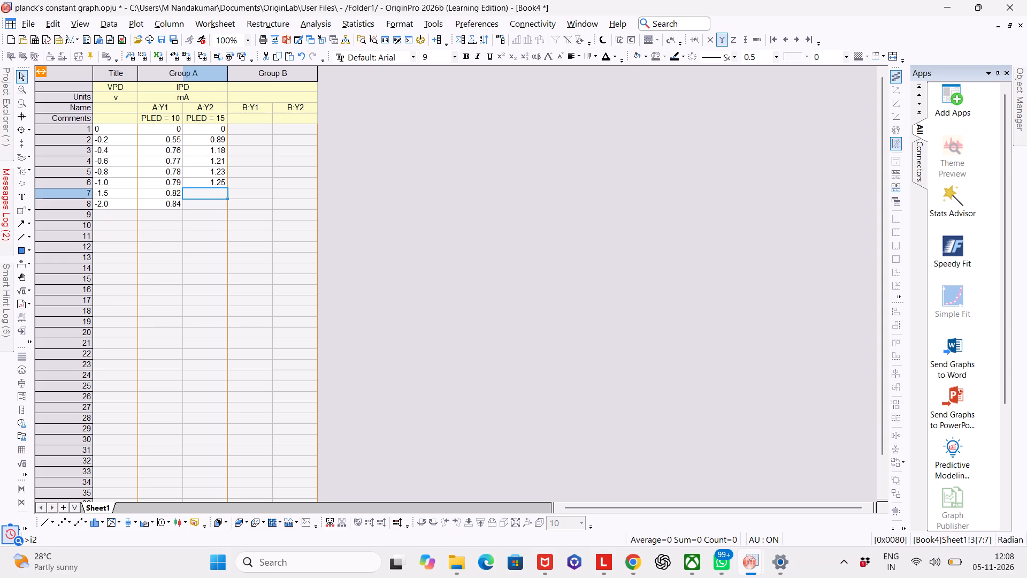
text(1.28)
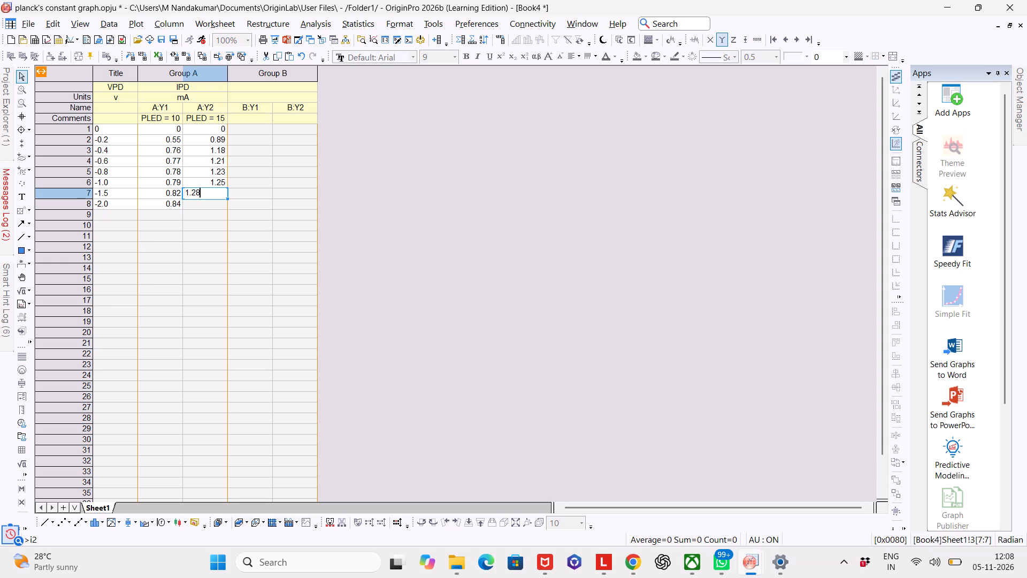
key(Down)
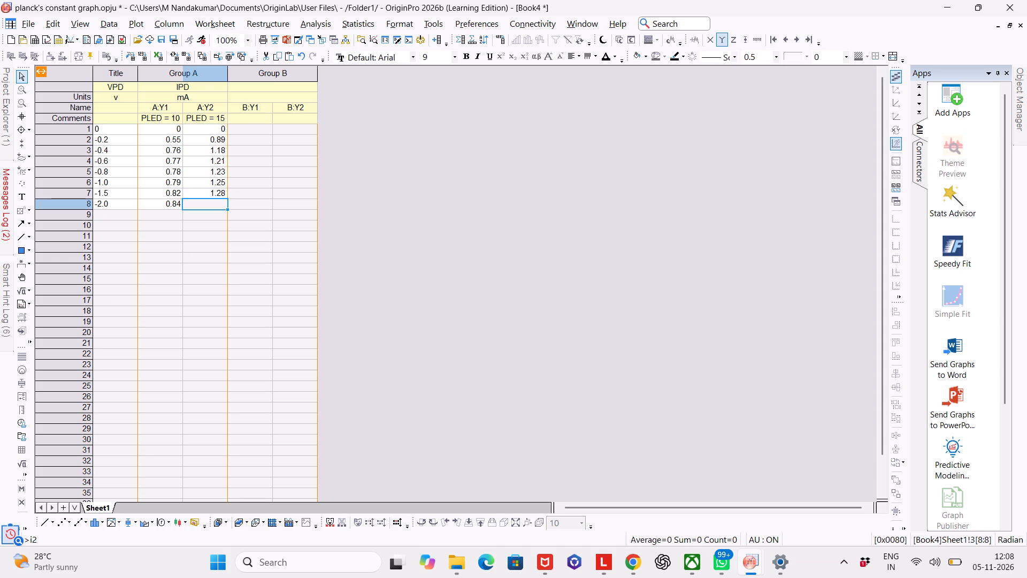
text(1.31)
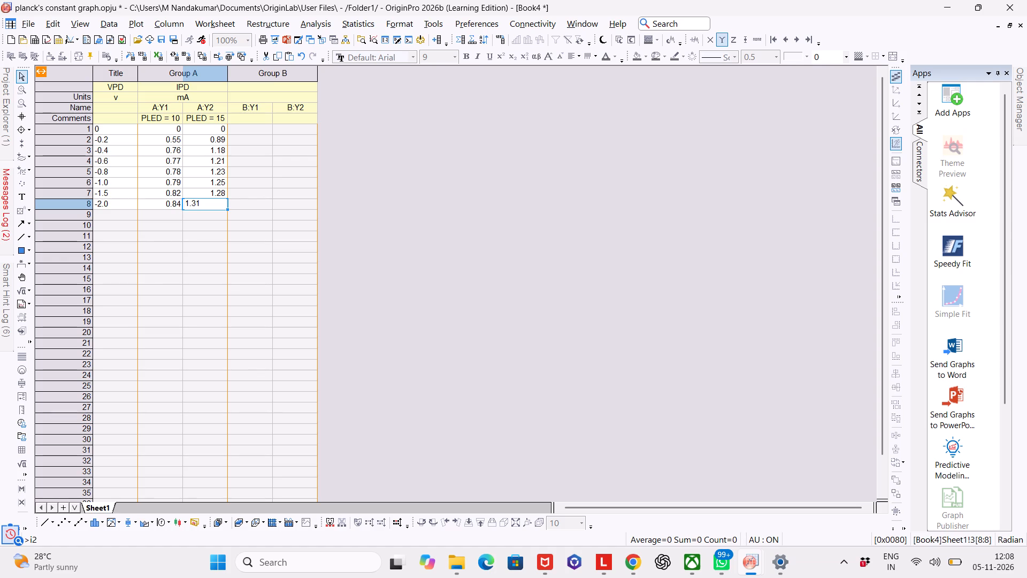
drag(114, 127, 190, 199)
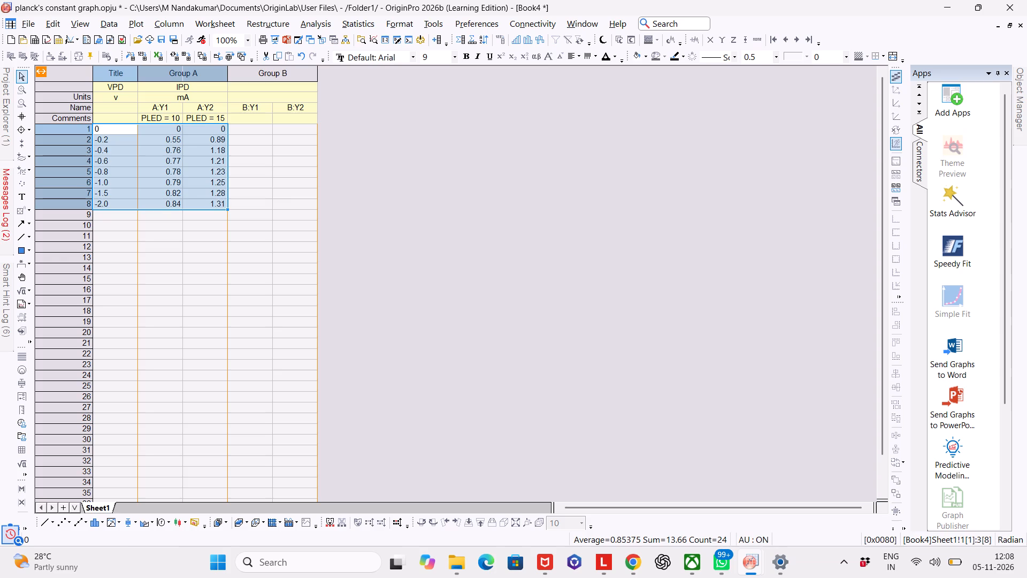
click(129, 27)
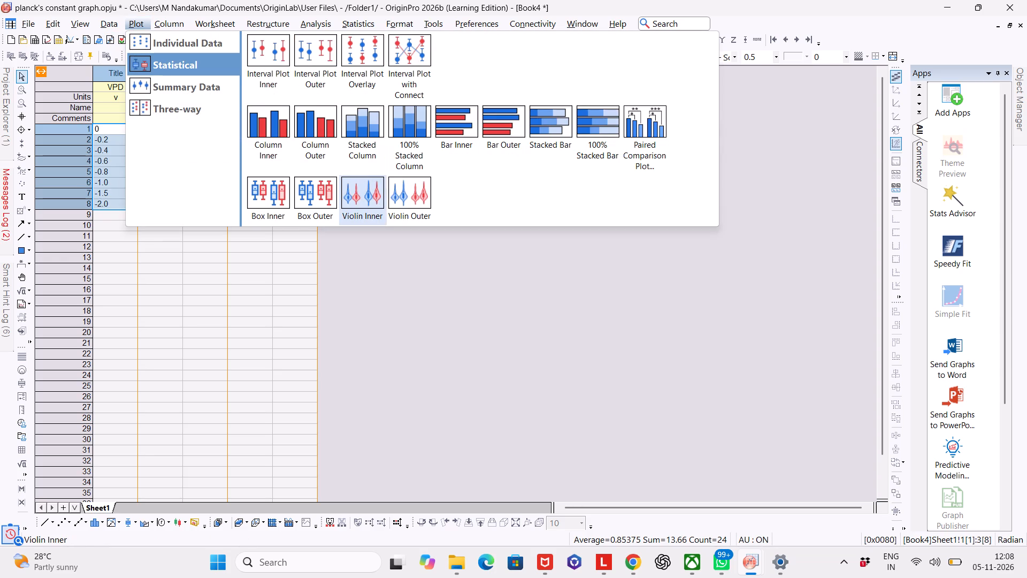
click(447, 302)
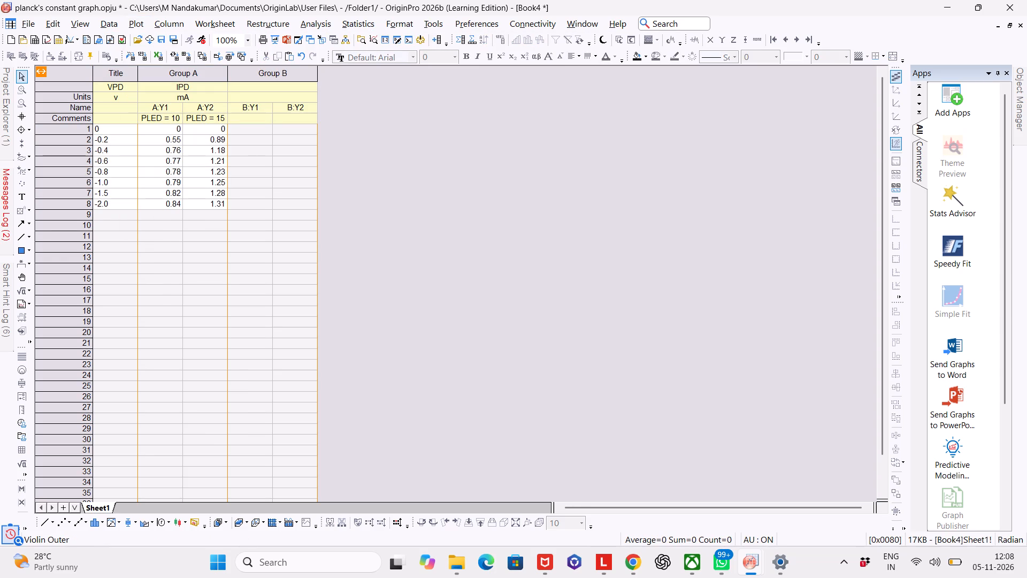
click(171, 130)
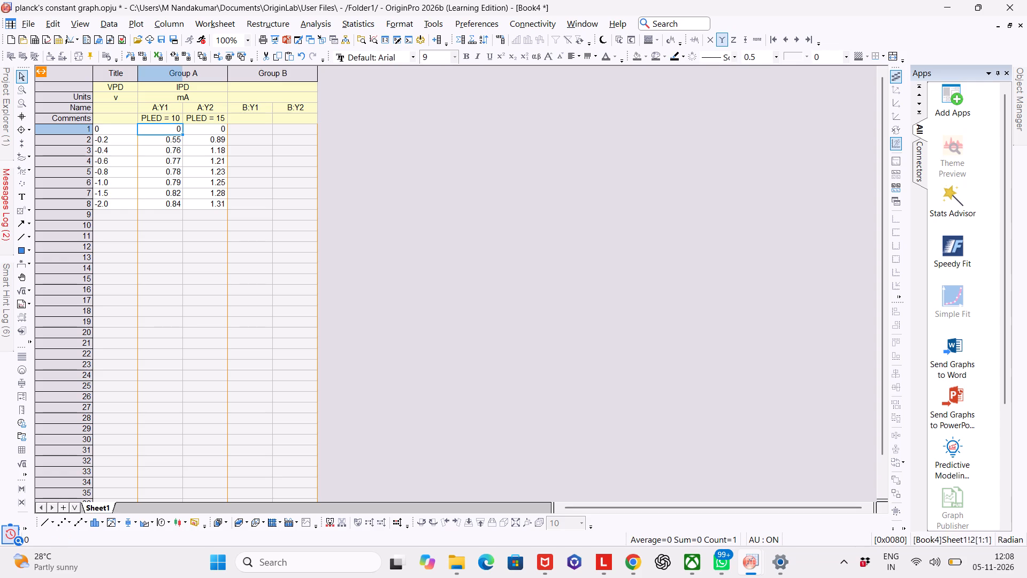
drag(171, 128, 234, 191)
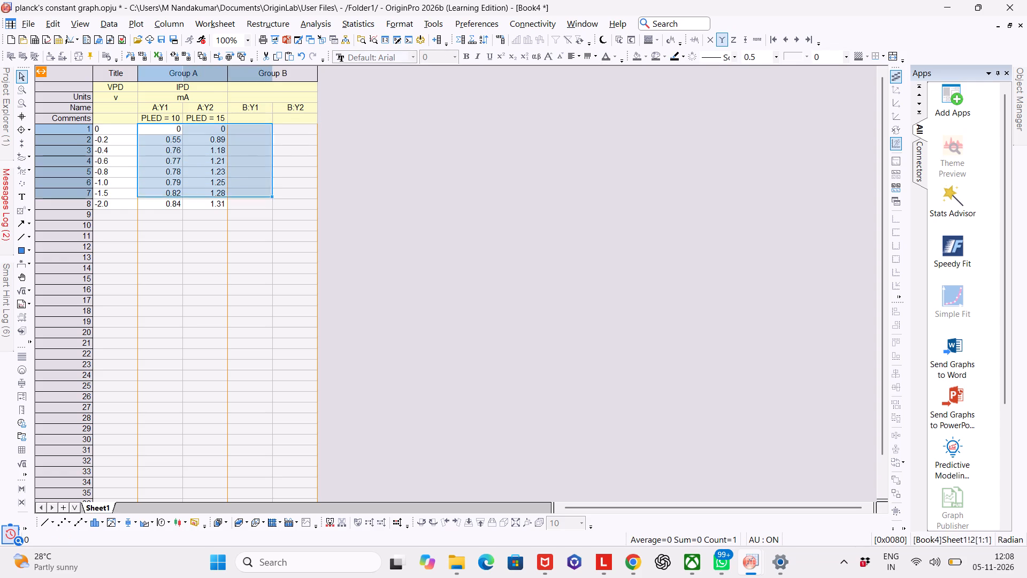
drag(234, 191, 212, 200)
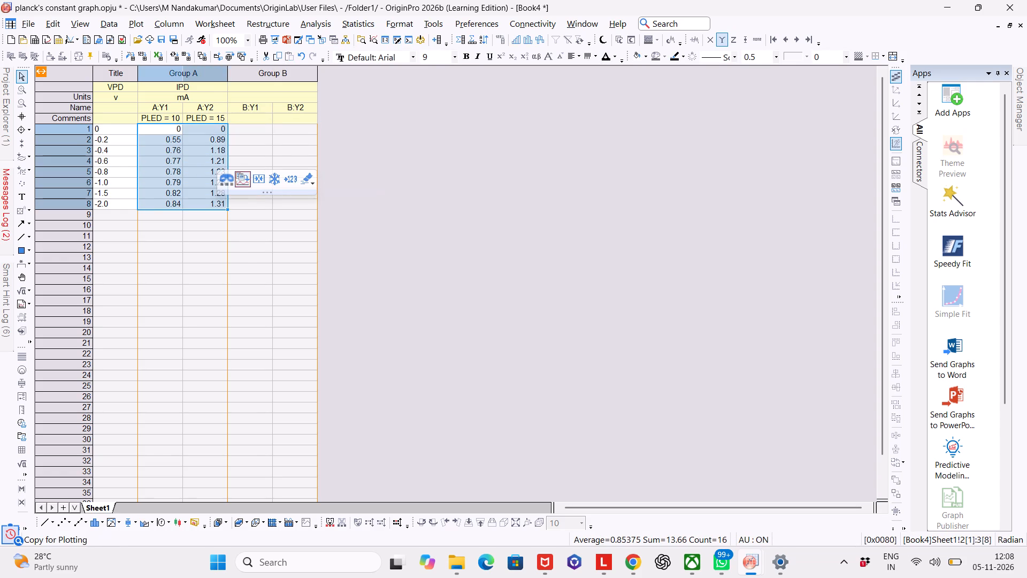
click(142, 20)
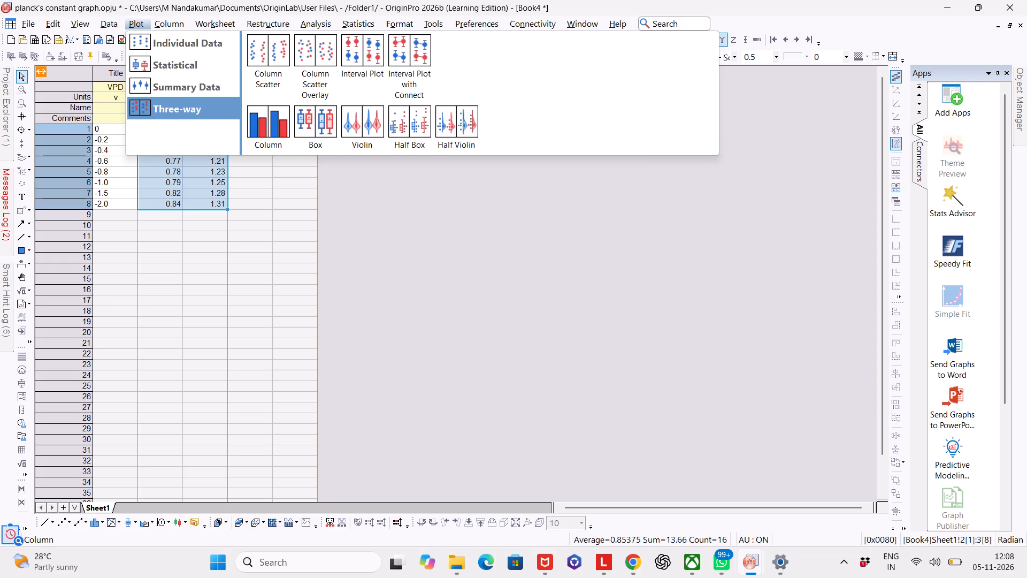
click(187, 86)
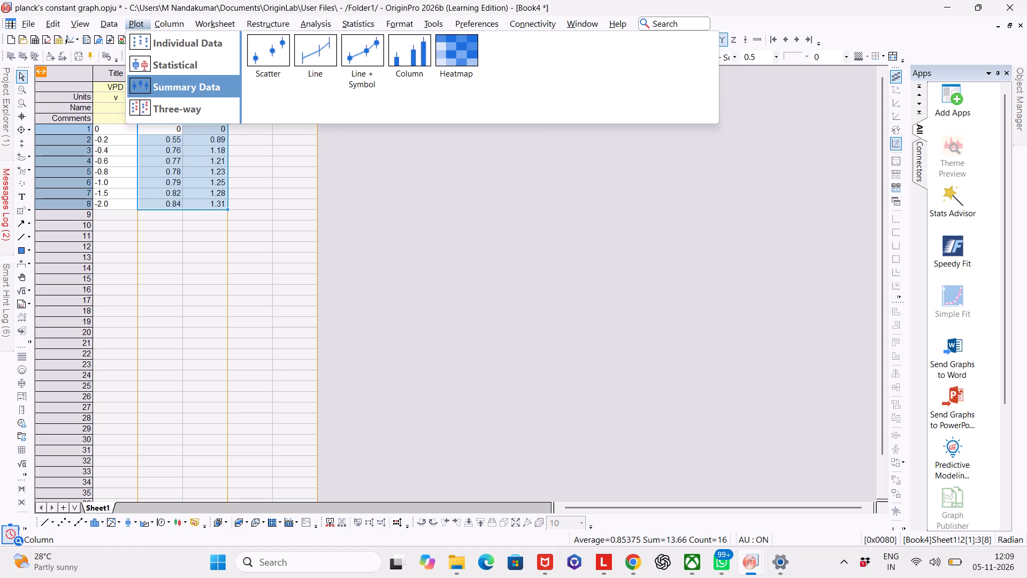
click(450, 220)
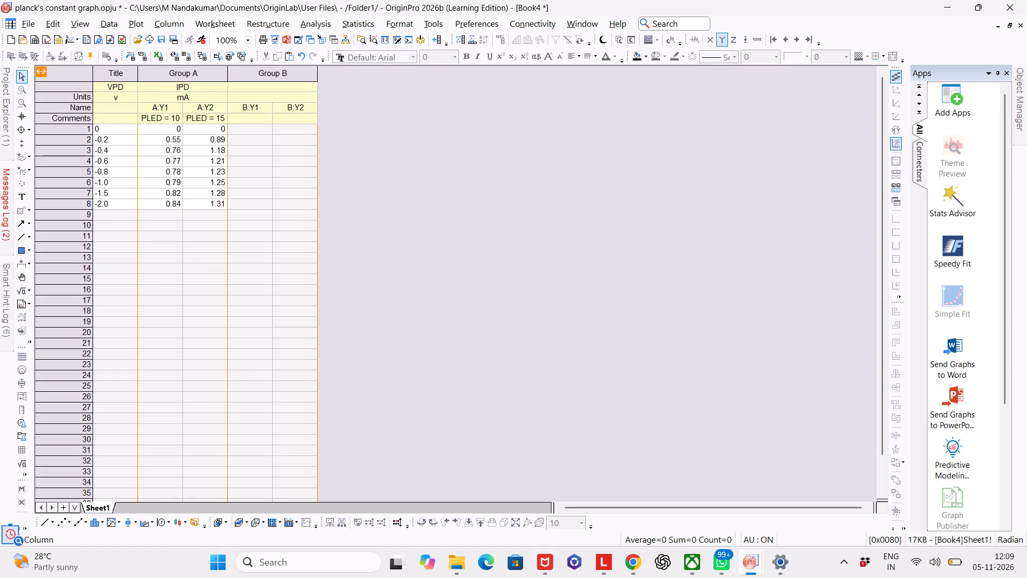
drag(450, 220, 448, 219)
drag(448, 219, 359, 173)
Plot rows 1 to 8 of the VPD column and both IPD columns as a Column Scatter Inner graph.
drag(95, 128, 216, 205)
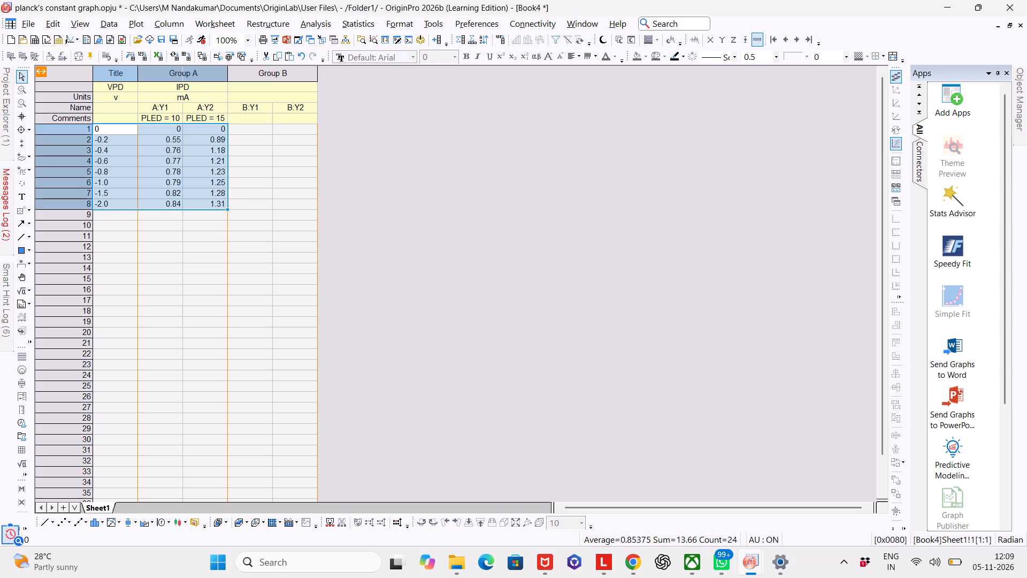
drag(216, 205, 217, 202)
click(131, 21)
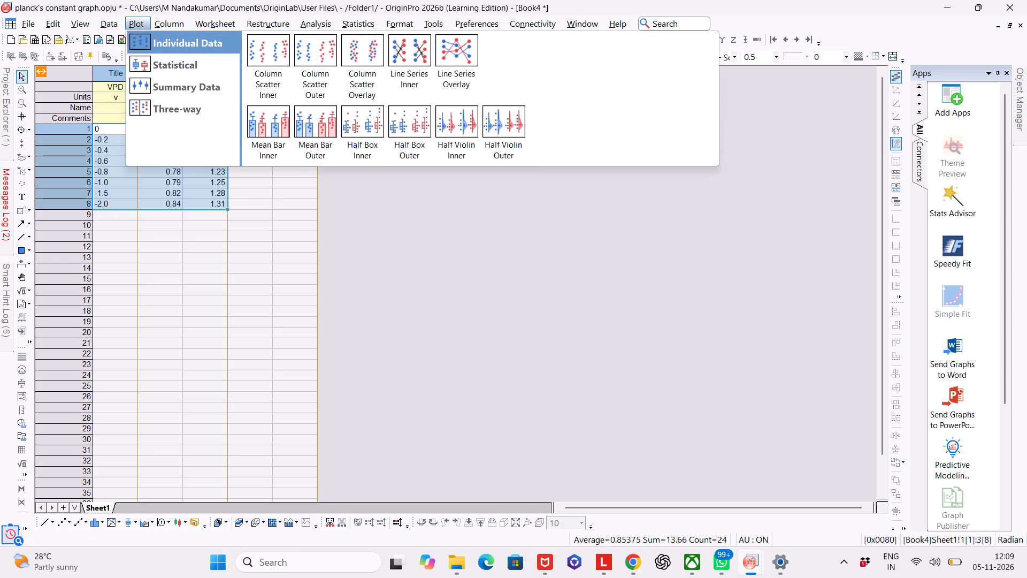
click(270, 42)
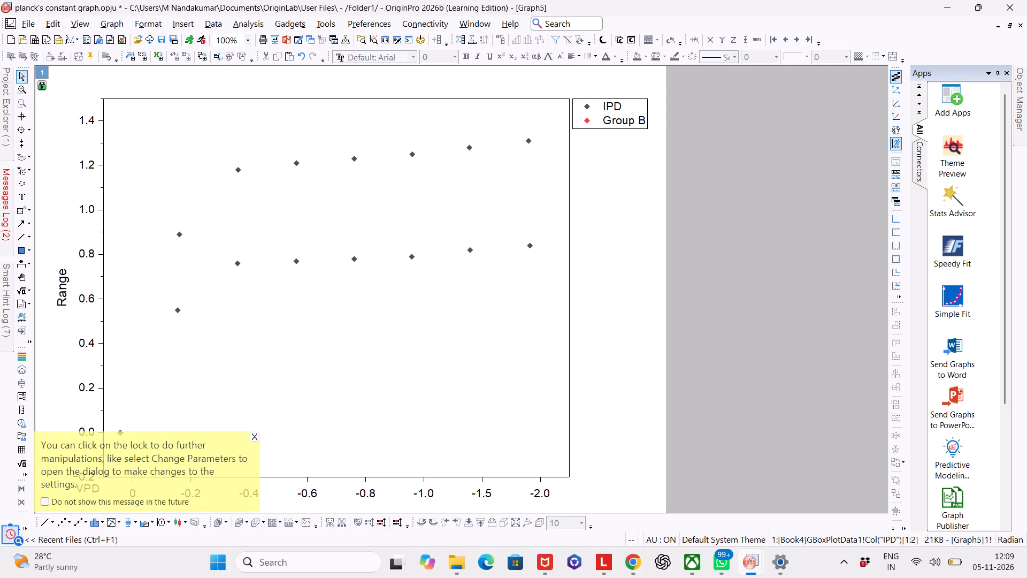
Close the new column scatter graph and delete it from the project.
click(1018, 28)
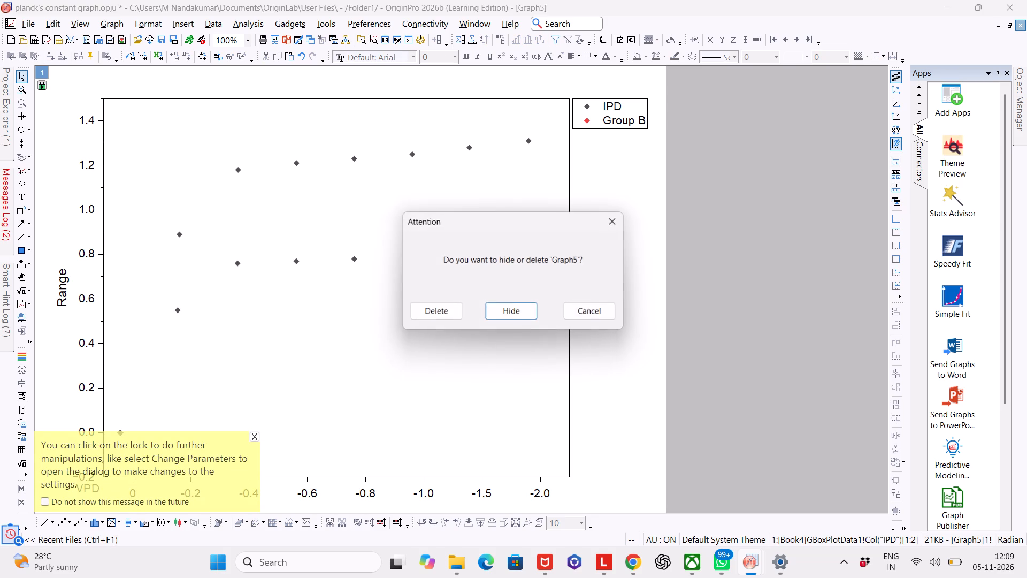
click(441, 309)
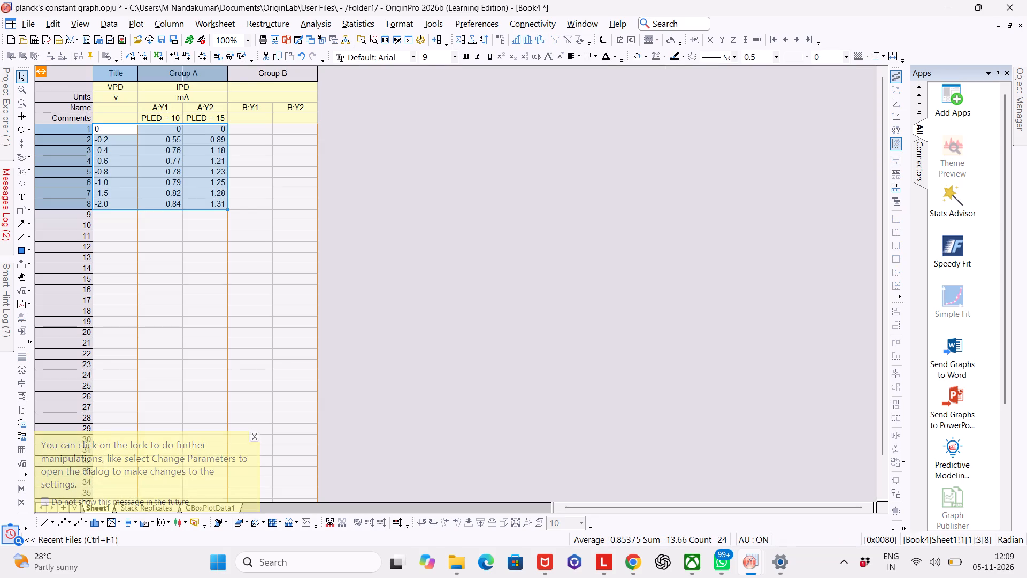
Plot the selected VPD and IPD data as a Line Series Overlay graph.
click(144, 19)
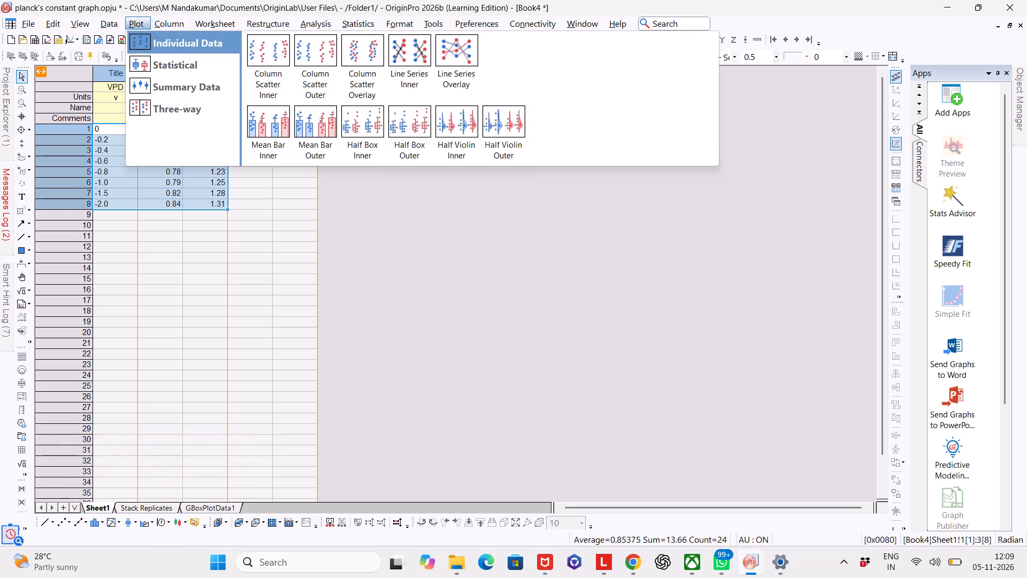
click(142, 23)
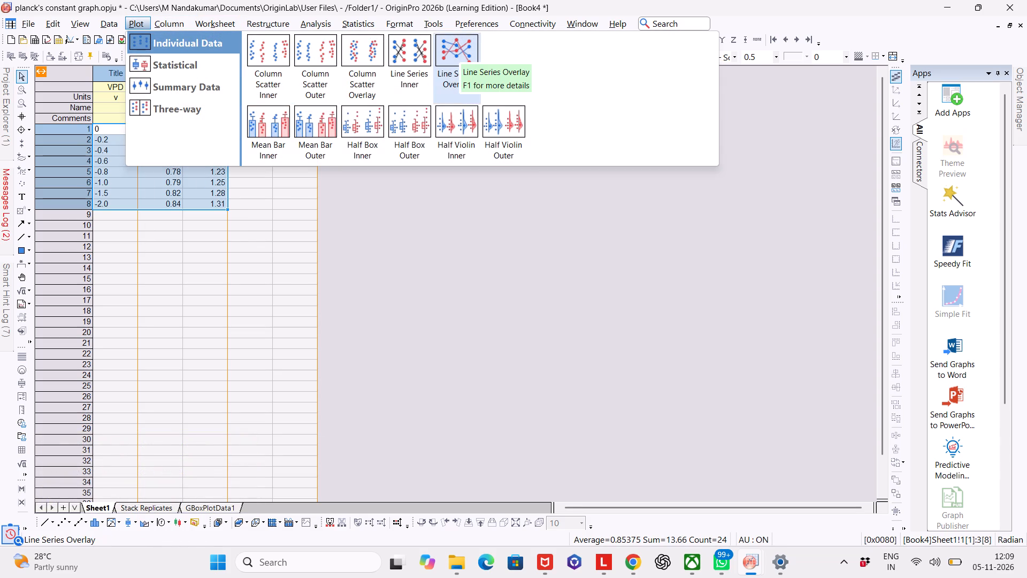
click(451, 56)
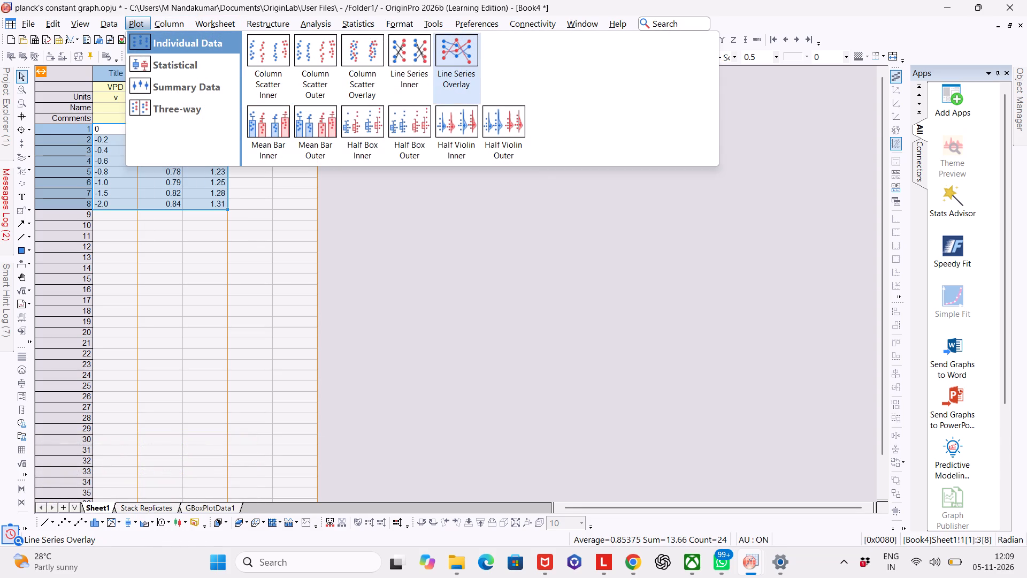
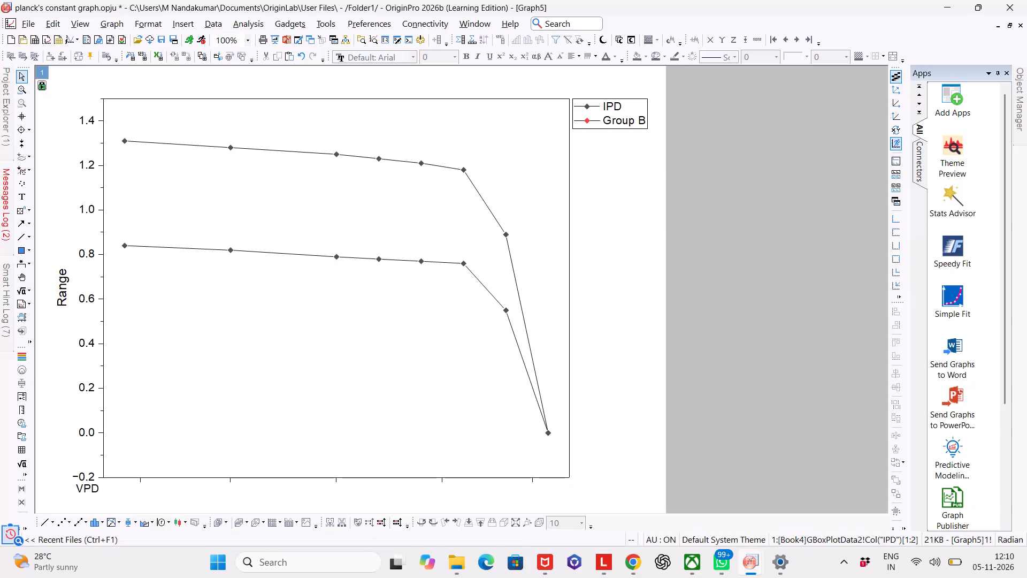
Close the Line Series Overlay graph and delete it from the project.
click(1021, 29)
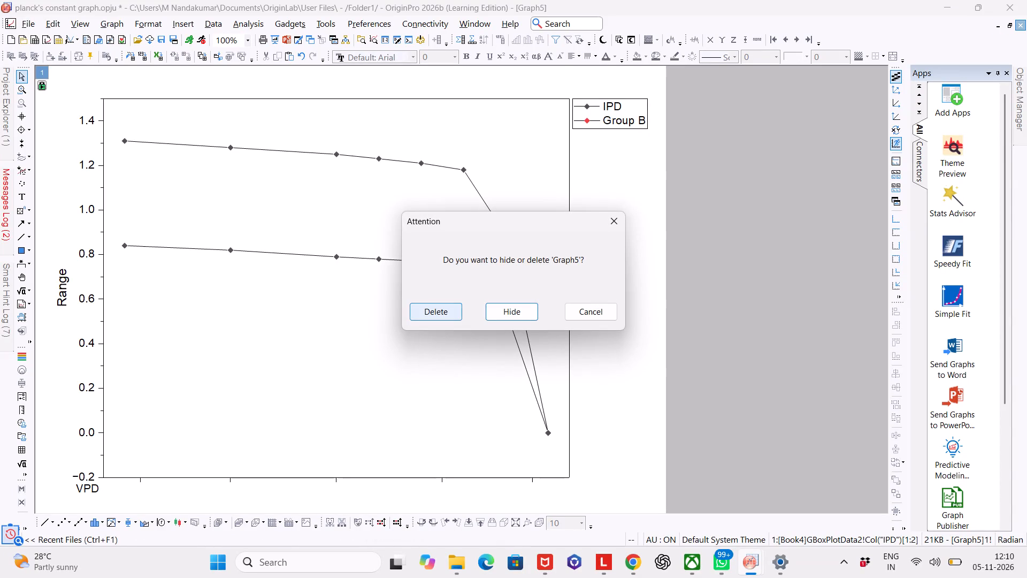
click(453, 313)
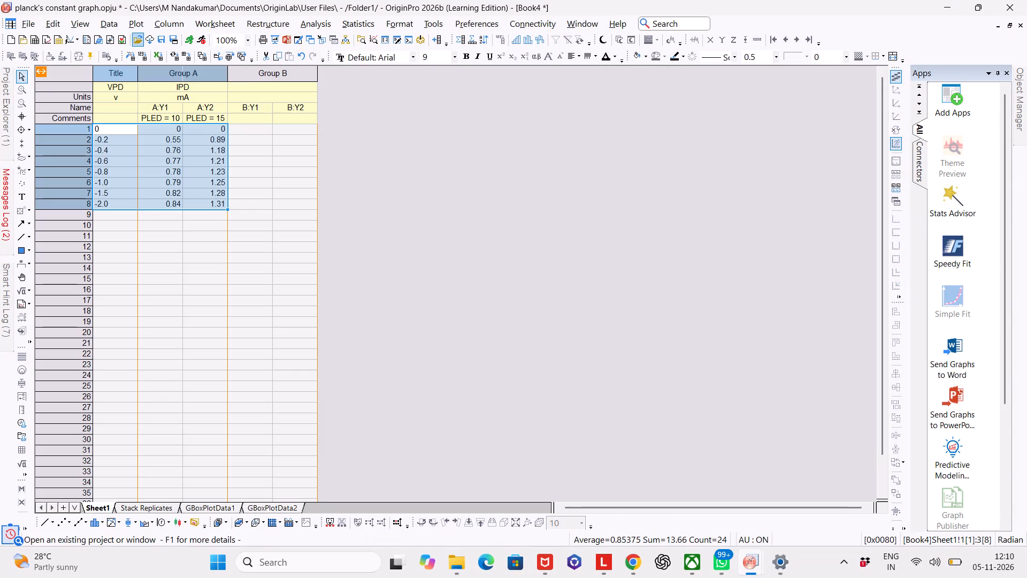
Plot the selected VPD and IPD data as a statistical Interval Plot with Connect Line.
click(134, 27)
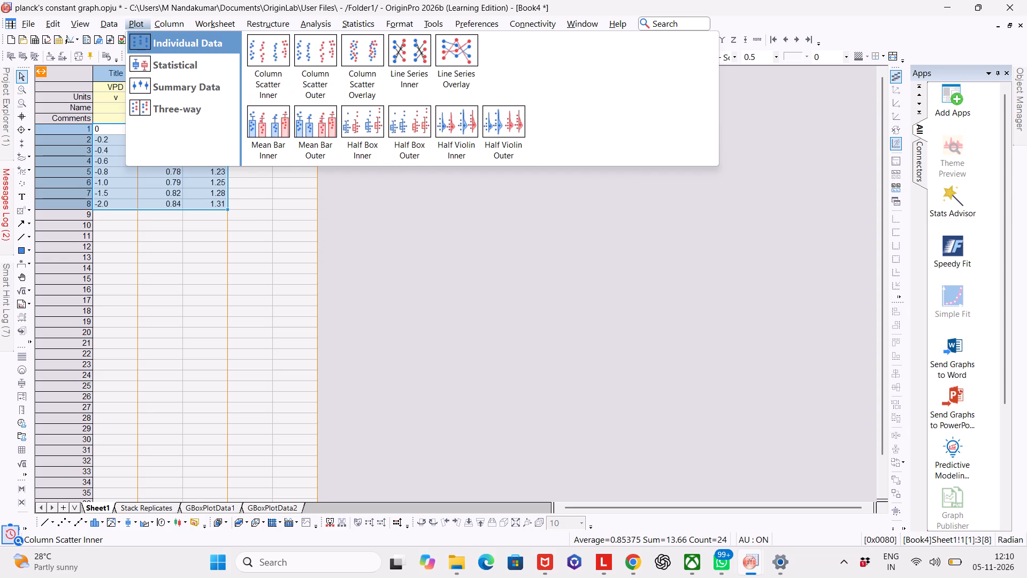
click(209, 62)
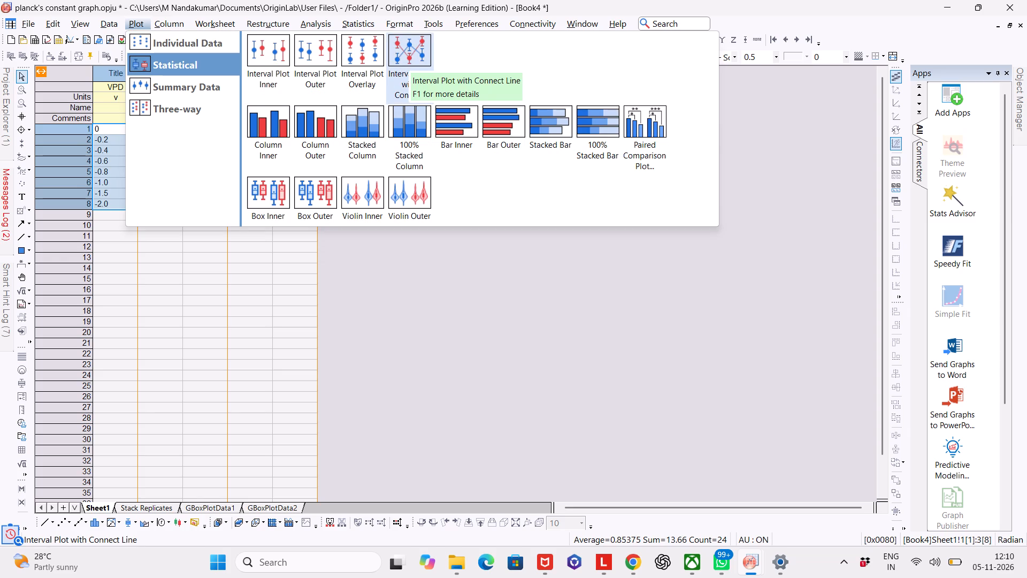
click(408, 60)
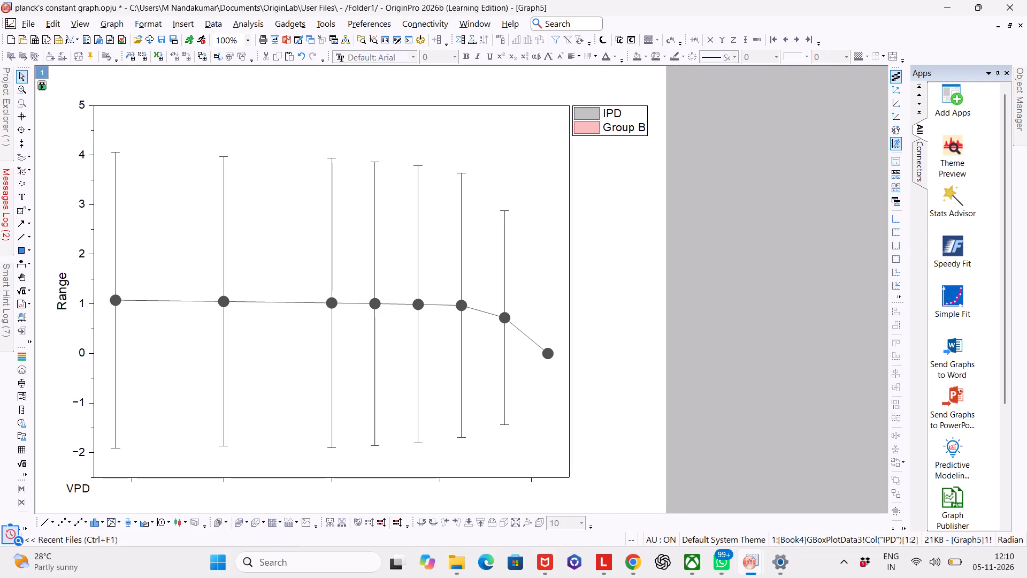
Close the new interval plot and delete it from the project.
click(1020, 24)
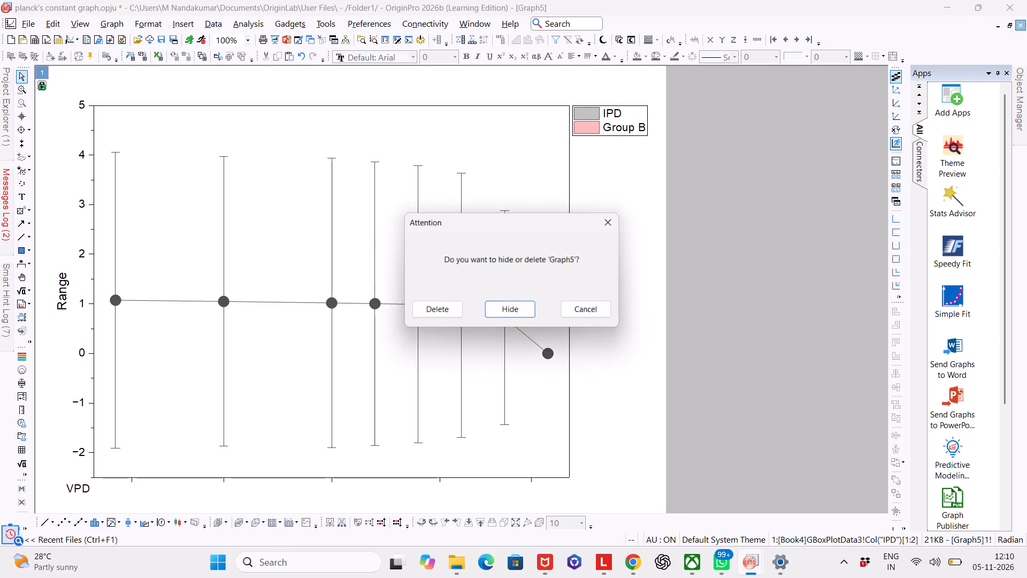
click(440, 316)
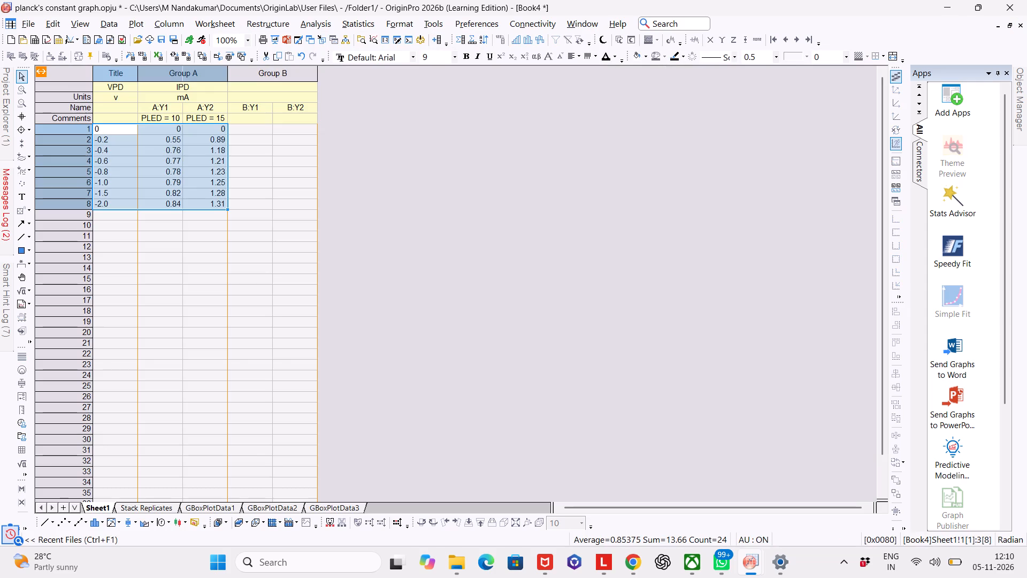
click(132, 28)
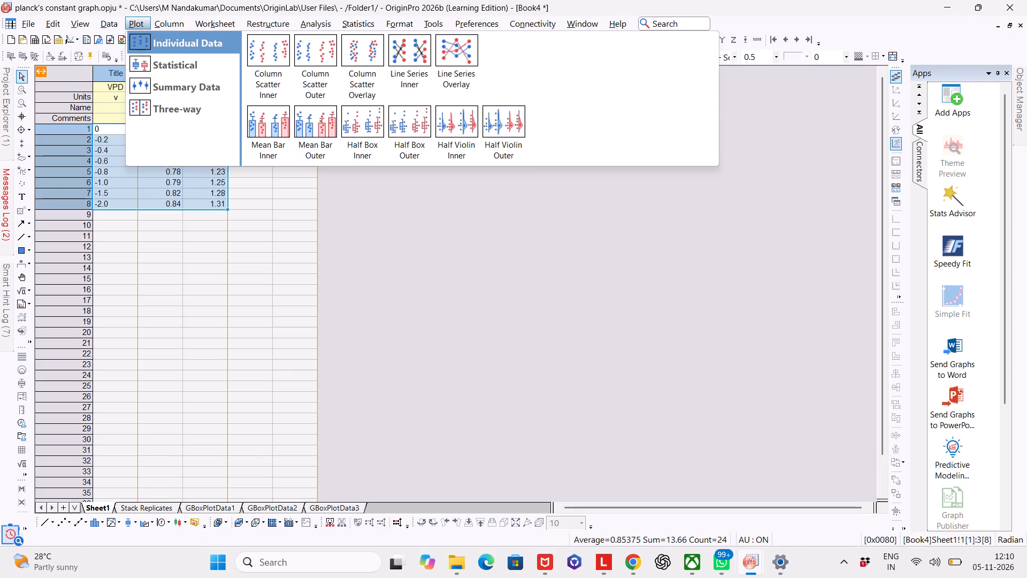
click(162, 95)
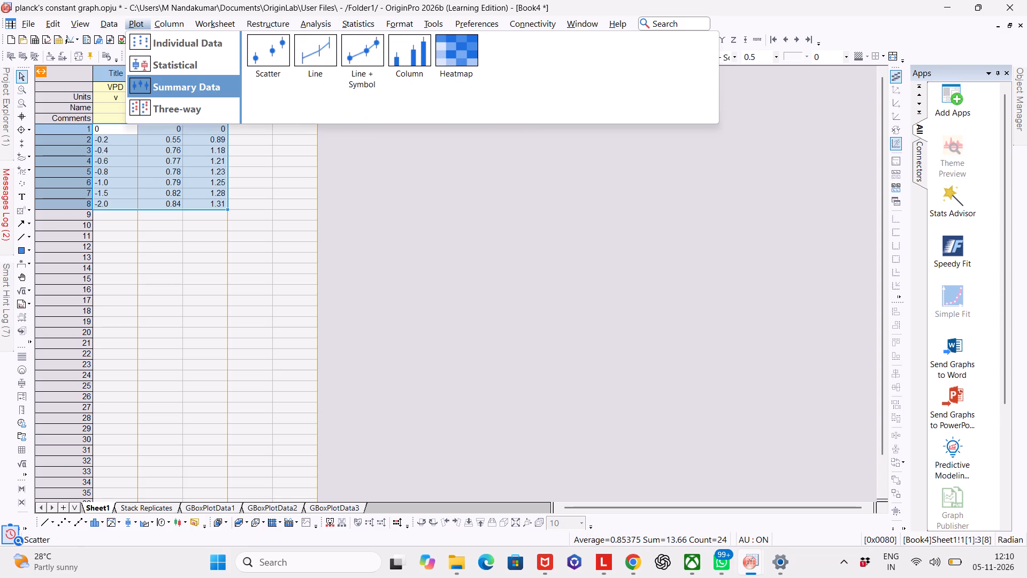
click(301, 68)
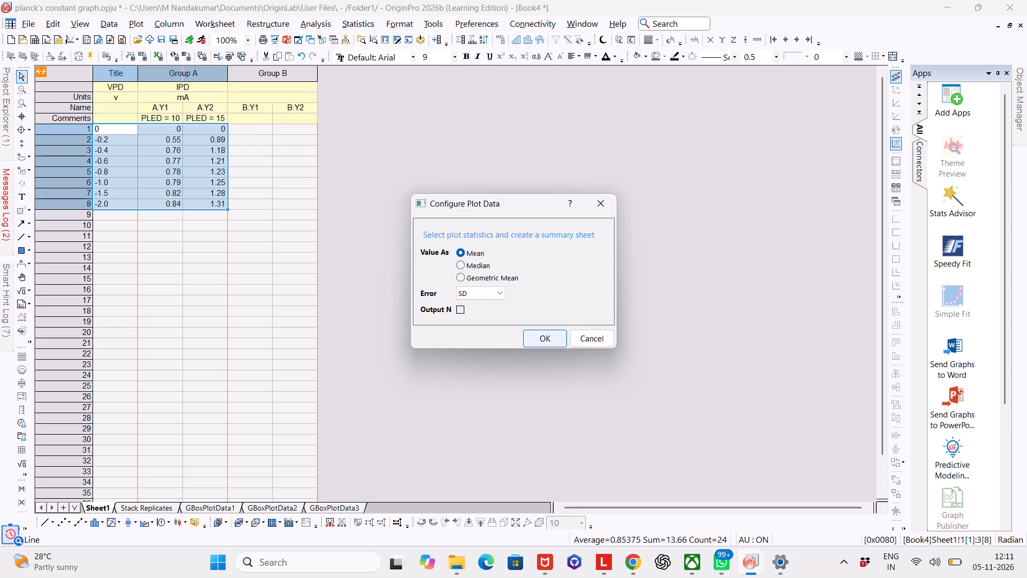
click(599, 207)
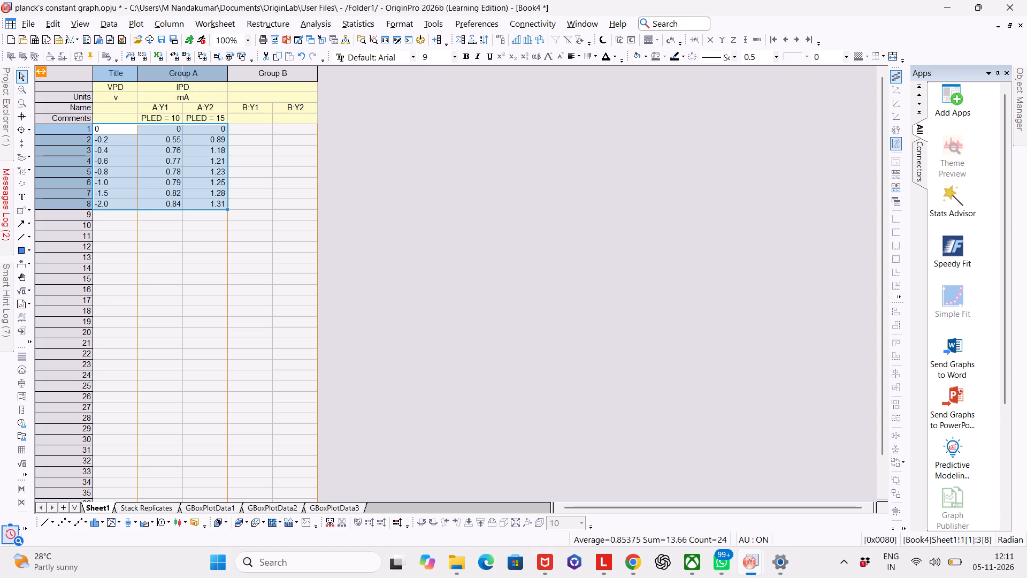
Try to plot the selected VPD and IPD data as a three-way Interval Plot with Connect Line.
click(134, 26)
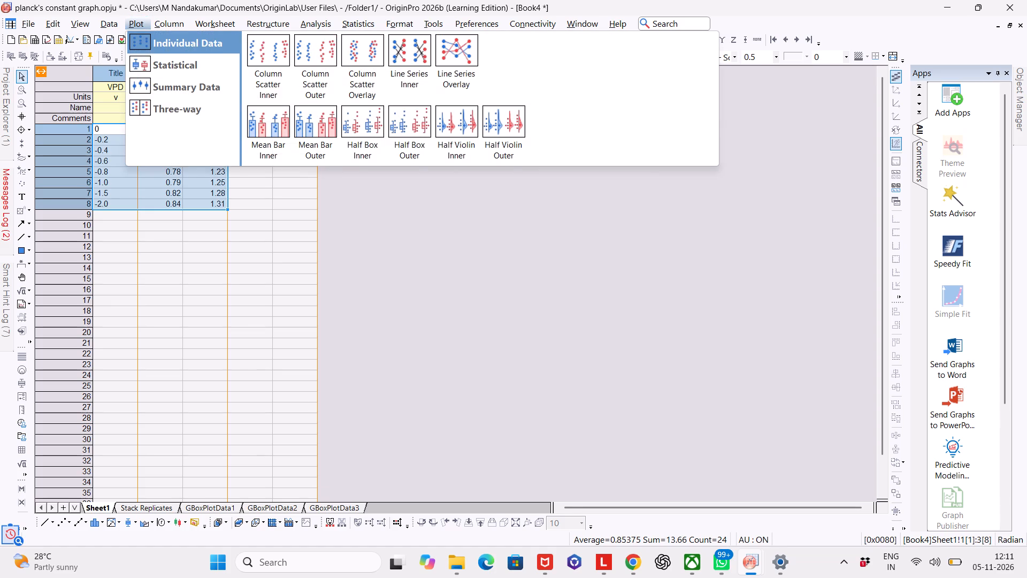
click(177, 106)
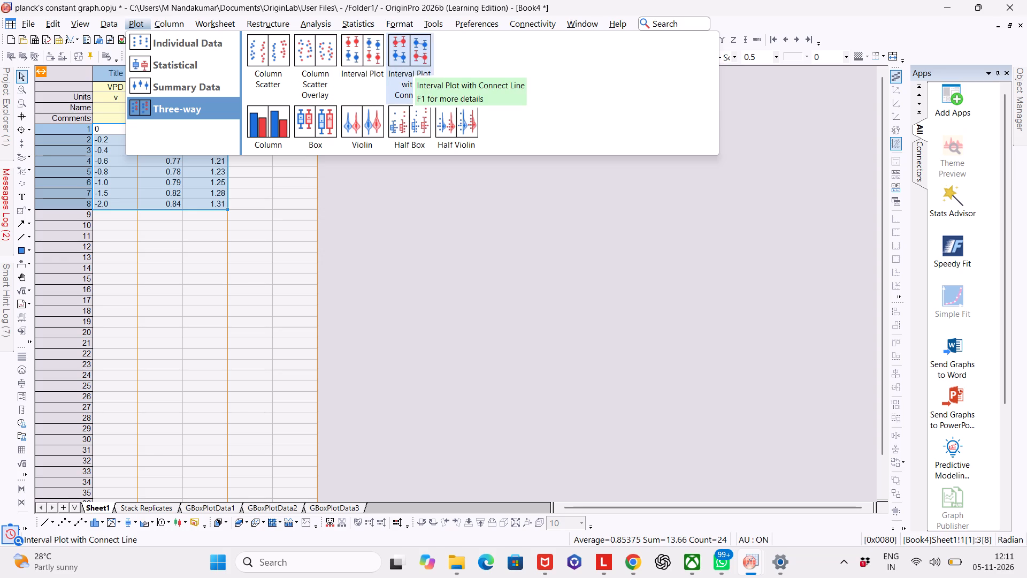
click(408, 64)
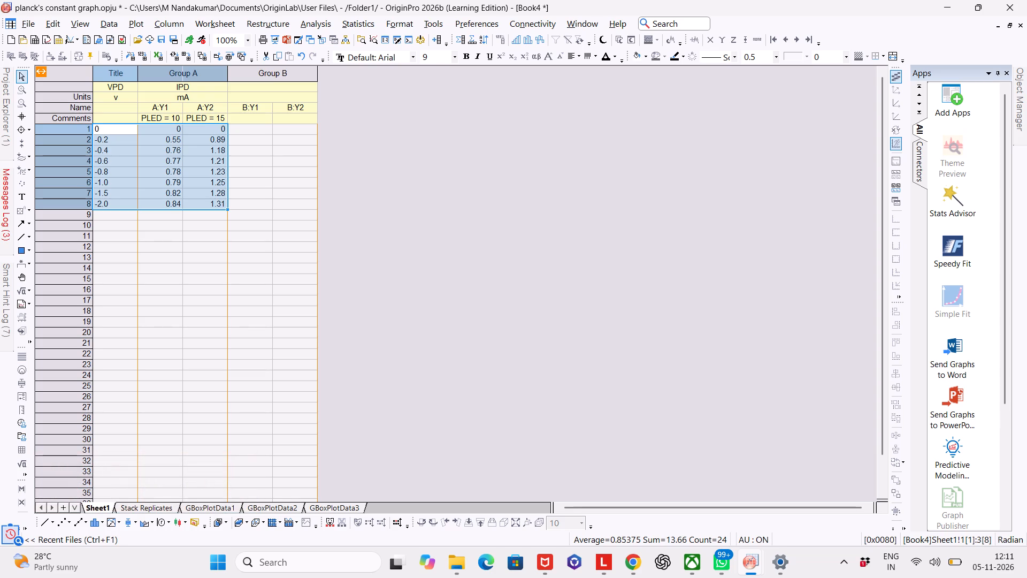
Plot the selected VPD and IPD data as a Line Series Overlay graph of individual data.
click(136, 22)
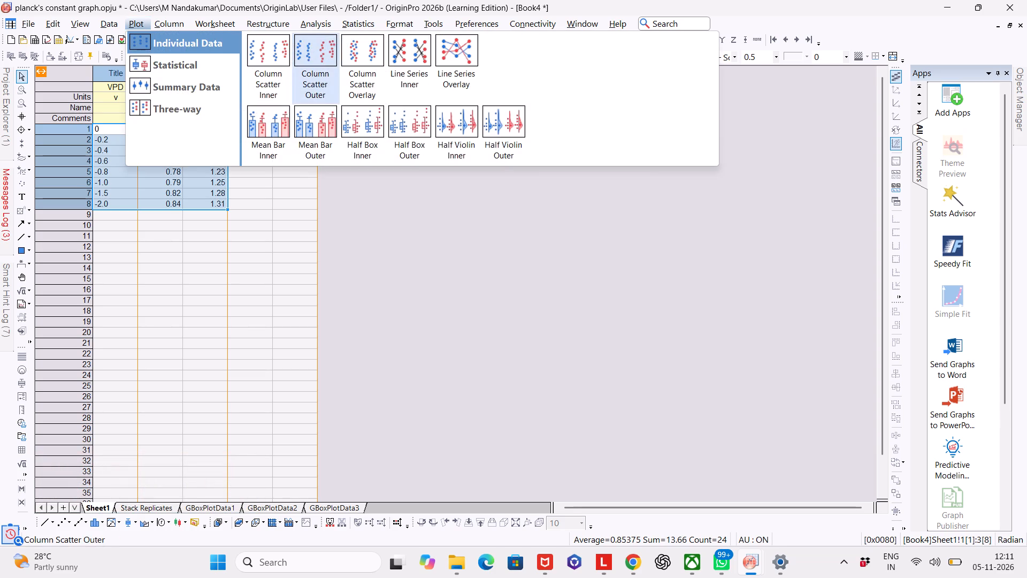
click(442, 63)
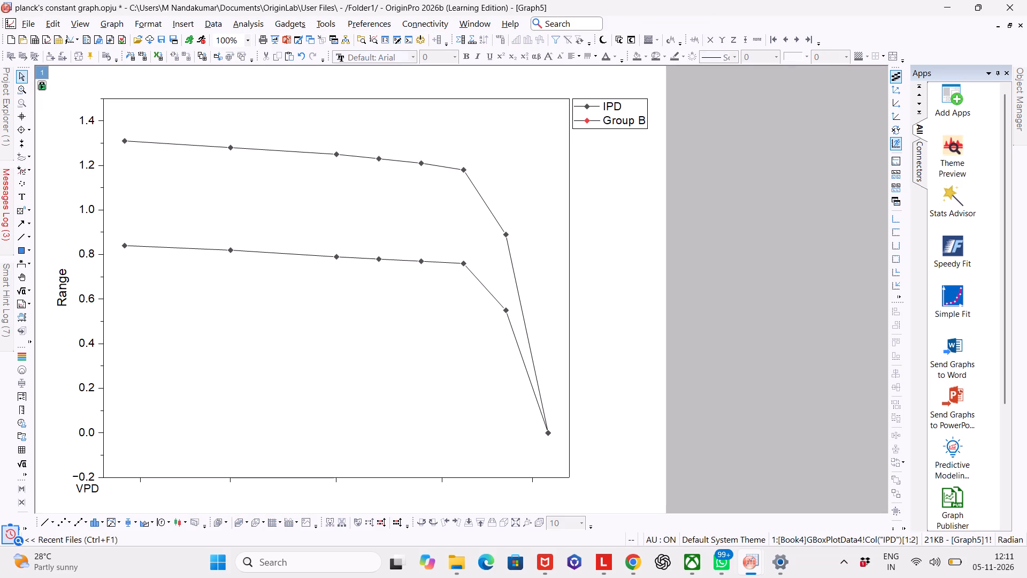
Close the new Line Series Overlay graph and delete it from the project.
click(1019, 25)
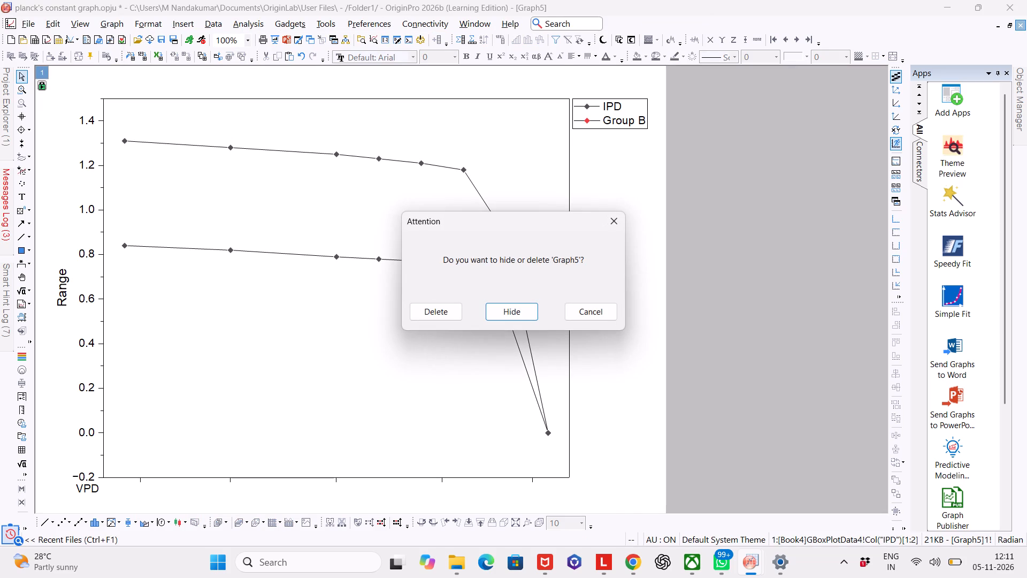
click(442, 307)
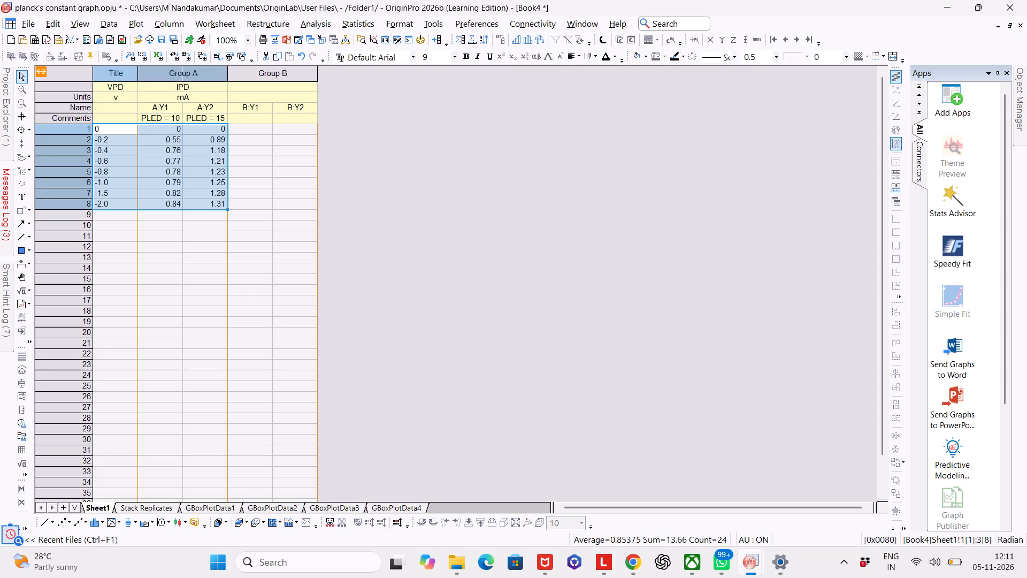
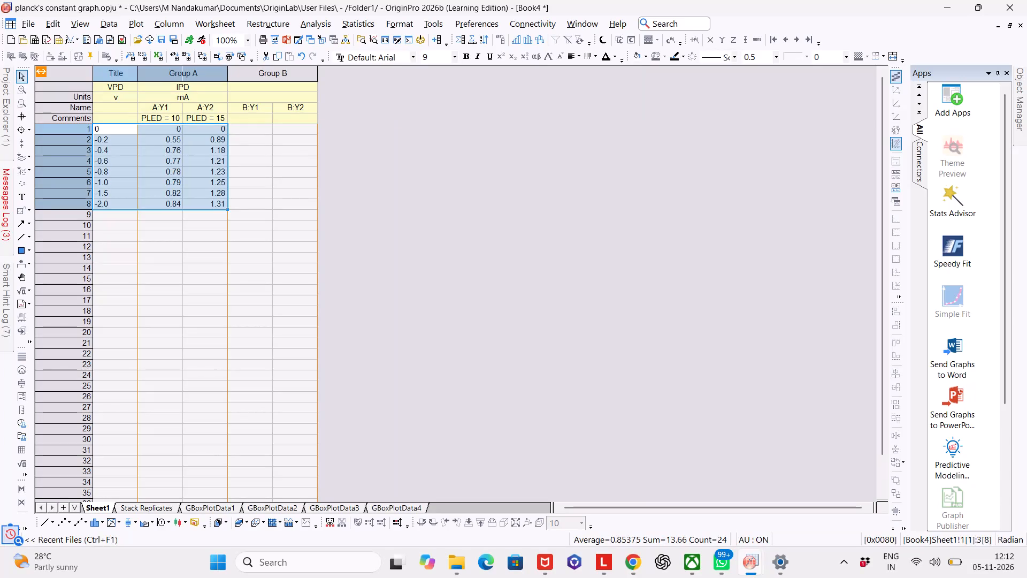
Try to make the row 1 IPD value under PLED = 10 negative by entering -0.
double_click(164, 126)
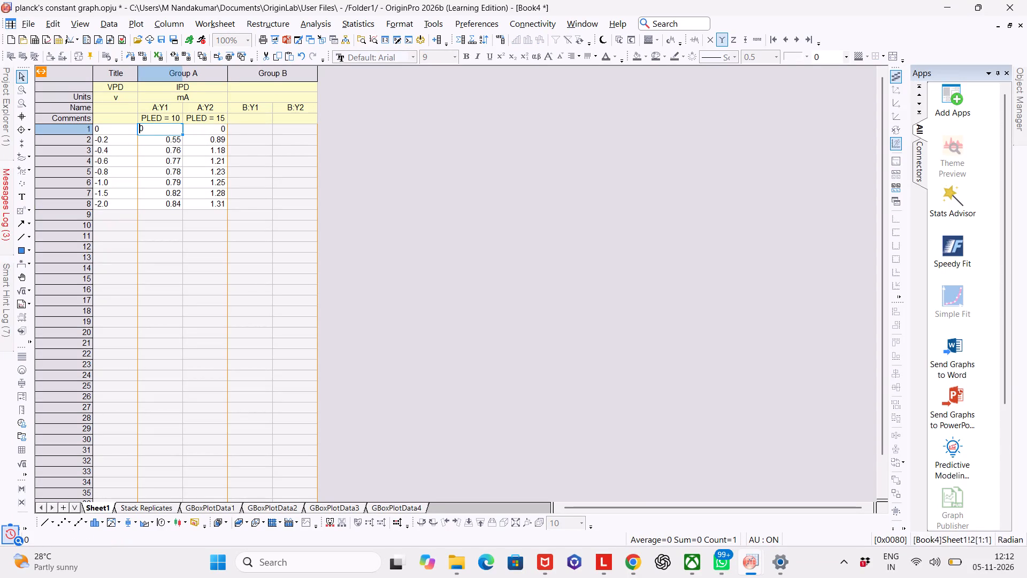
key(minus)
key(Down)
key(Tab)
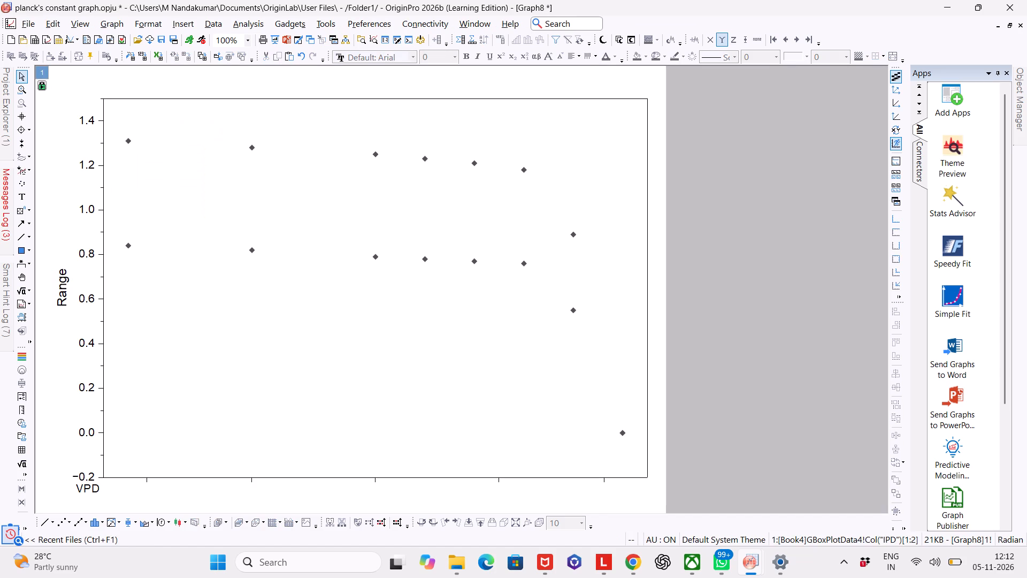
Close the four VPD range plots, Graph8, Graph7, Graph6 and Graph5, and delete them from the project.
click(1022, 24)
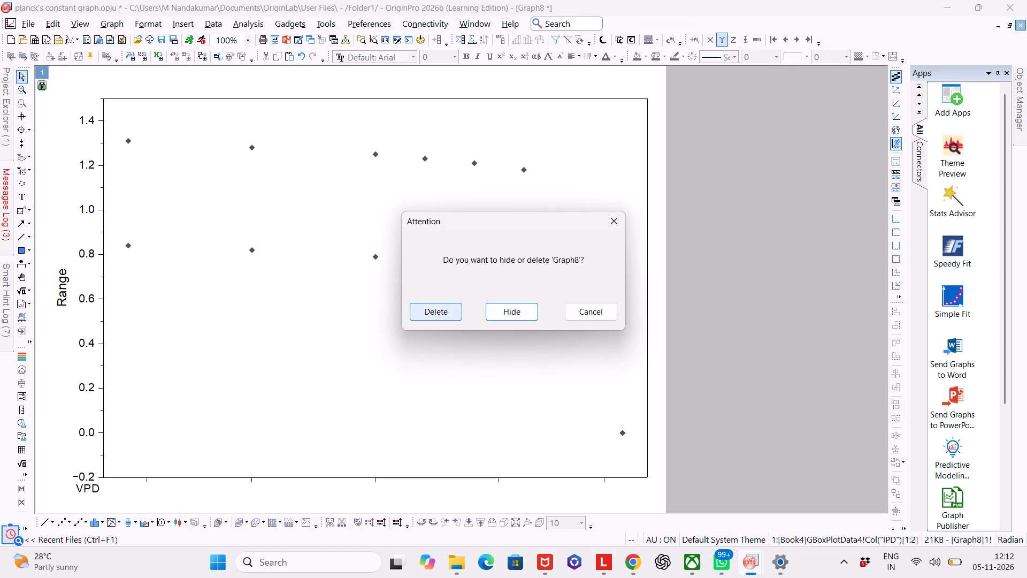
click(442, 310)
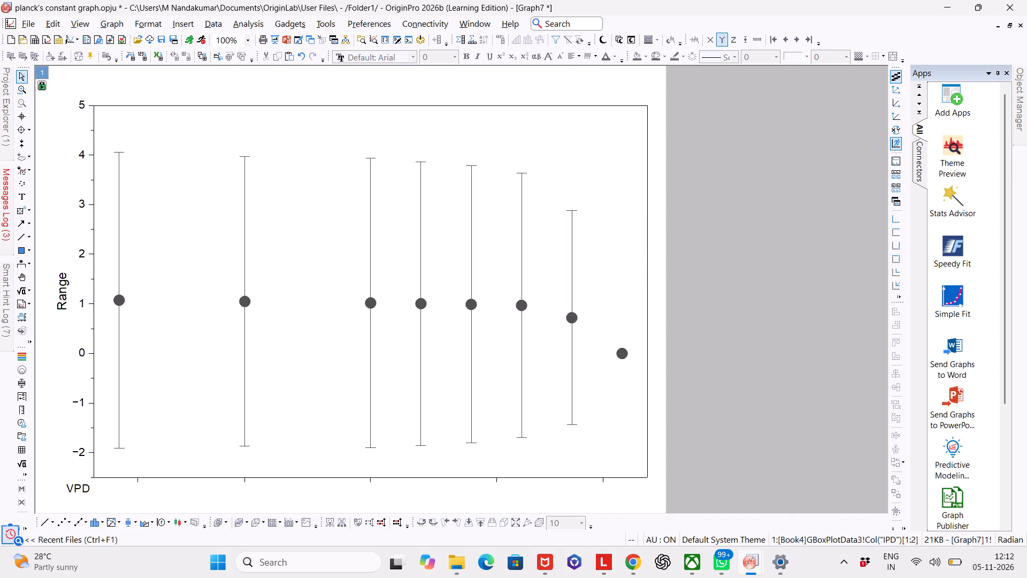
click(1018, 24)
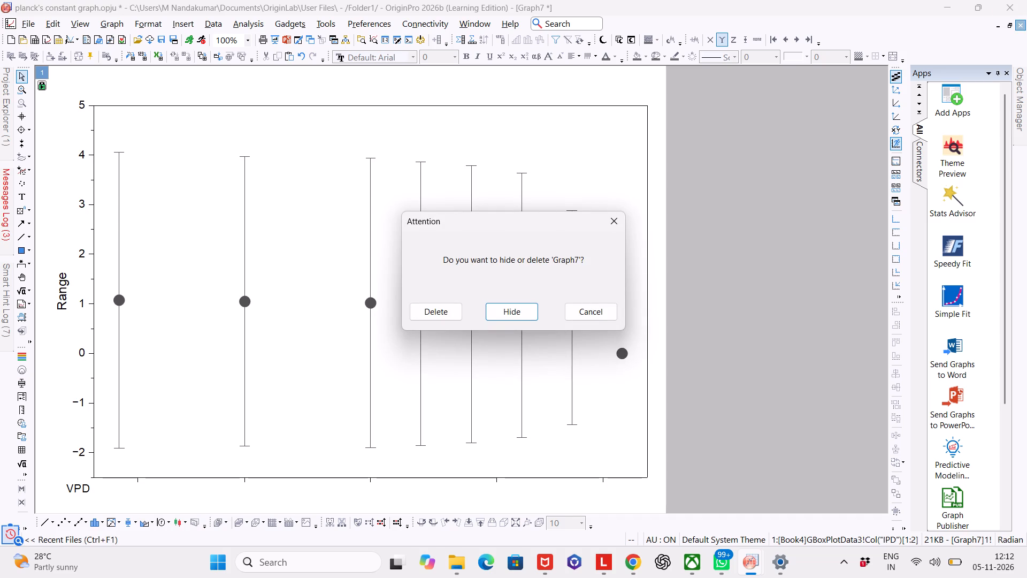
click(448, 314)
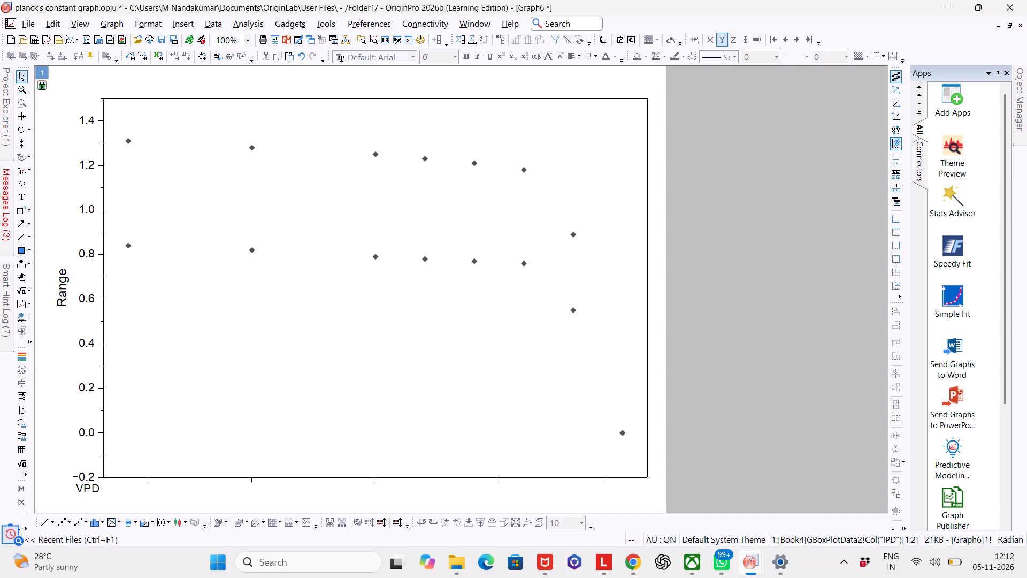
click(1023, 23)
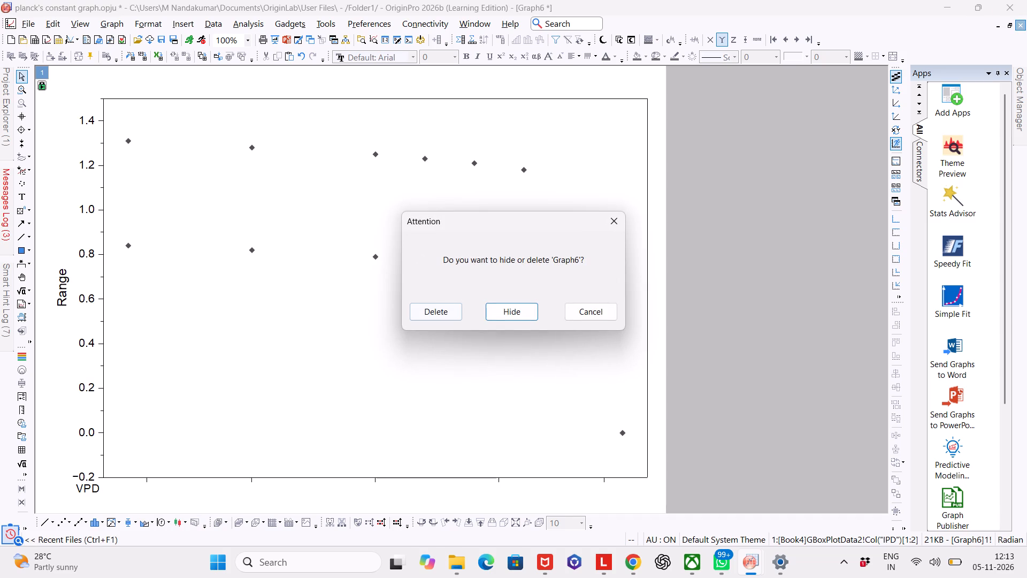
click(446, 308)
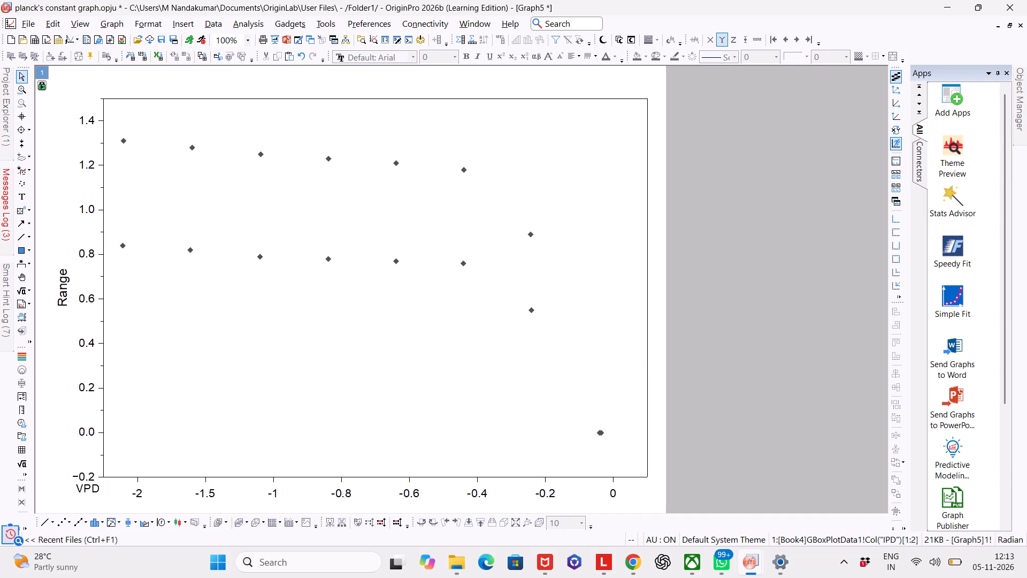
click(1021, 26)
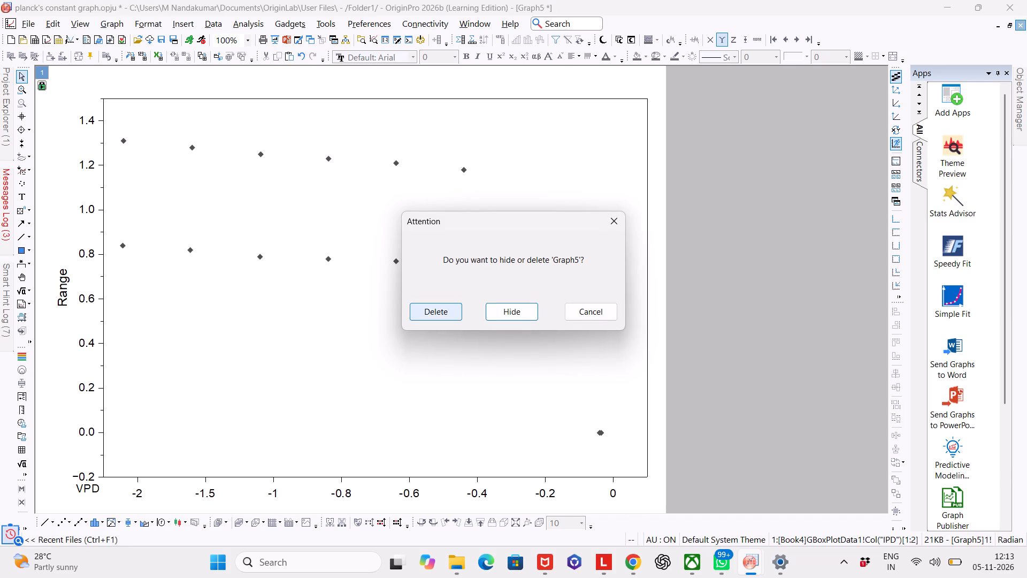
click(454, 310)
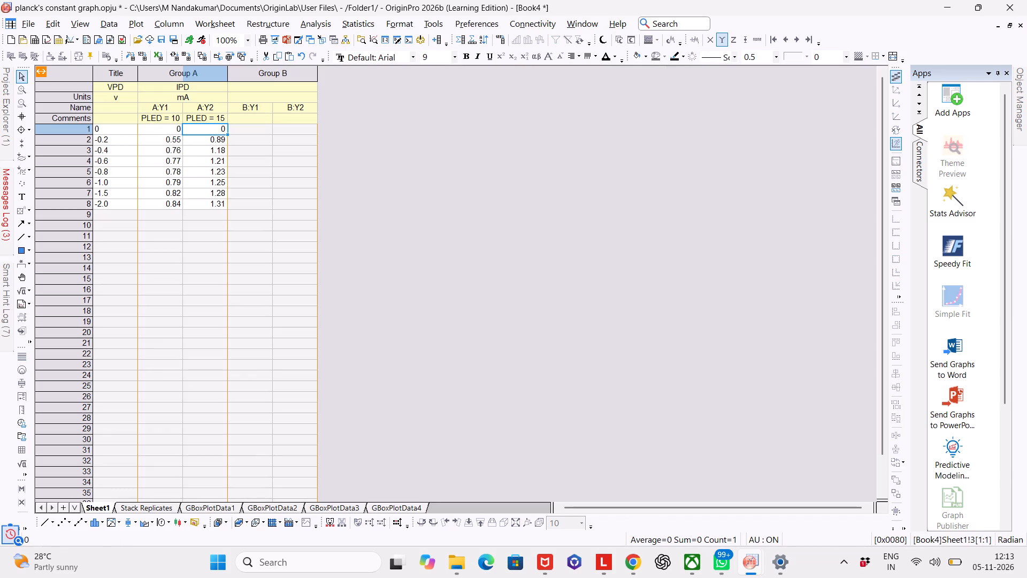
Set the row 2 IPD value under PLED = 10 to -0.55.
double_click(174, 138)
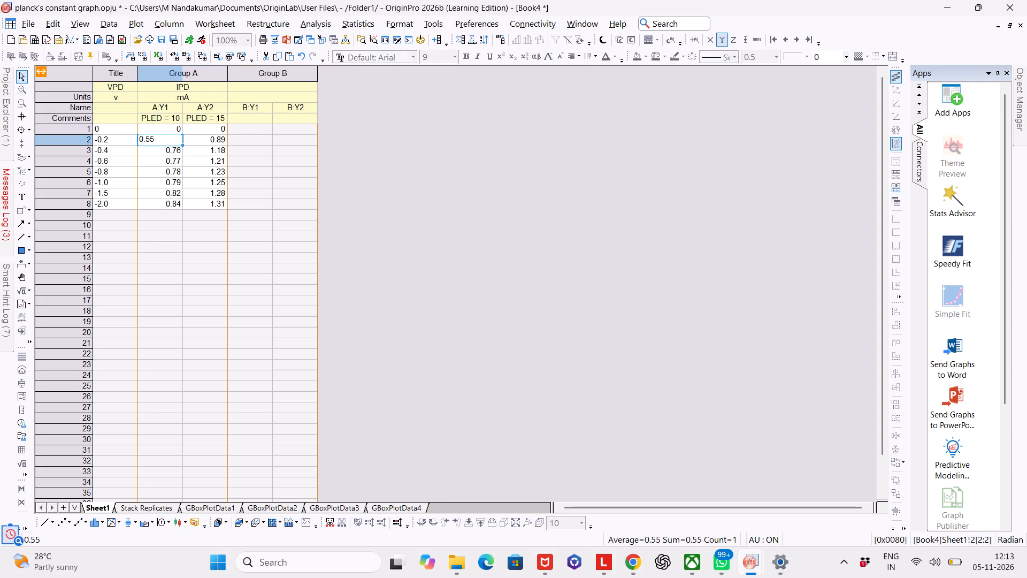
click(138, 136)
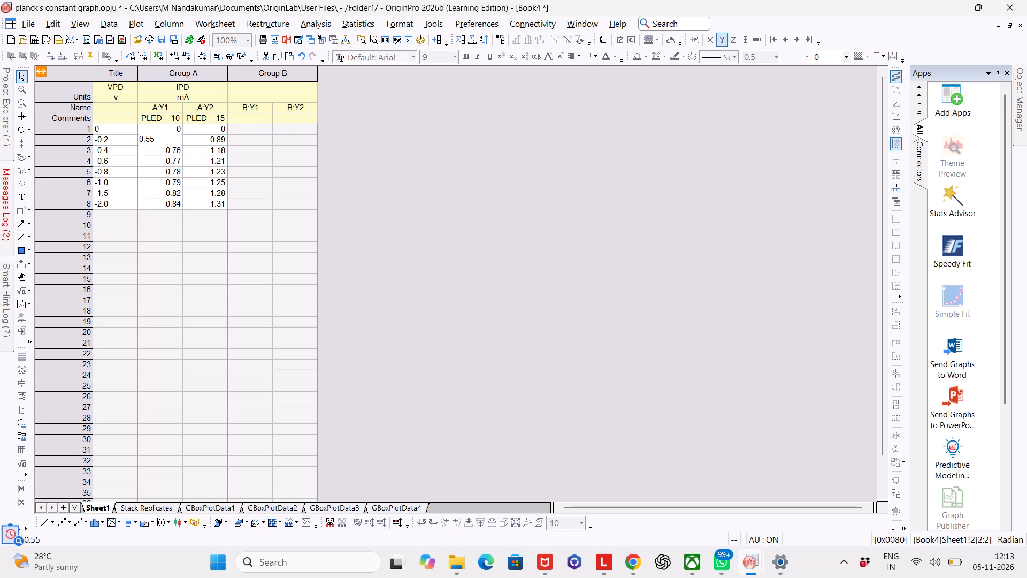
key(Left)
key(Left)
key(minus)
key(Down)
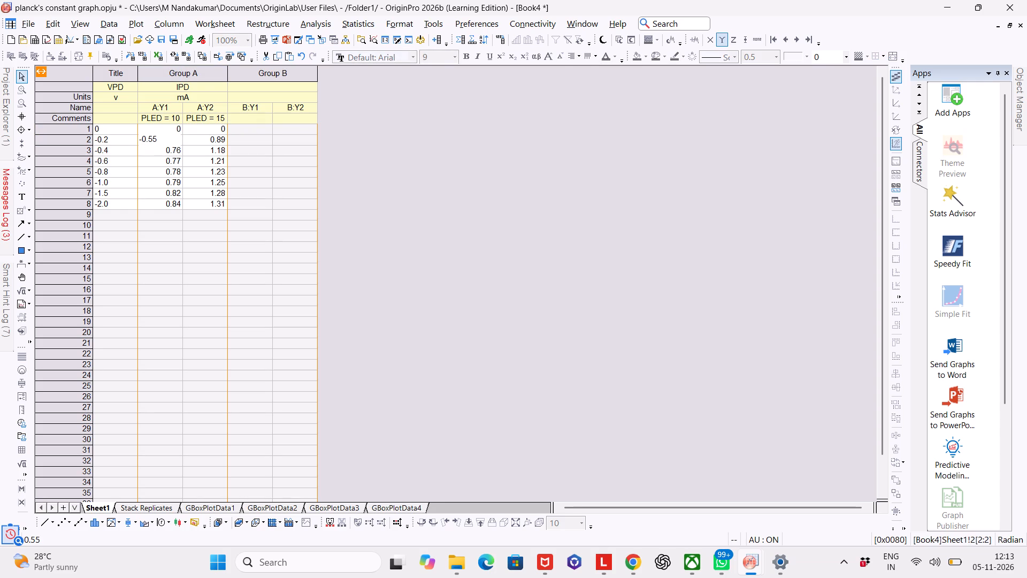
double_click(164, 147)
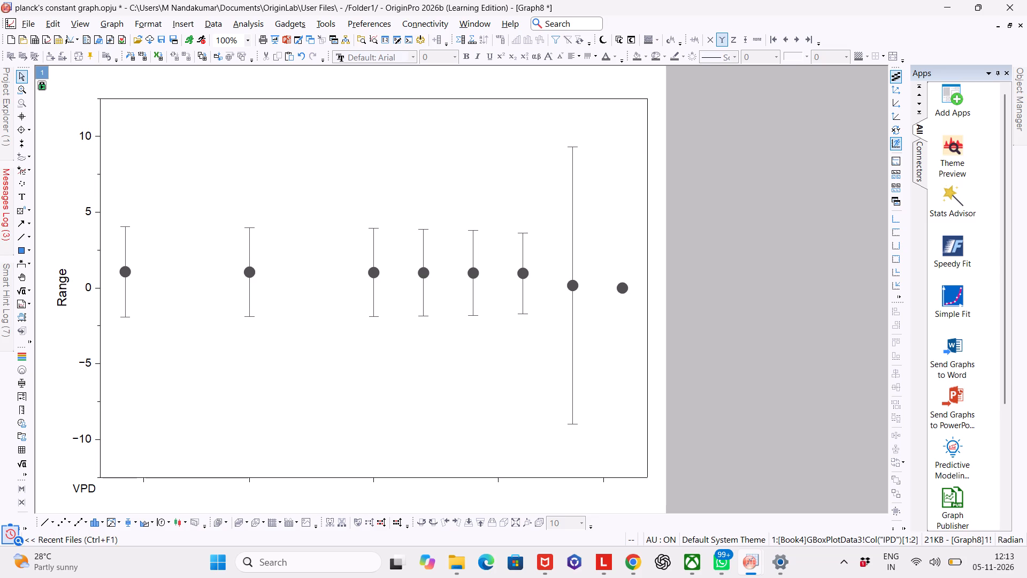
Close the regenerated VPD range plots Graph8, Graph7, Graph6 and Graph5, and delete them from the project.
click(1023, 28)
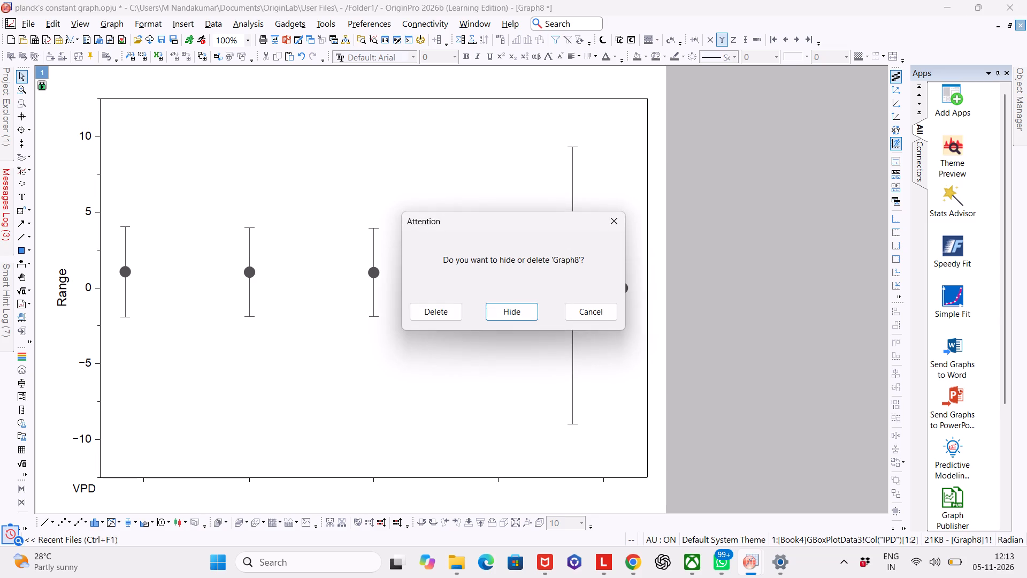
click(441, 314)
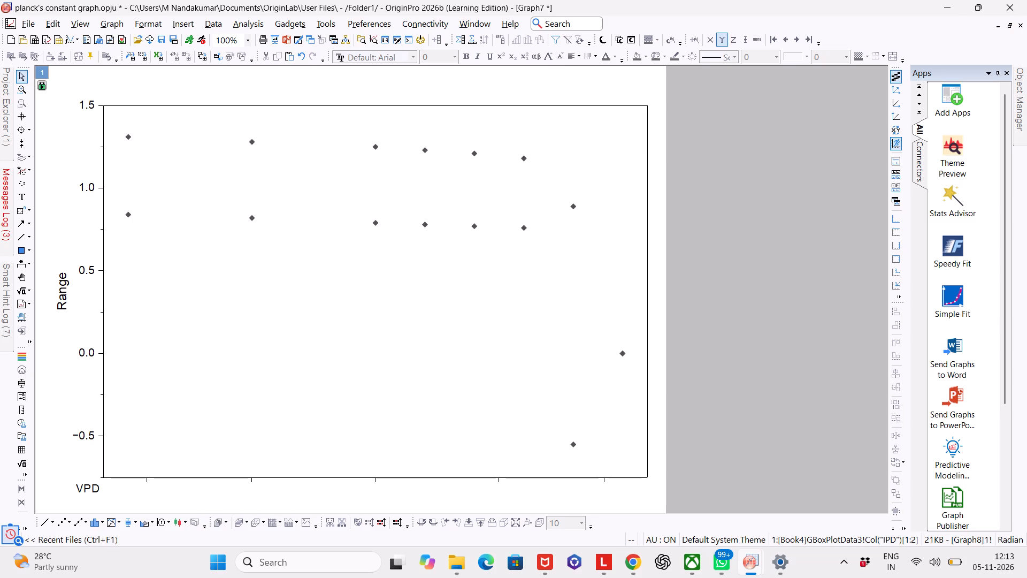
click(1018, 27)
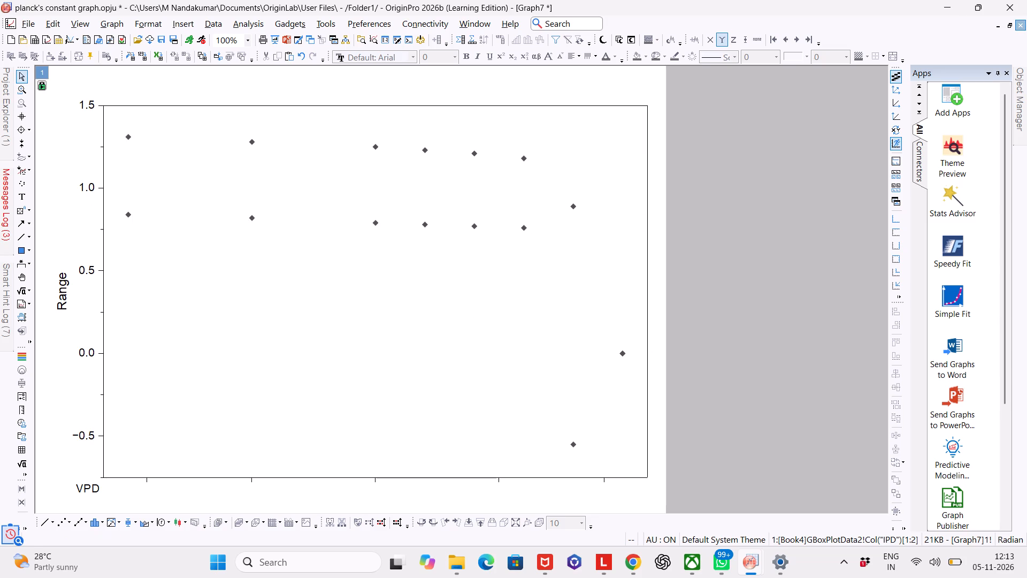
click(452, 310)
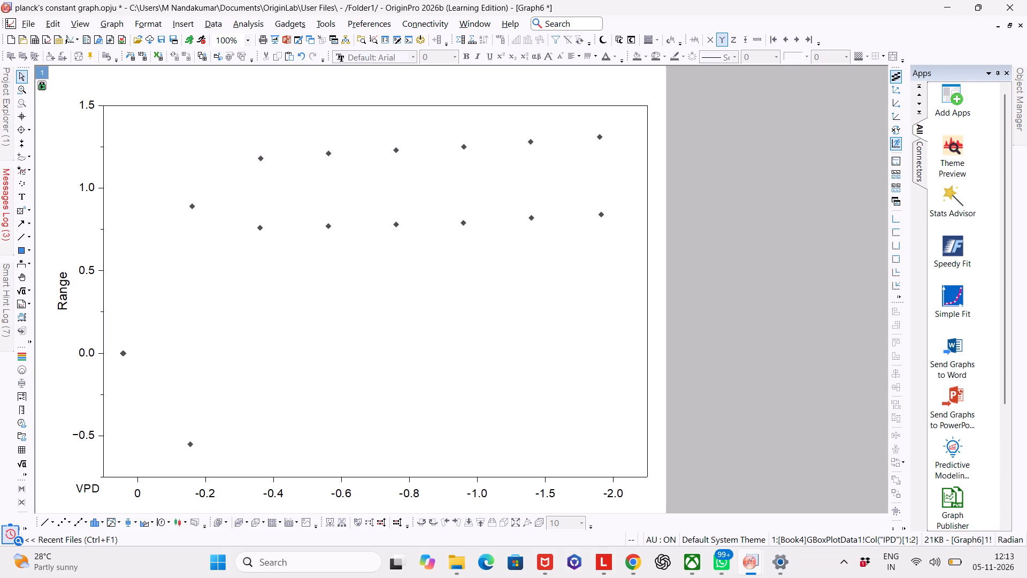
click(1019, 24)
click(444, 318)
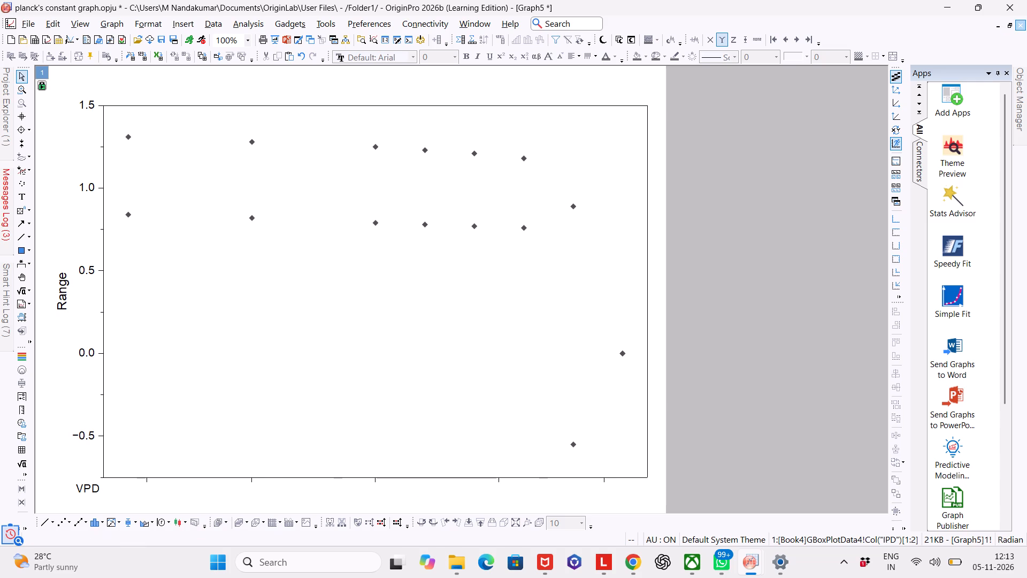
click(1015, 27)
click(435, 308)
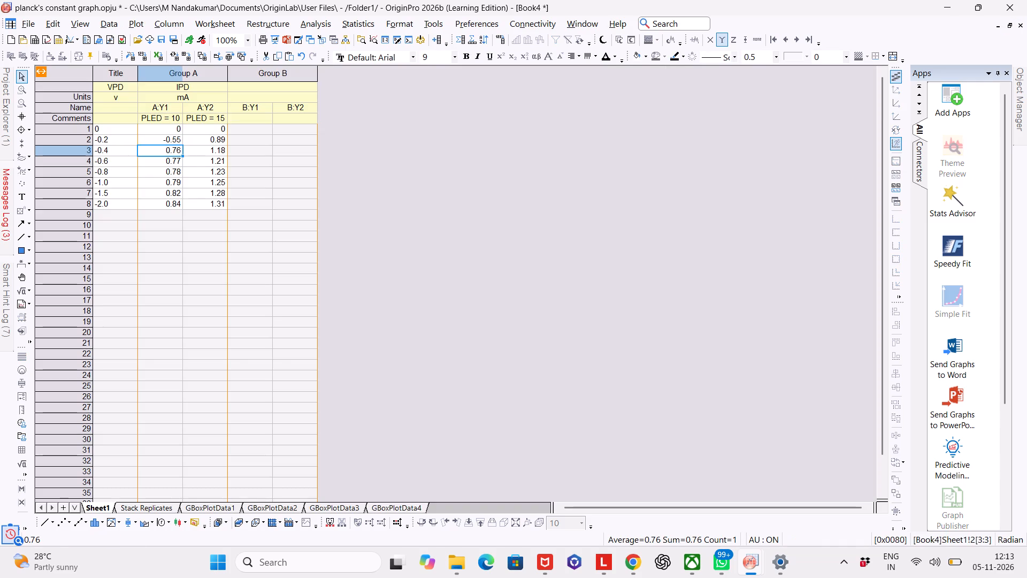
click(435, 308)
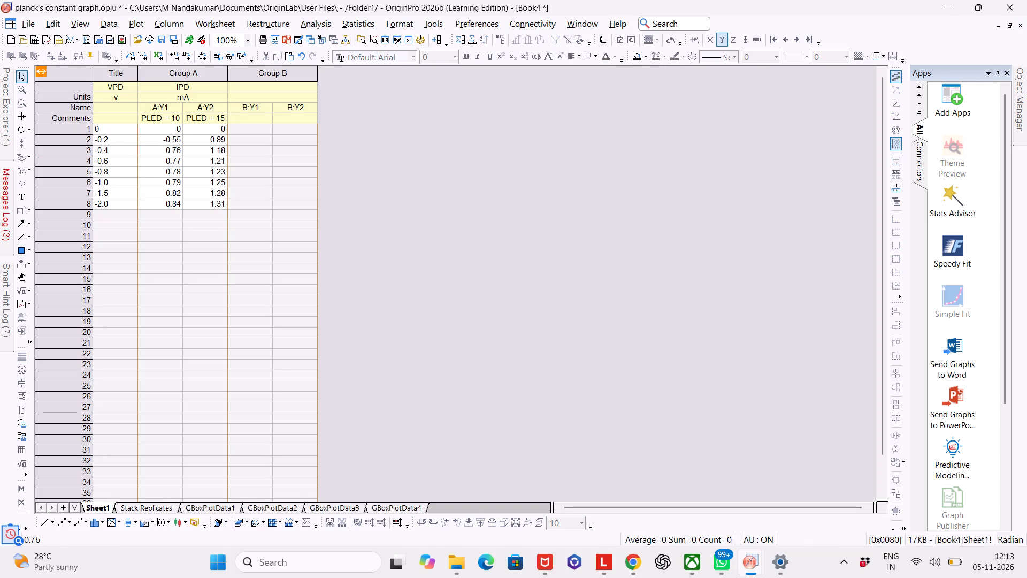
Set the row 8 IPD value under PLED = 15 to -1.31 and try to make the row 7 value negative.
click(223, 201)
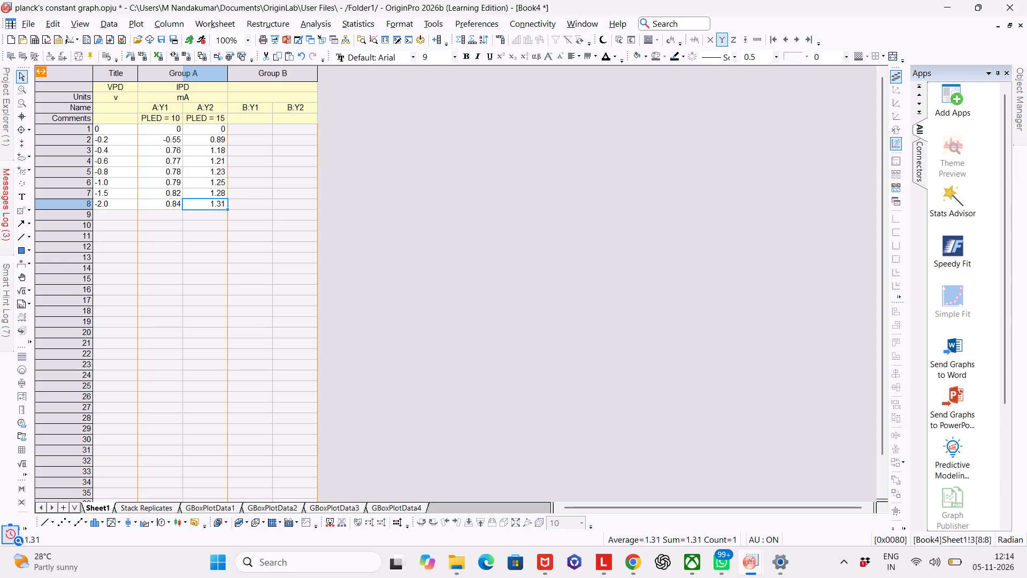
double_click(204, 205)
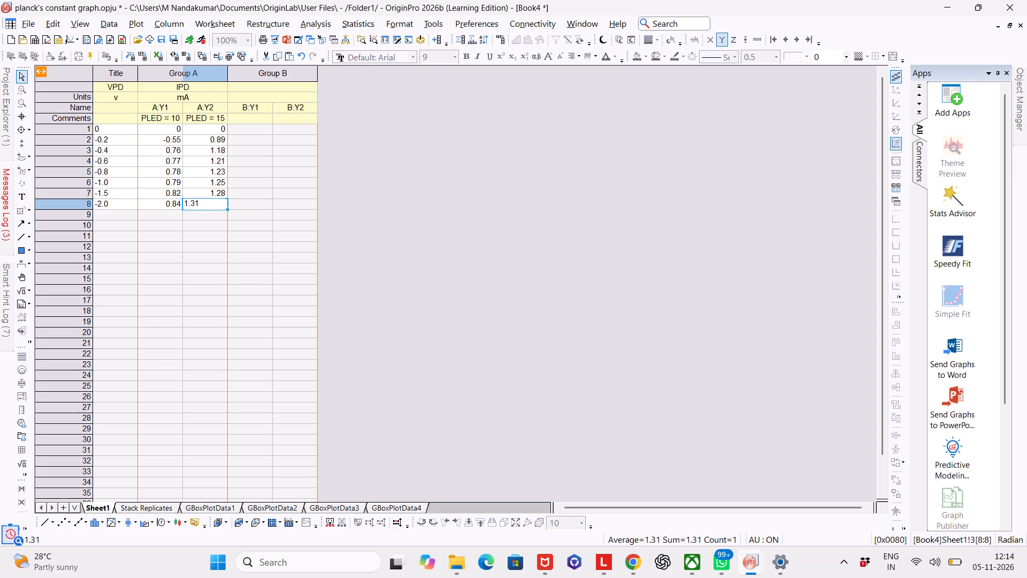
key(minus)
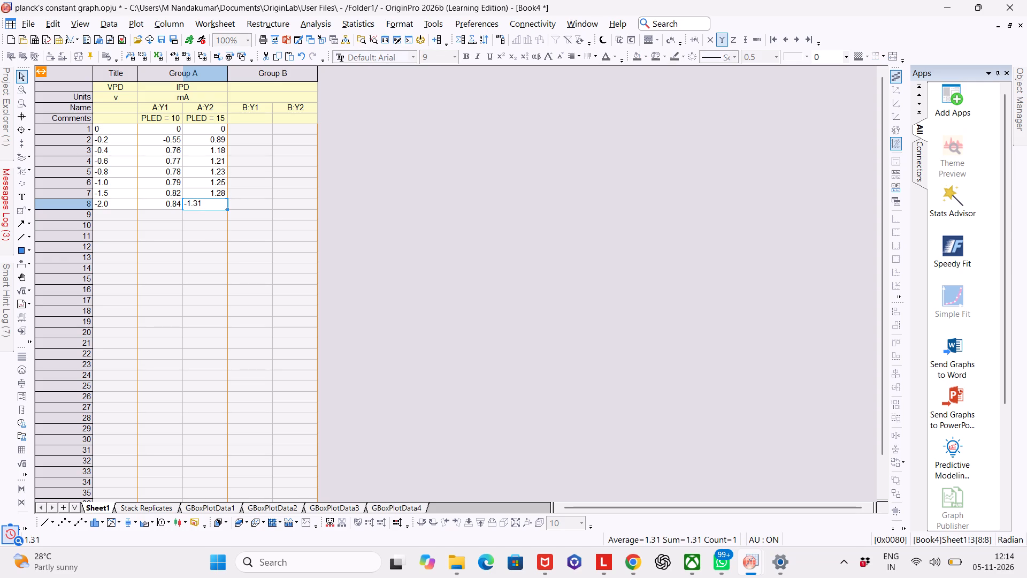
double_click(203, 191)
key(minus)
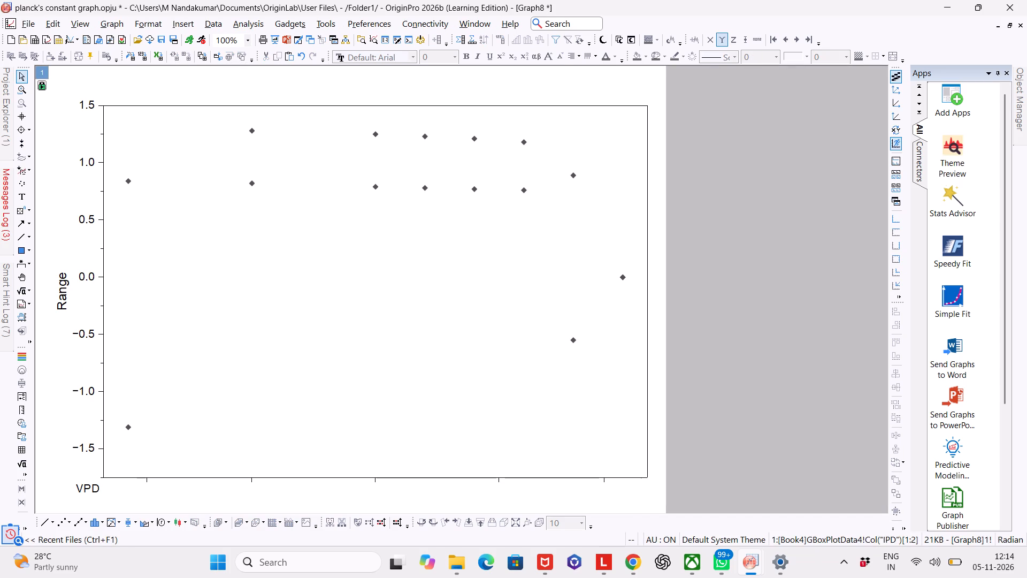
Minimize the Graph8 window and delete the regenerated range plots Graph7, Graph6 and Graph5 from the project.
click(997, 26)
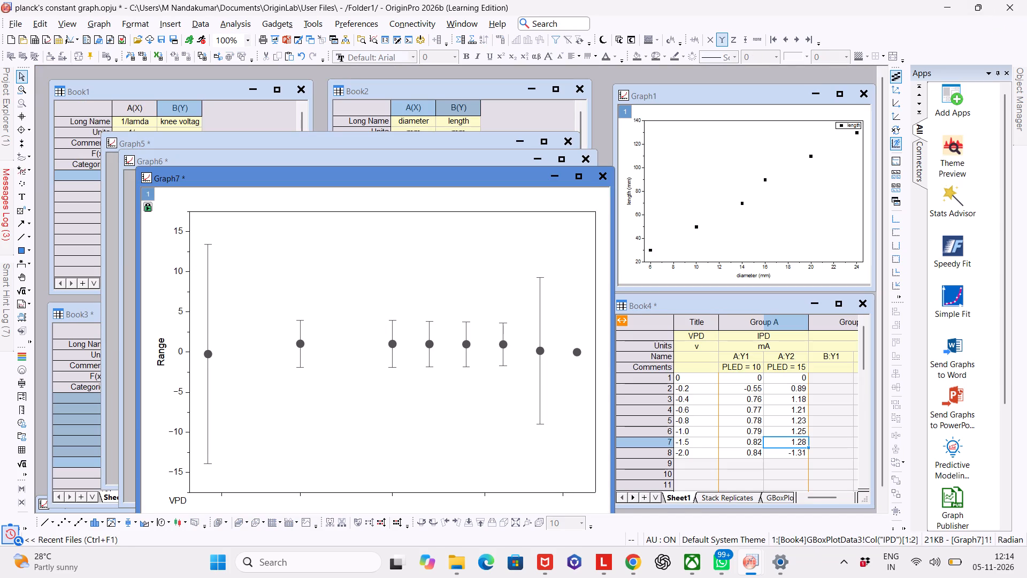
click(603, 180)
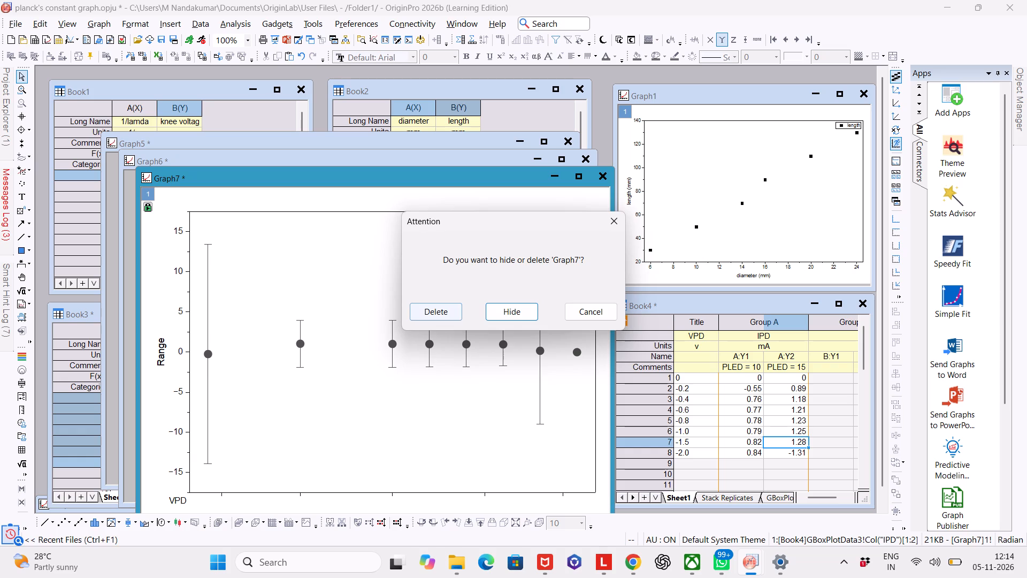
click(439, 311)
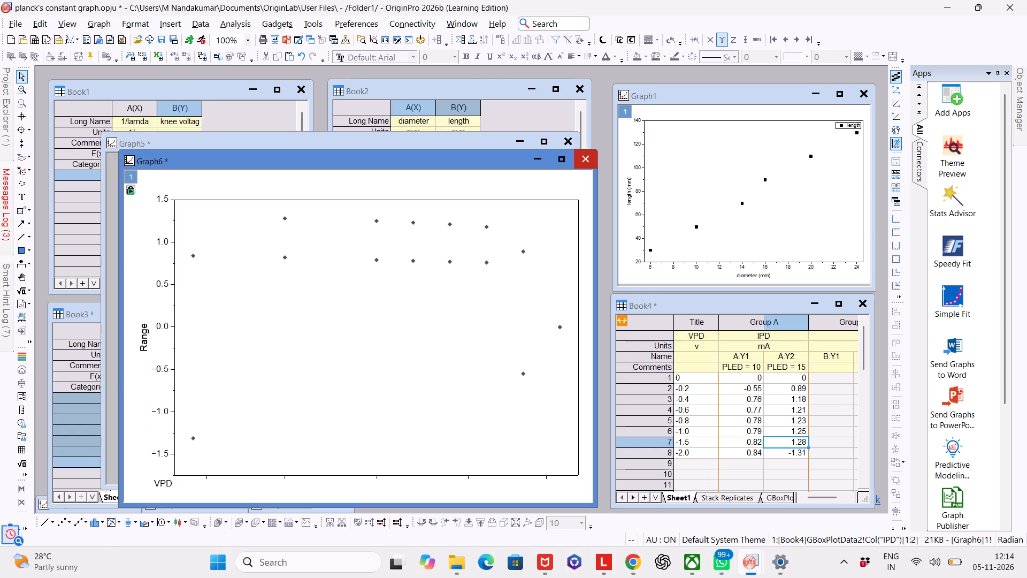
click(584, 159)
click(438, 311)
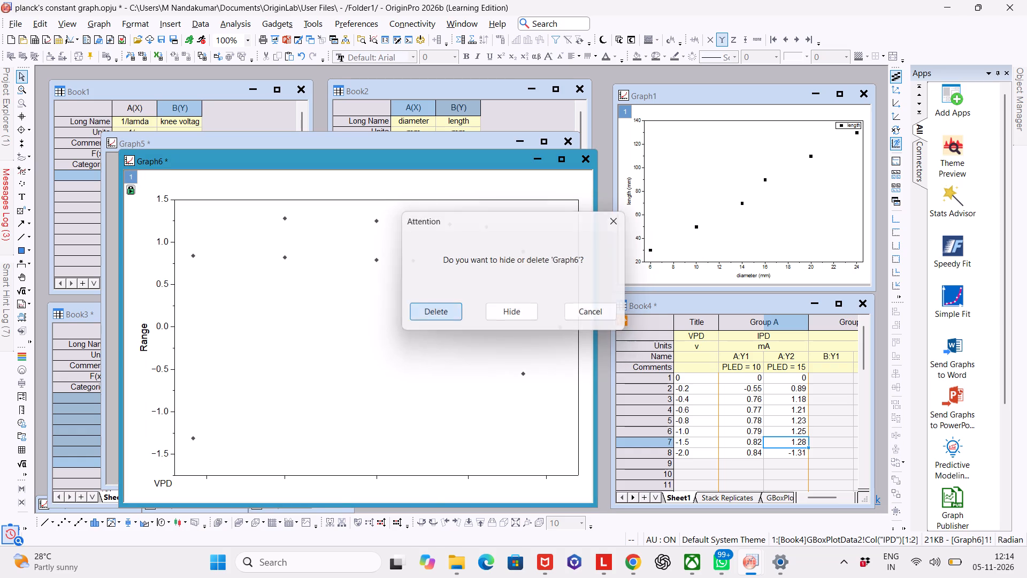
click(570, 144)
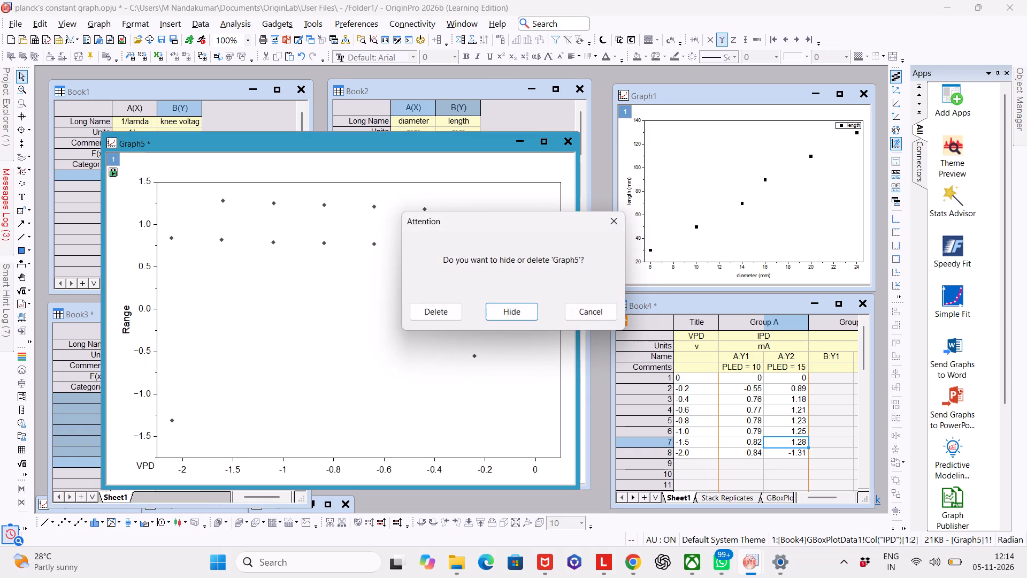
click(437, 316)
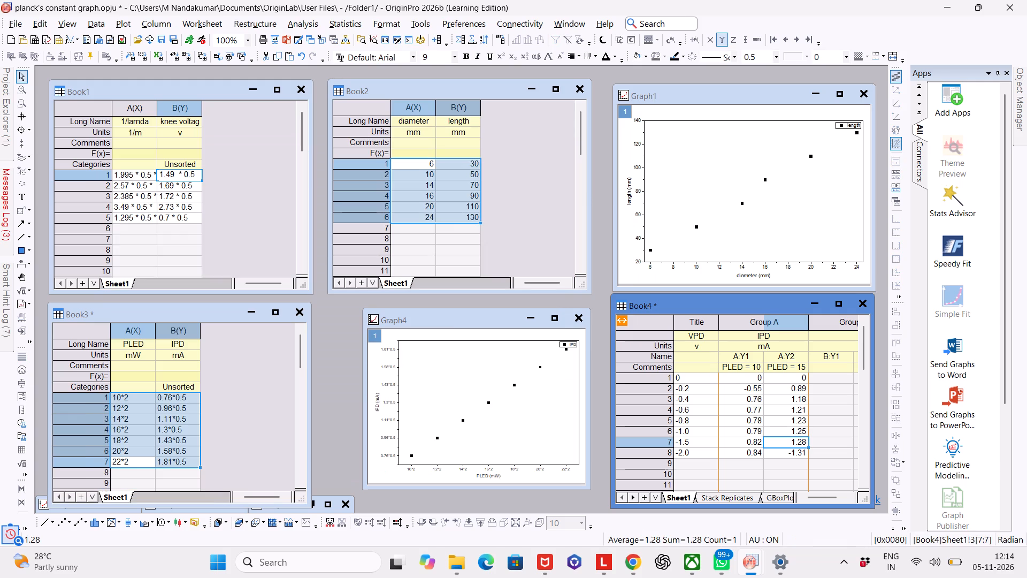
Set the IPD values in rows 3, 4 and 5 under PLED = 10 to -0.76, -0.77 and -0.78.
click(682, 385)
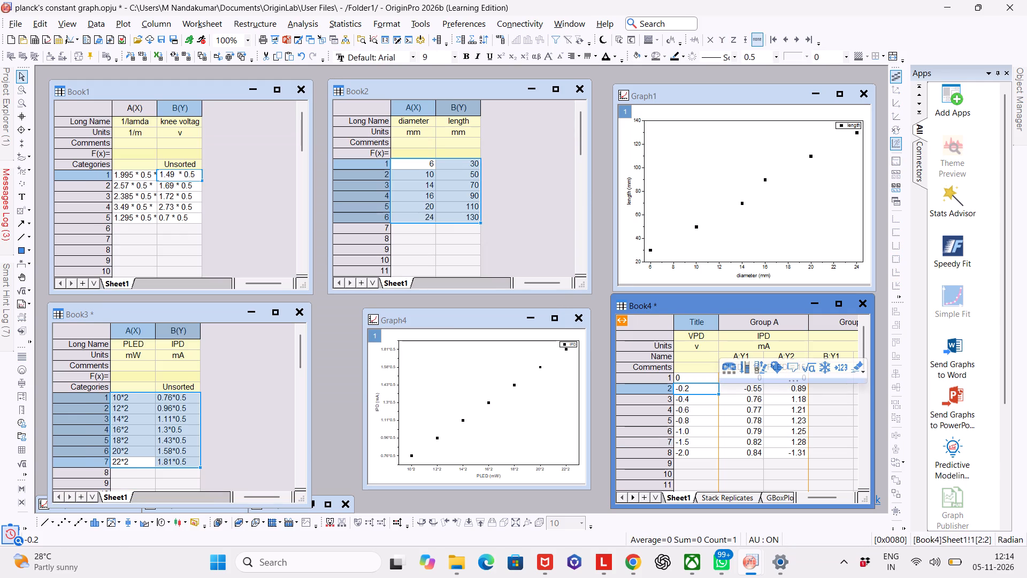
click(745, 397)
double_click(745, 397)
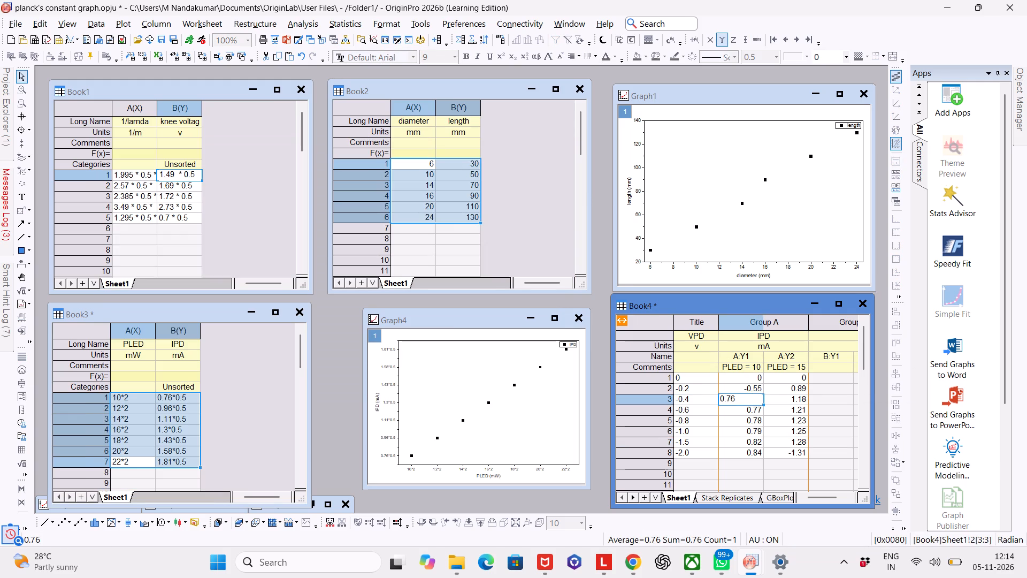
key(minus)
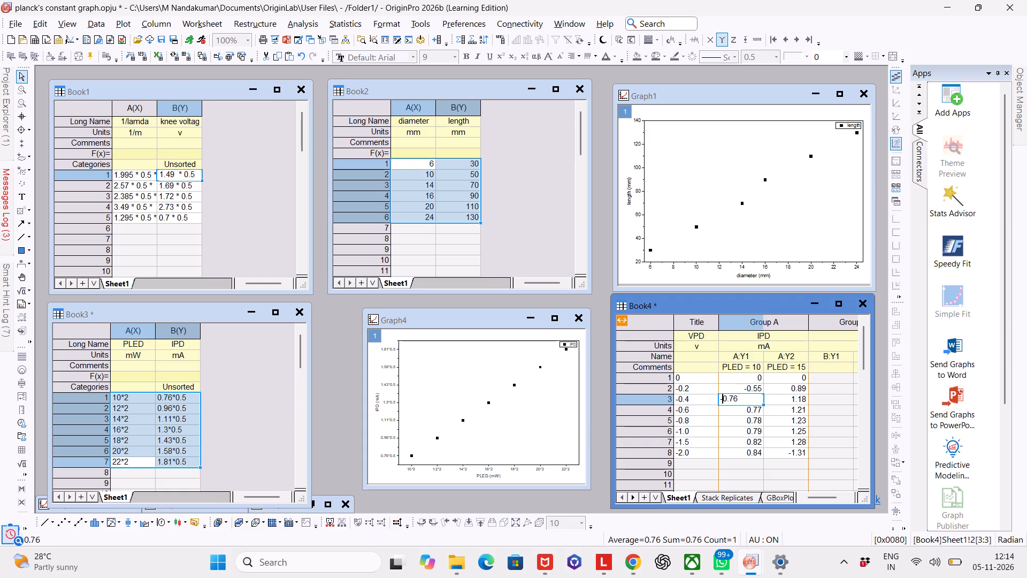
double_click(748, 409)
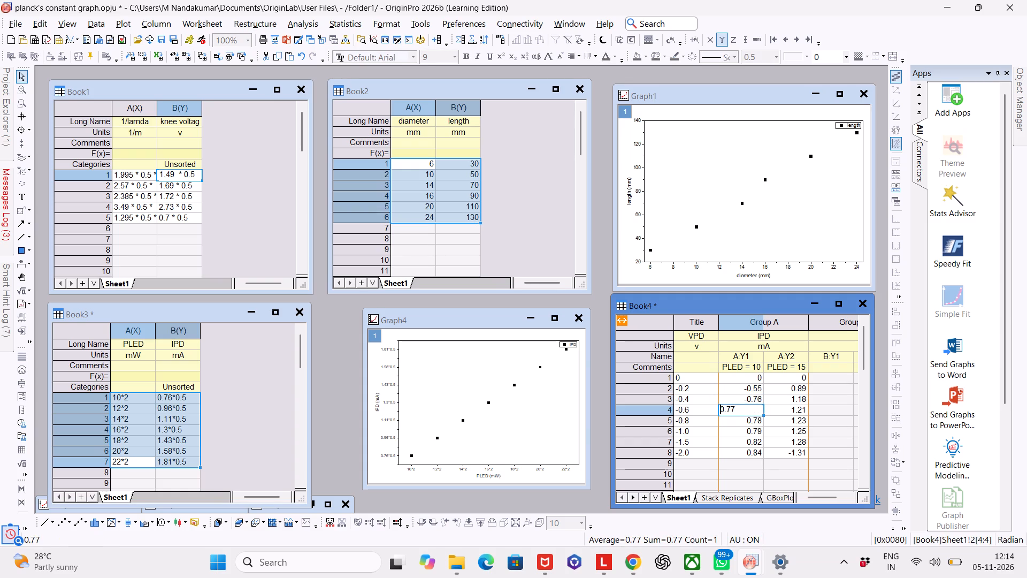
key(minus)
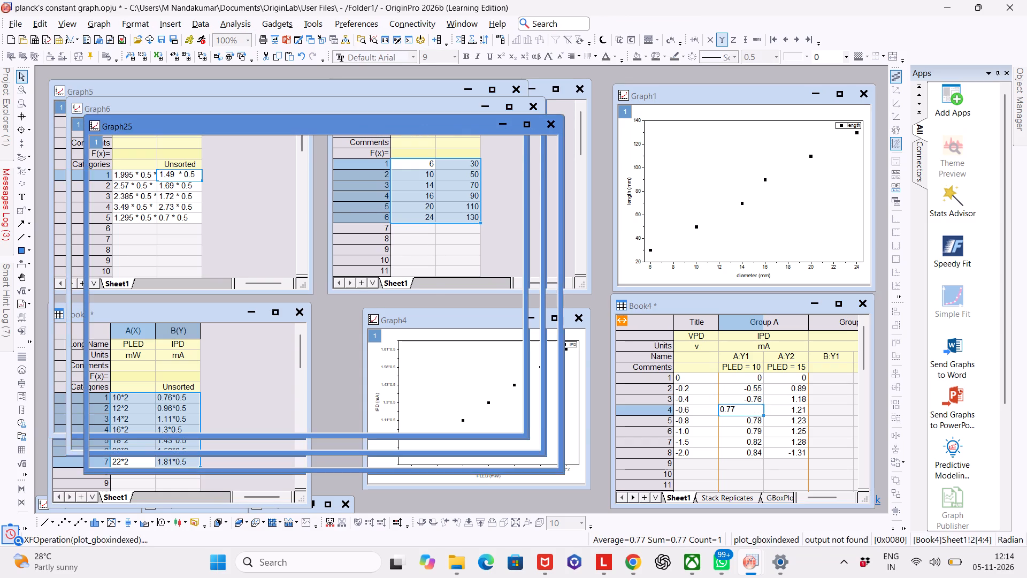
double_click(744, 409)
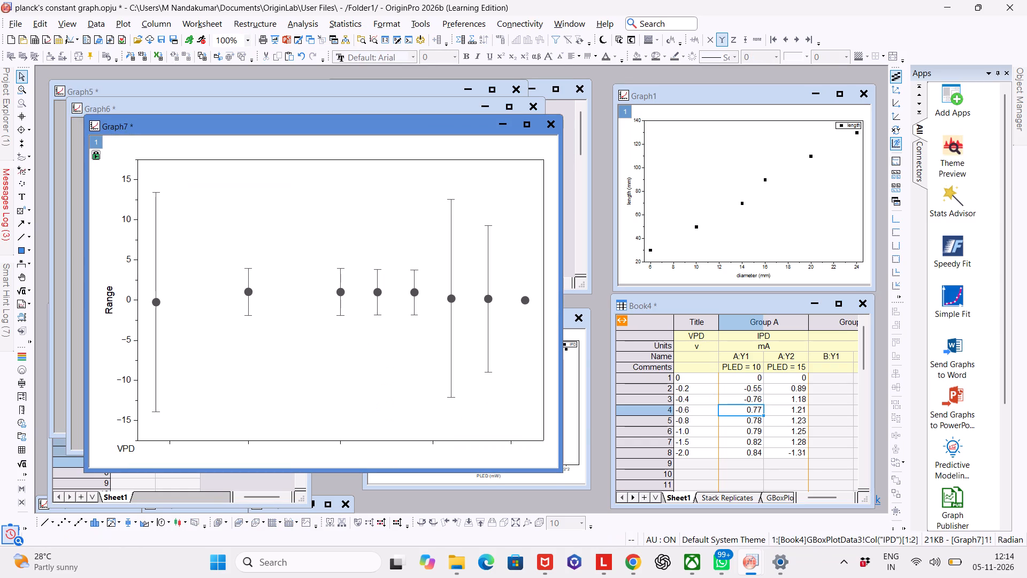
key(minus)
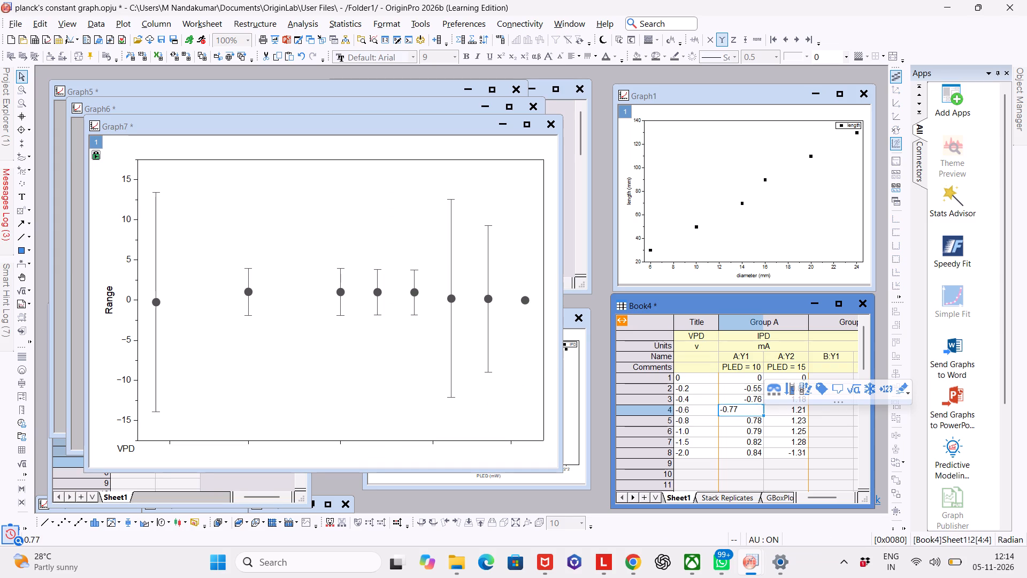
double_click(744, 419)
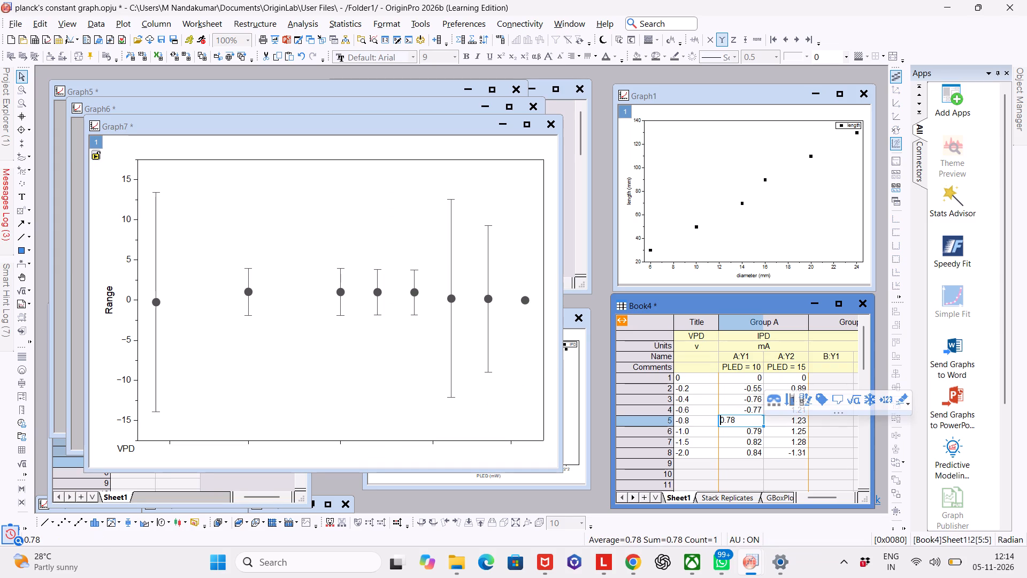
key(minus)
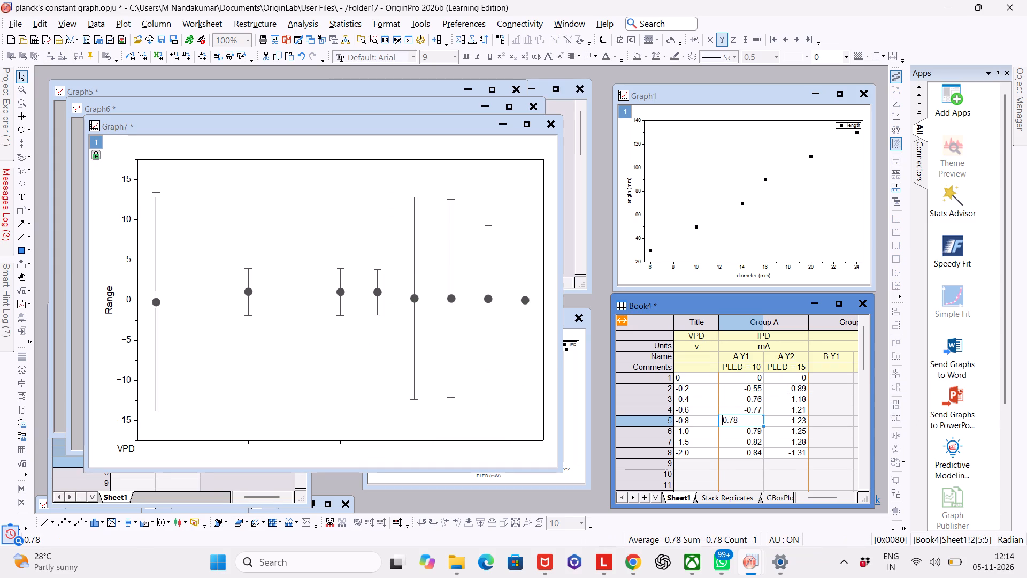
Set the IPD values in rows 6, 7 and 8 under PLED = 10 to -0.79, -0.82 and -0.84.
double_click(746, 431)
key(minus)
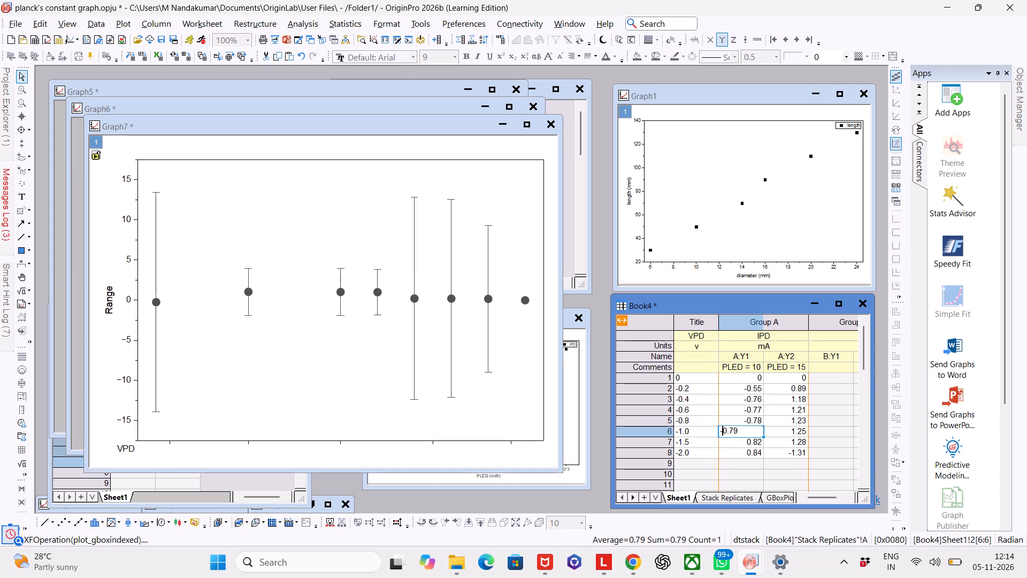
double_click(745, 442)
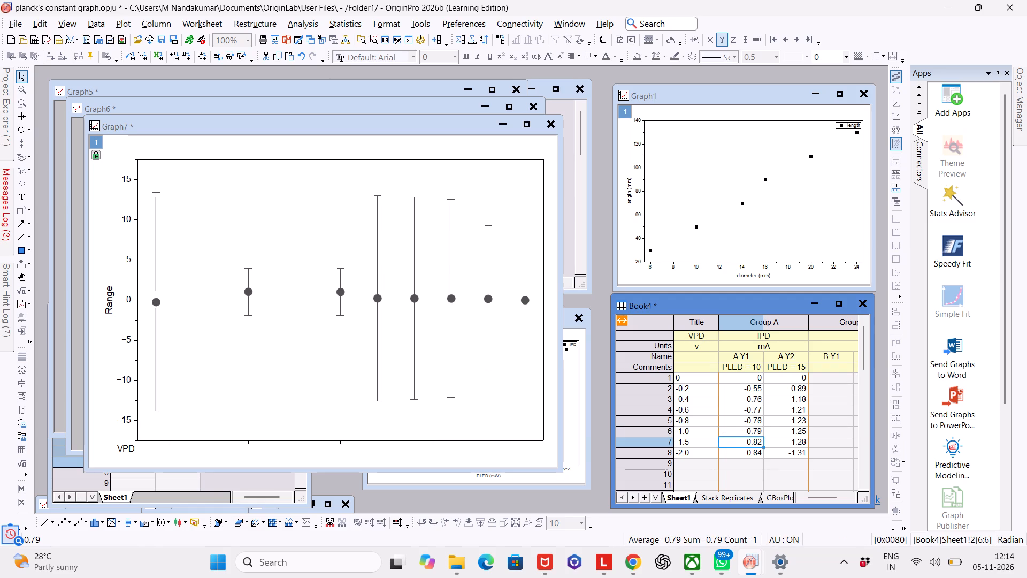
key(minus)
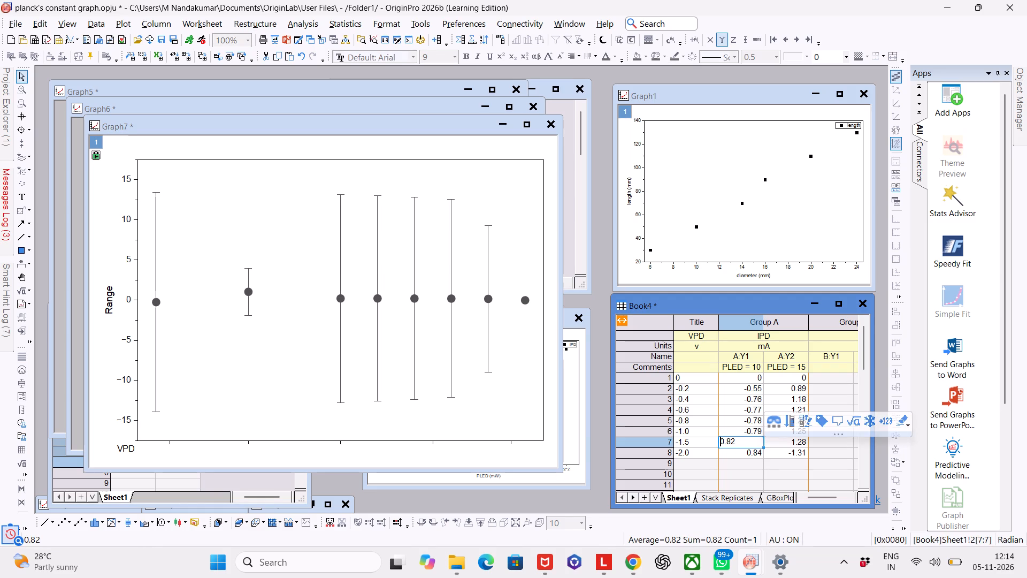
key(minus)
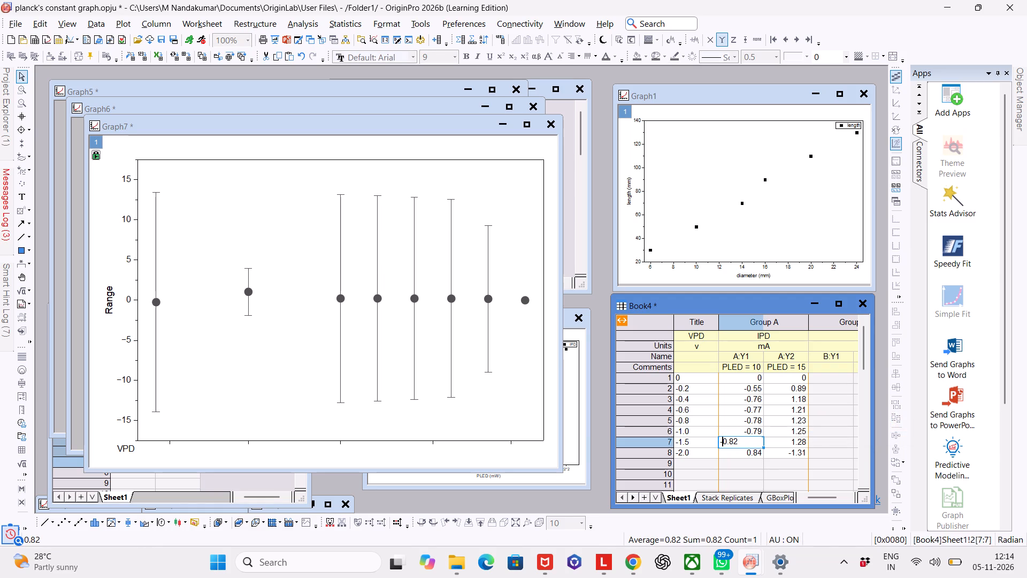
double_click(742, 452)
key(minus)
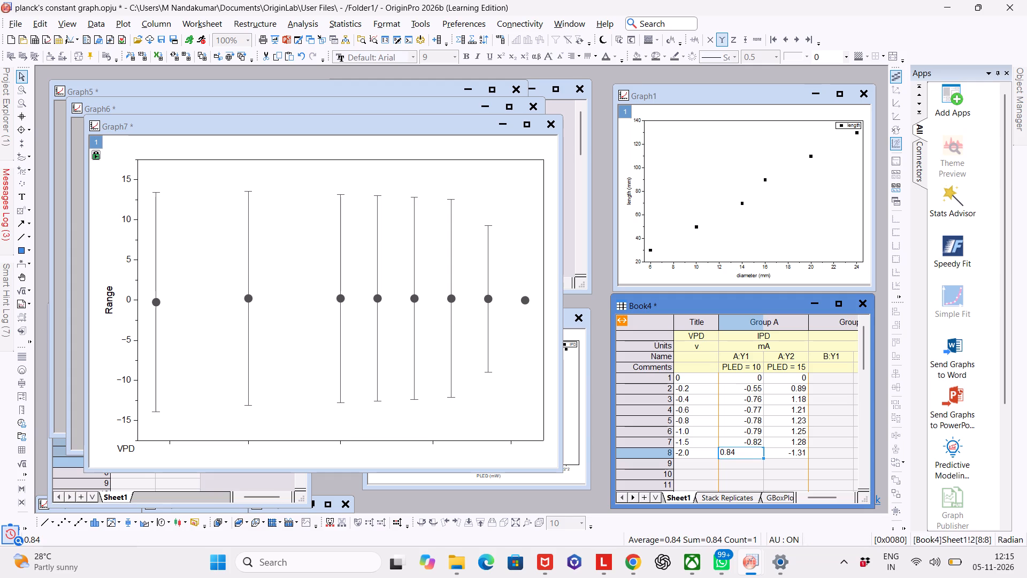
key(minus)
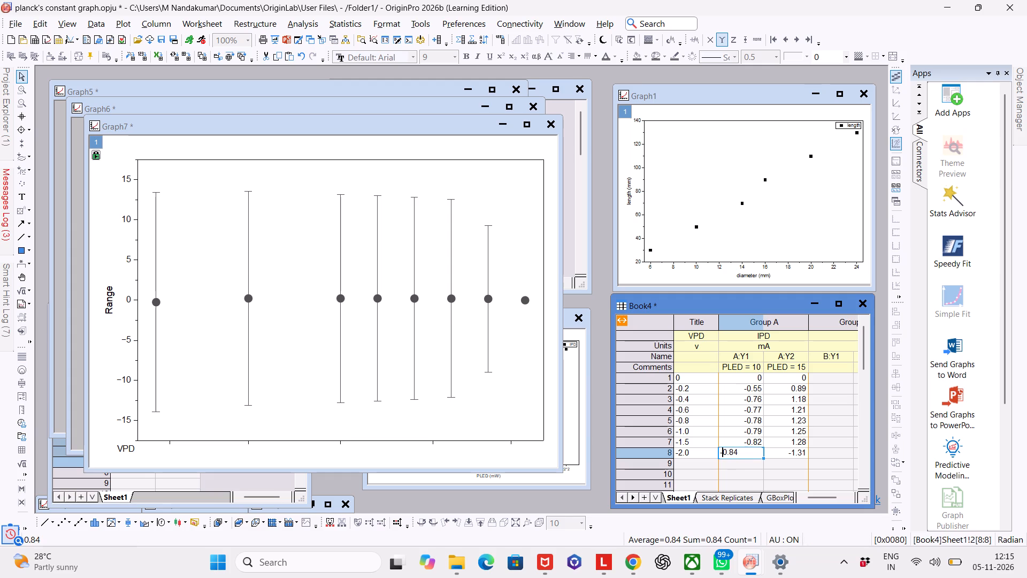
Set the IPD values in rows 2, 3 and 4 under PLED = 15 to -0.89, -1.18 and -1.21.
double_click(789, 387)
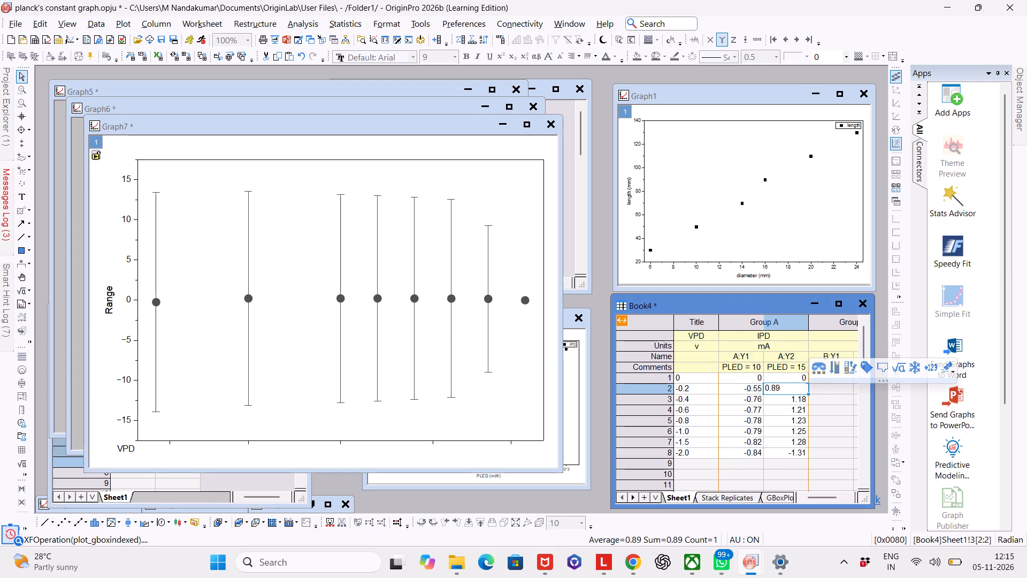
key(minus)
key(minus)
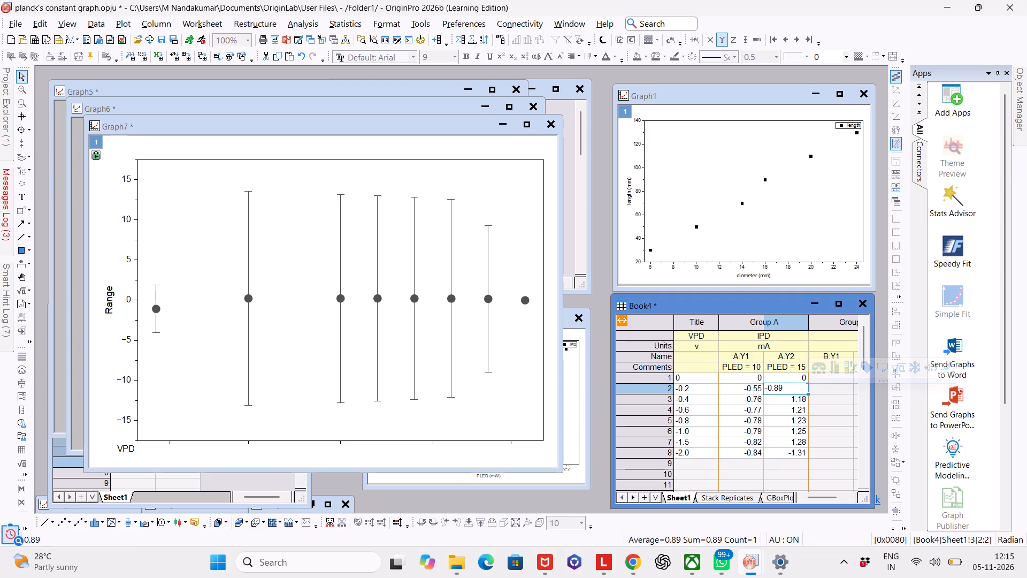
double_click(788, 398)
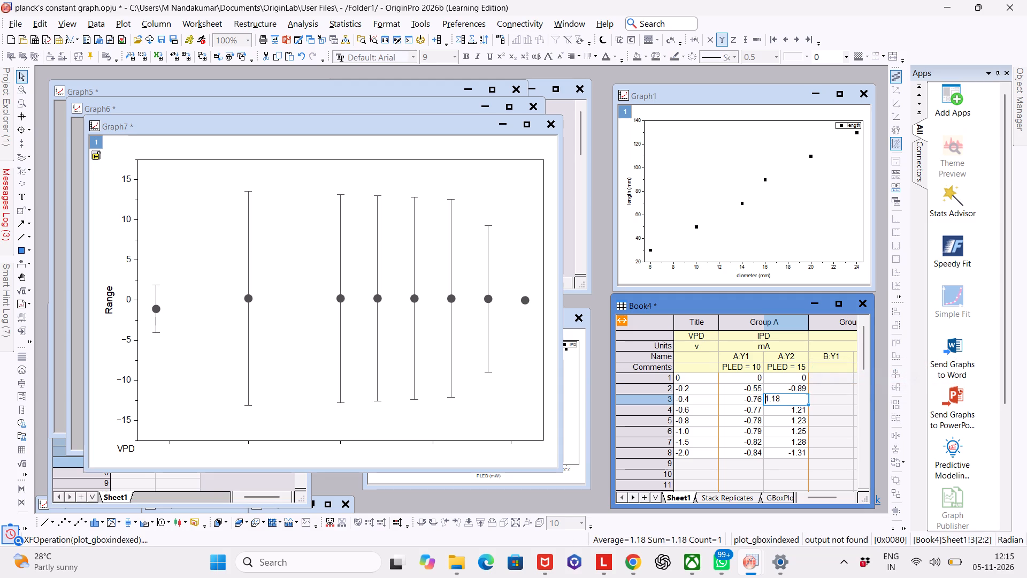
key(minus)
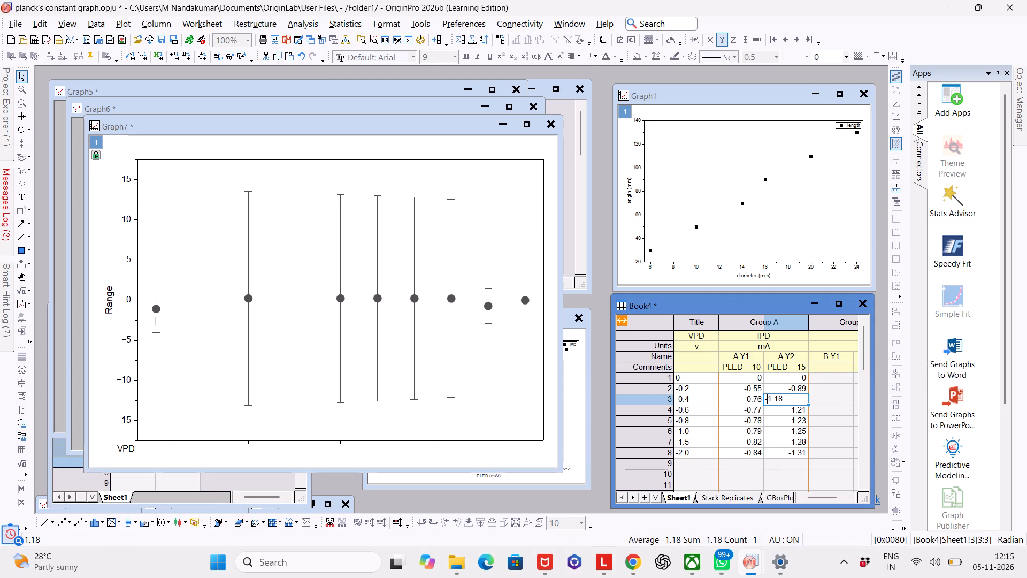
double_click(790, 408)
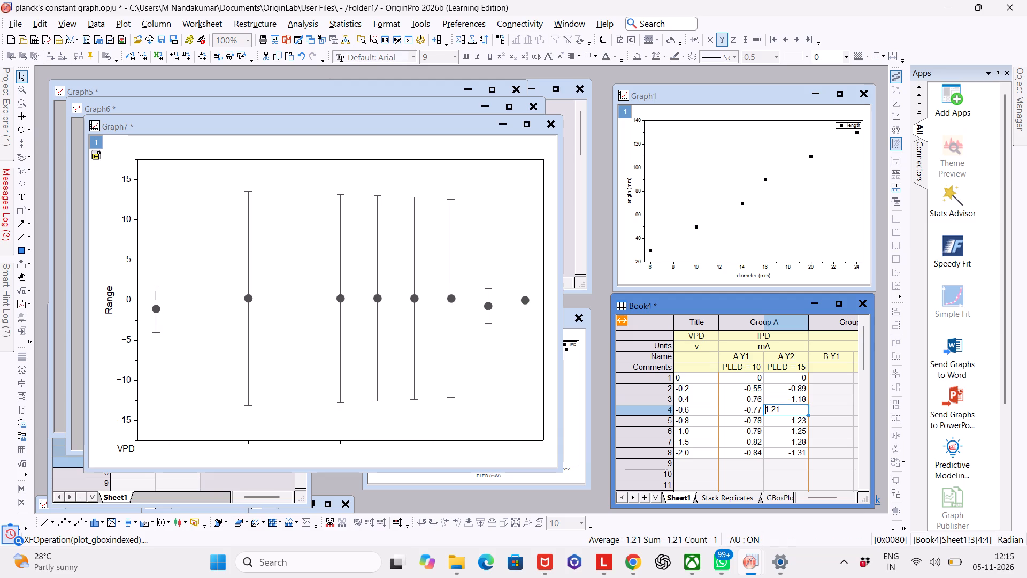
key(minus)
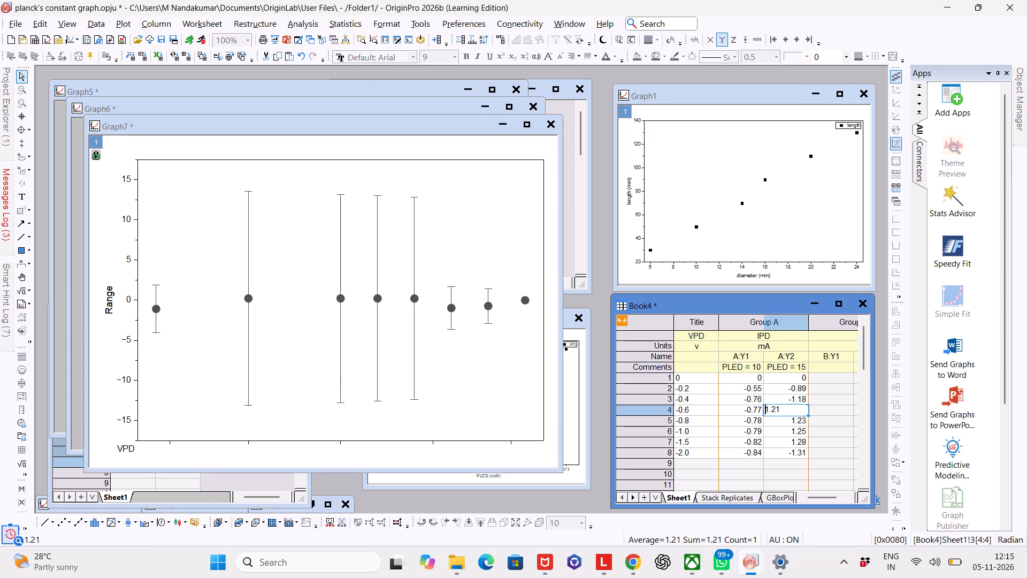
key(minus)
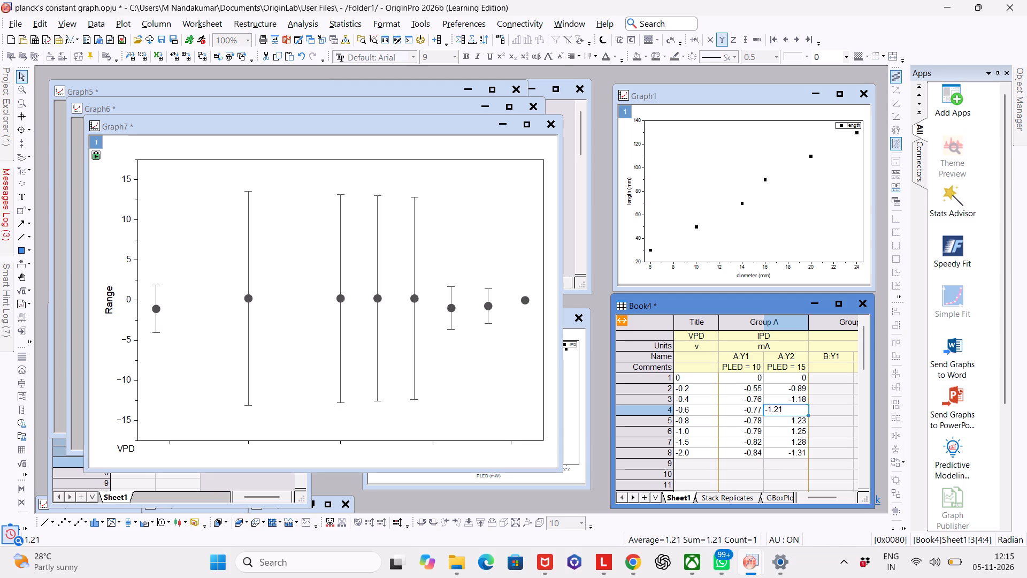
Set the IPD values in rows 5, 6 and 7 under PLED = 15 to -1.23, -1.25 and -1.28.
double_click(790, 417)
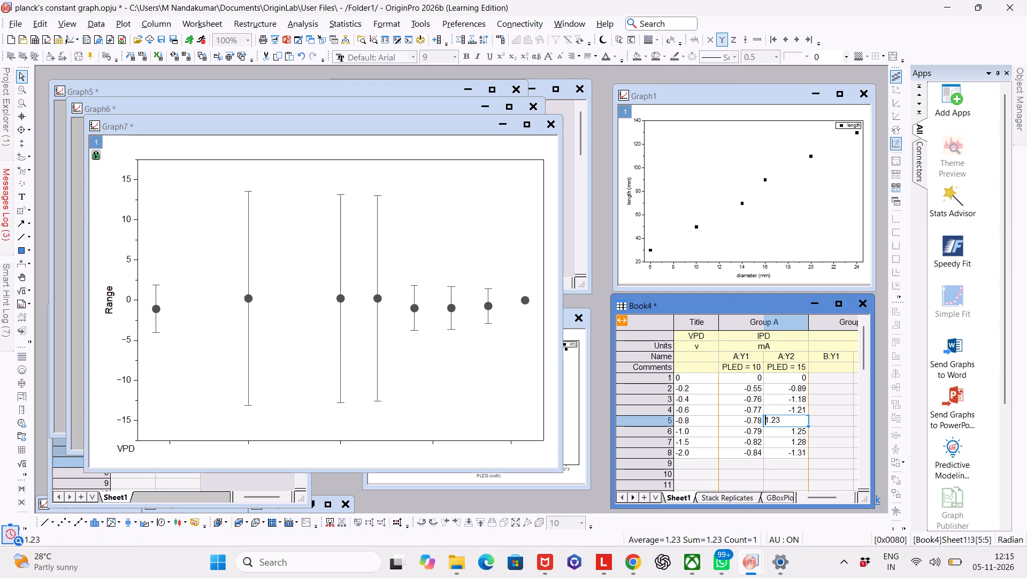
key(minus)
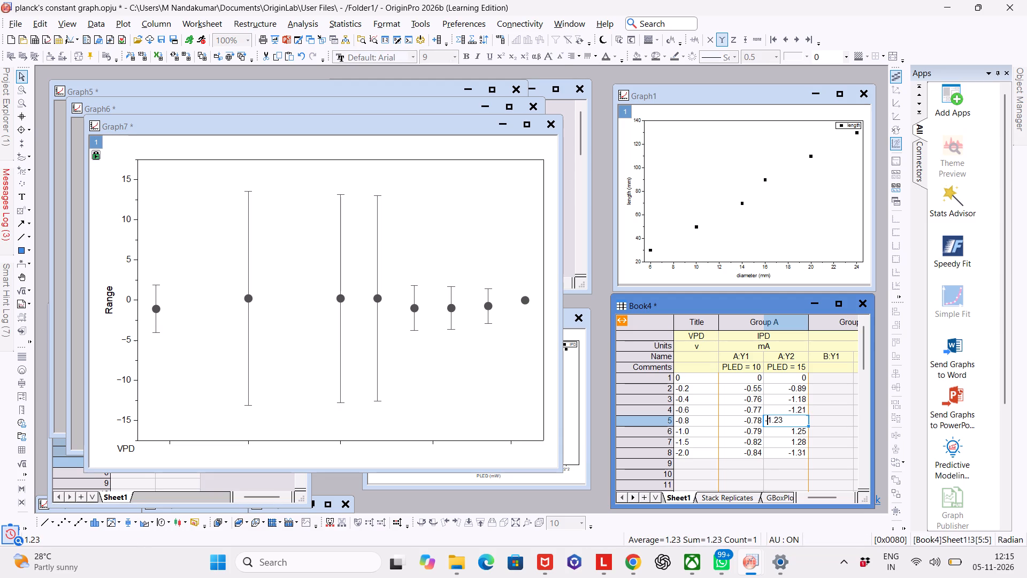
double_click(787, 429)
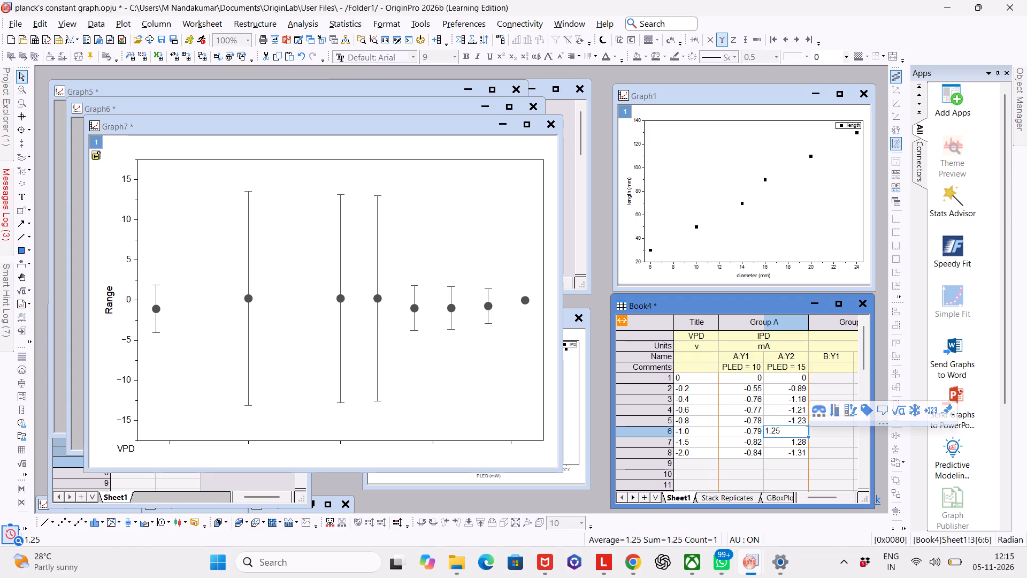
key(minus)
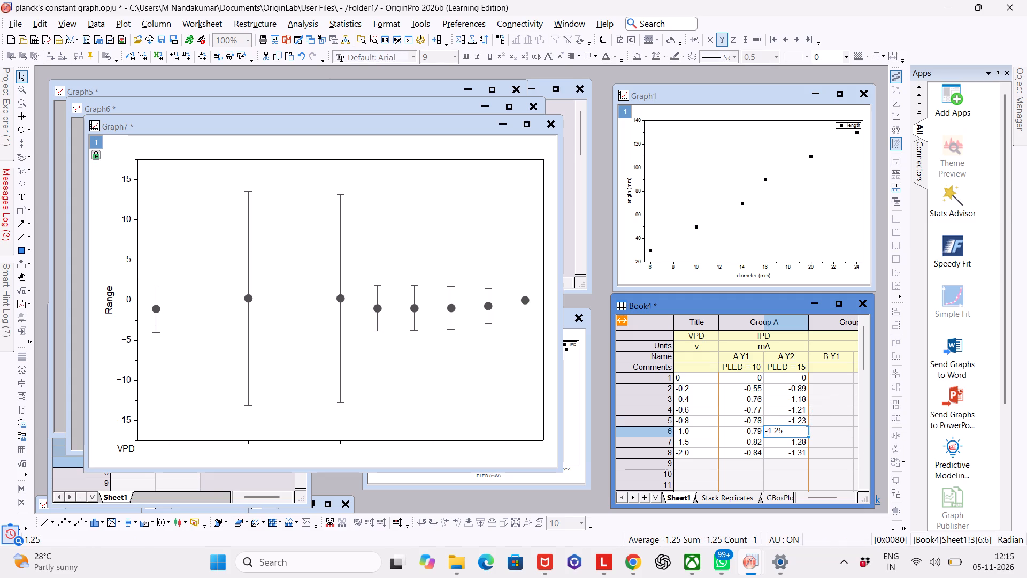
double_click(790, 441)
key(minus)
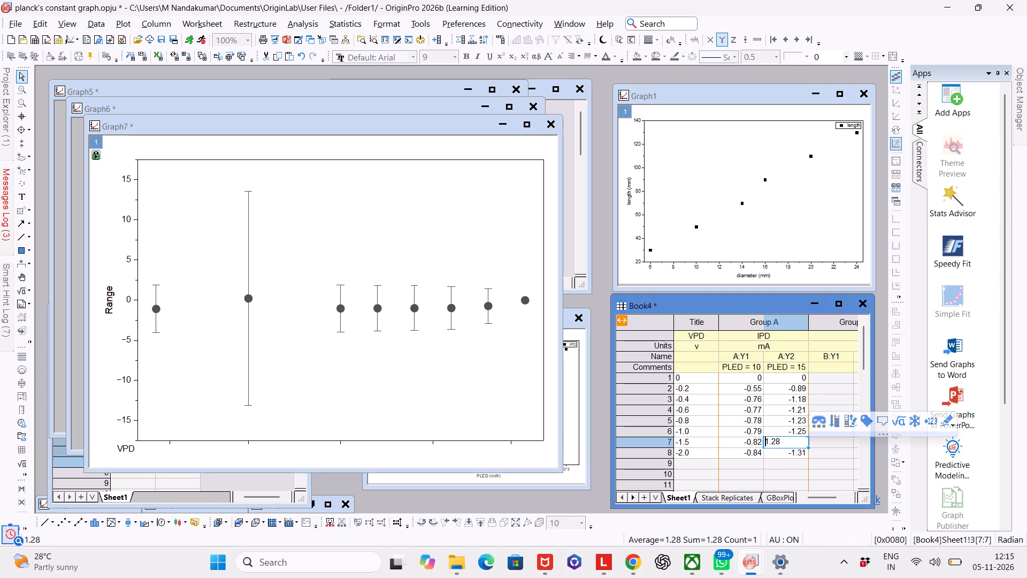
key(minus)
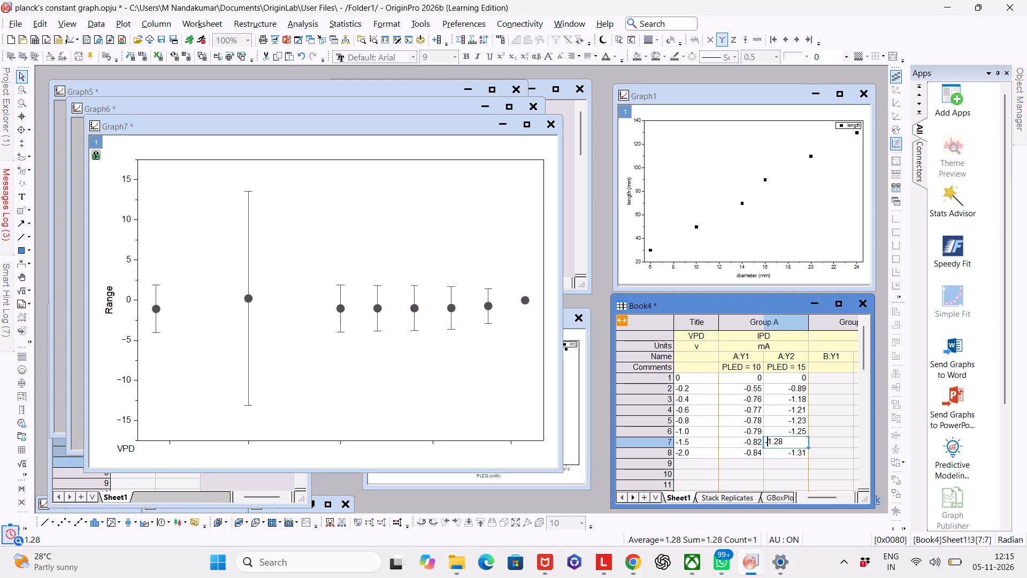
Maximize Book4 and plot rows 1 to 8 of VPD and both IPD columns as a Line Series Overlay graph.
drag(687, 377, 795, 452)
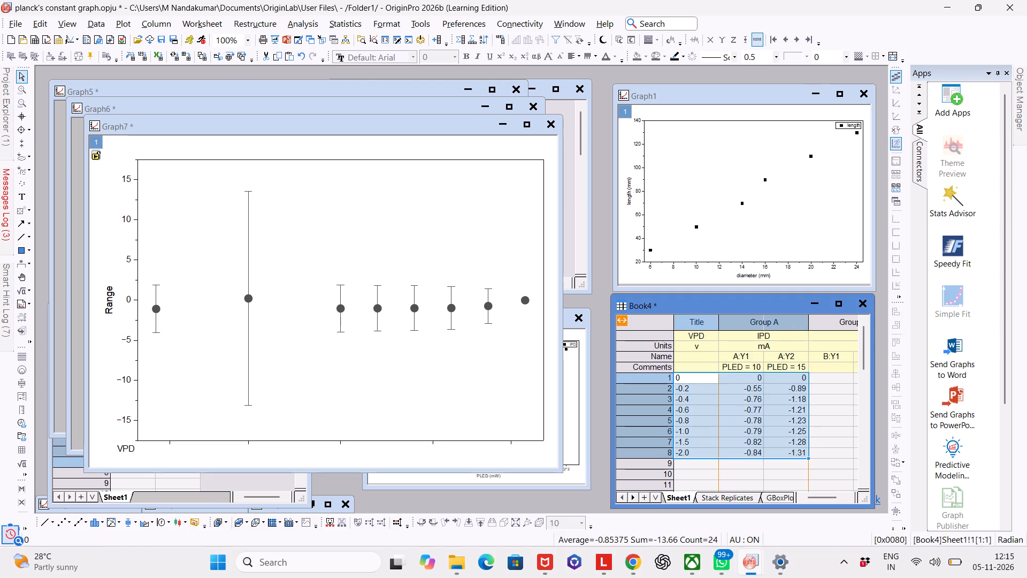
drag(795, 452, 795, 457)
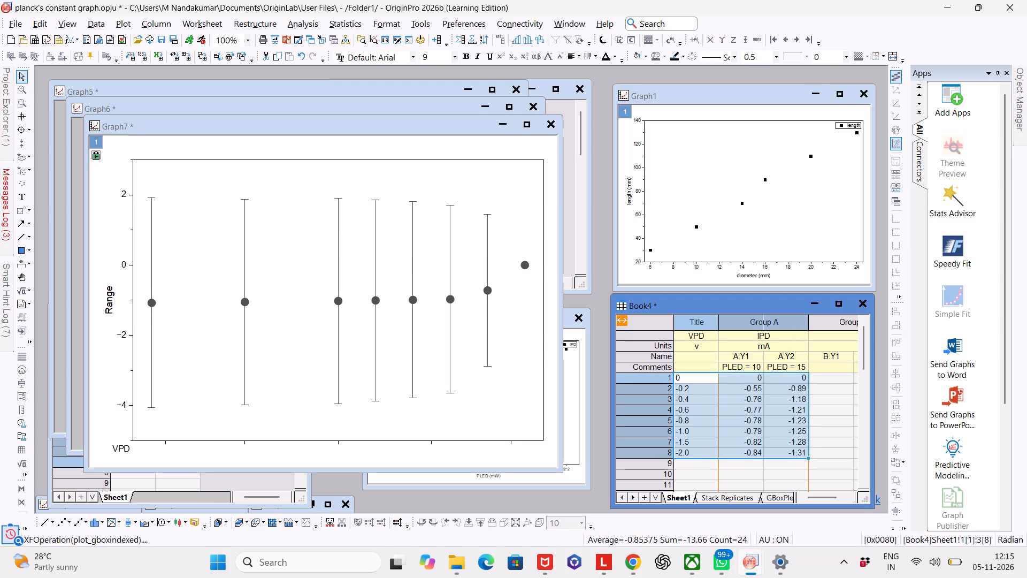
click(838, 305)
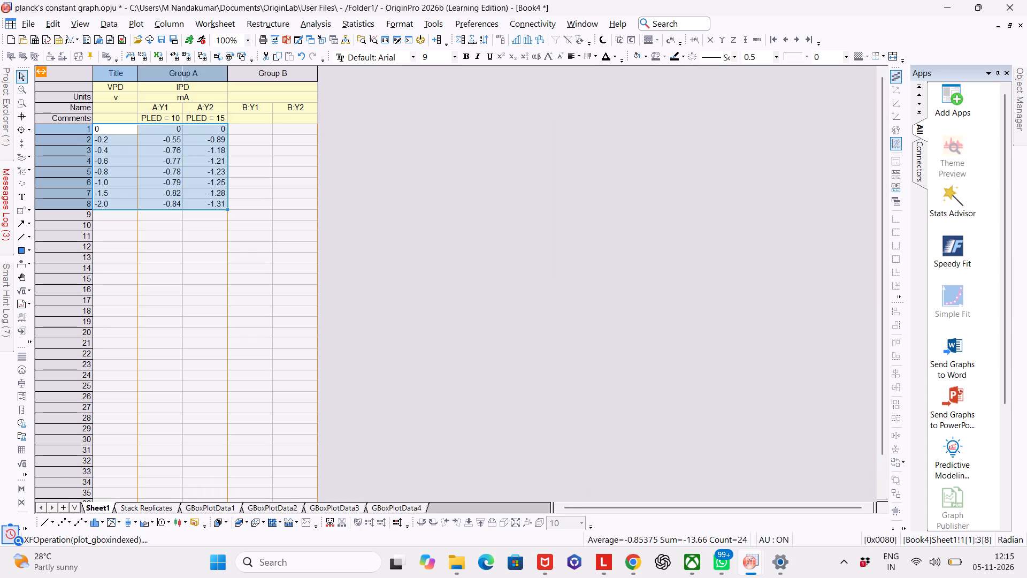
click(143, 21)
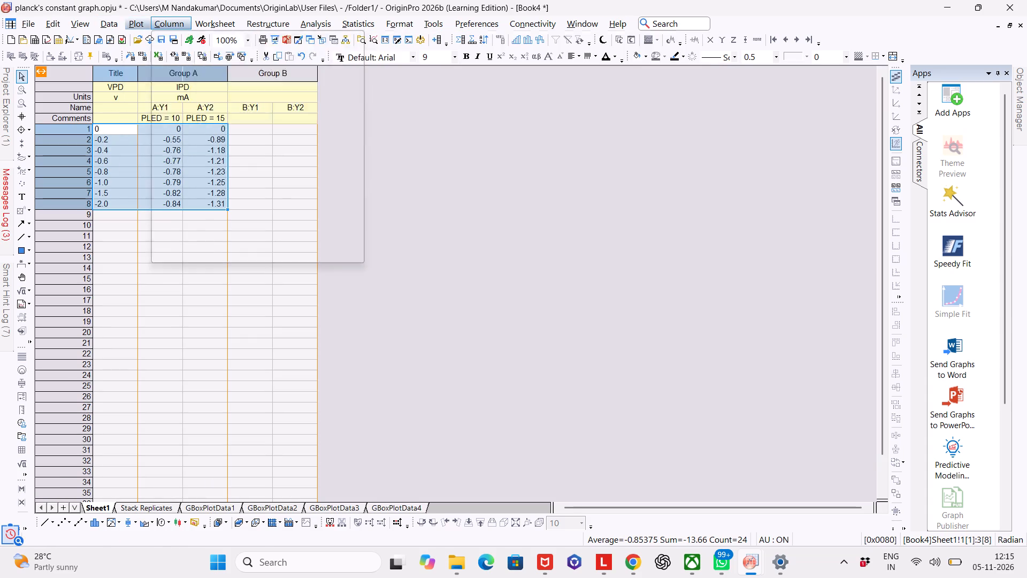
click(133, 22)
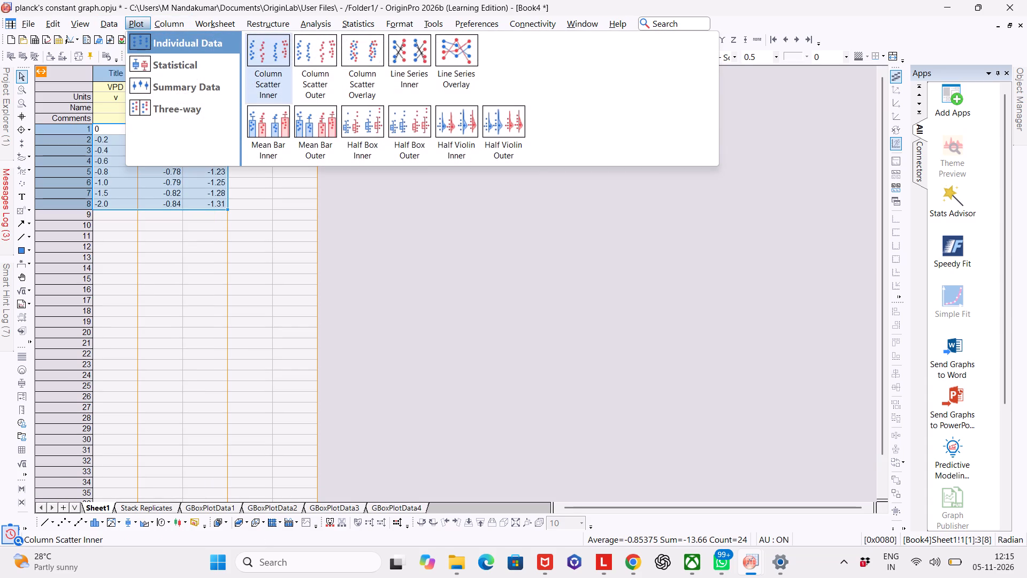
click(448, 57)
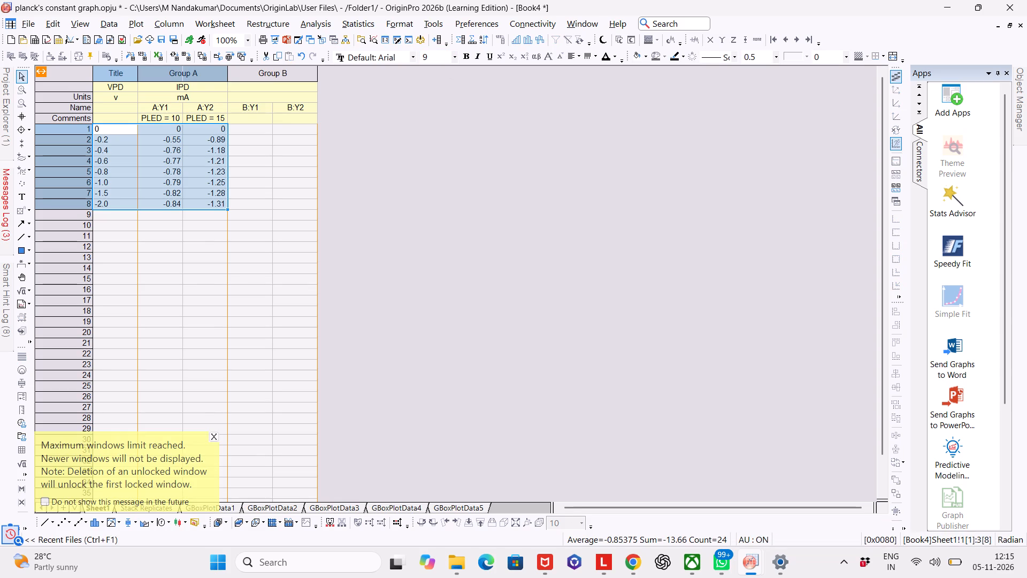
click(212, 436)
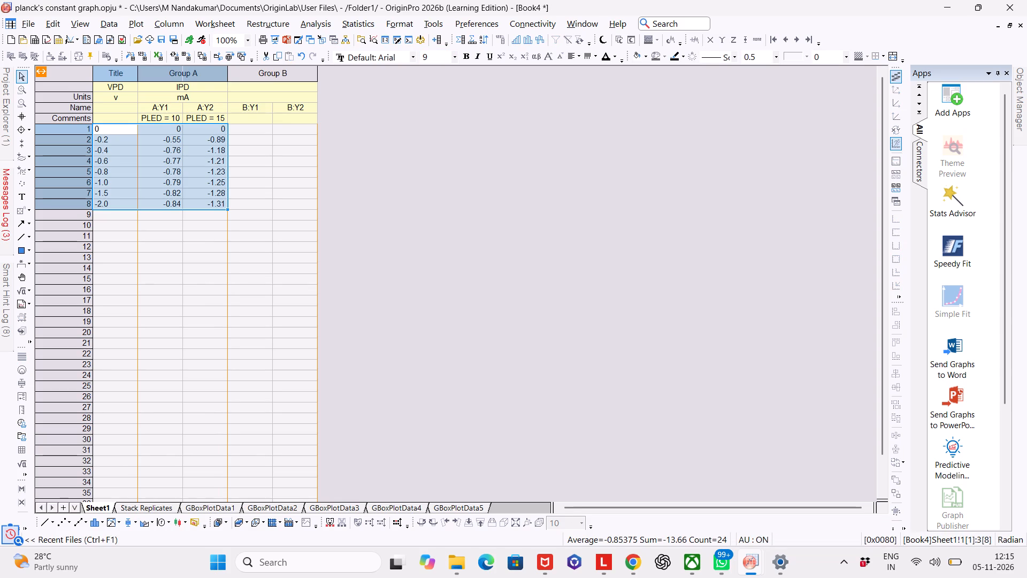
Restore Book4 from its maximized view and delete the unwanted graphs Graph7, Graph6 and Graph5.
click(1010, 26)
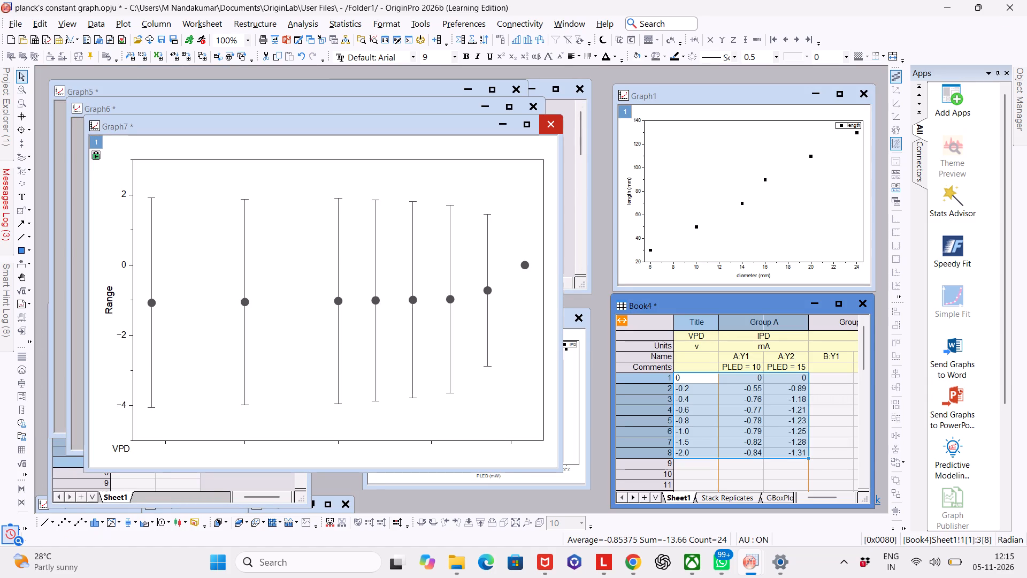
click(550, 125)
click(438, 320)
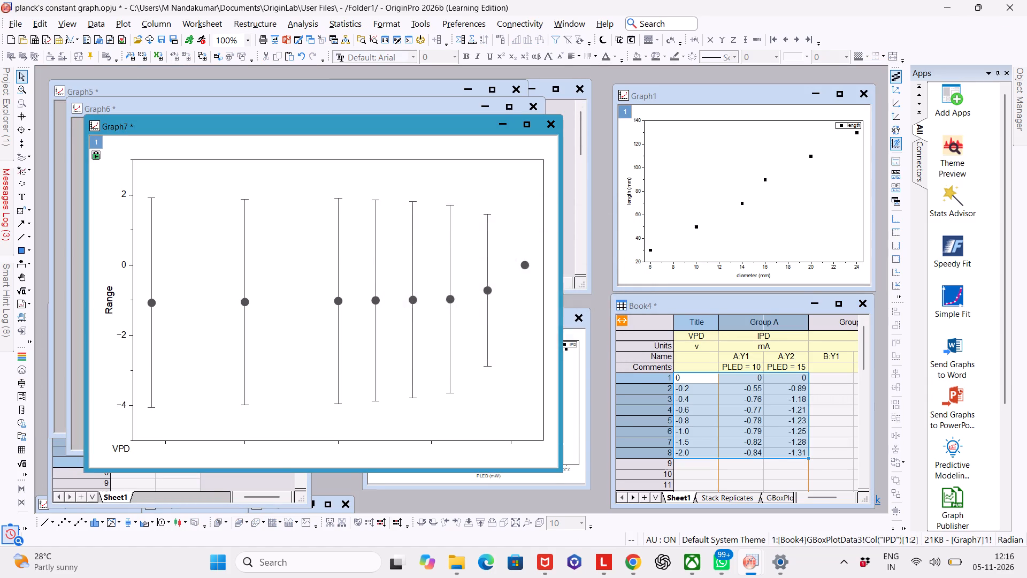
click(531, 111)
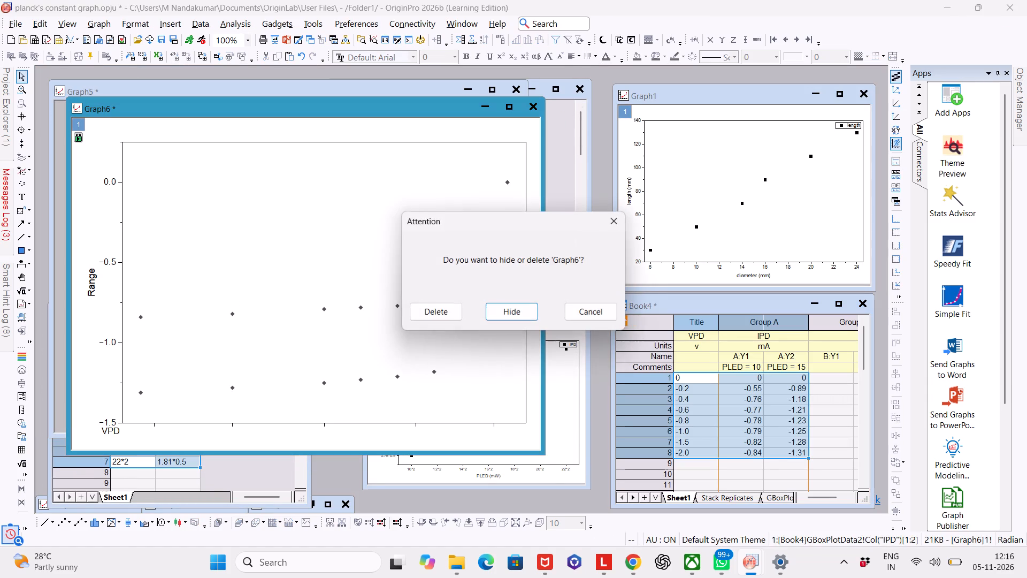
click(418, 309)
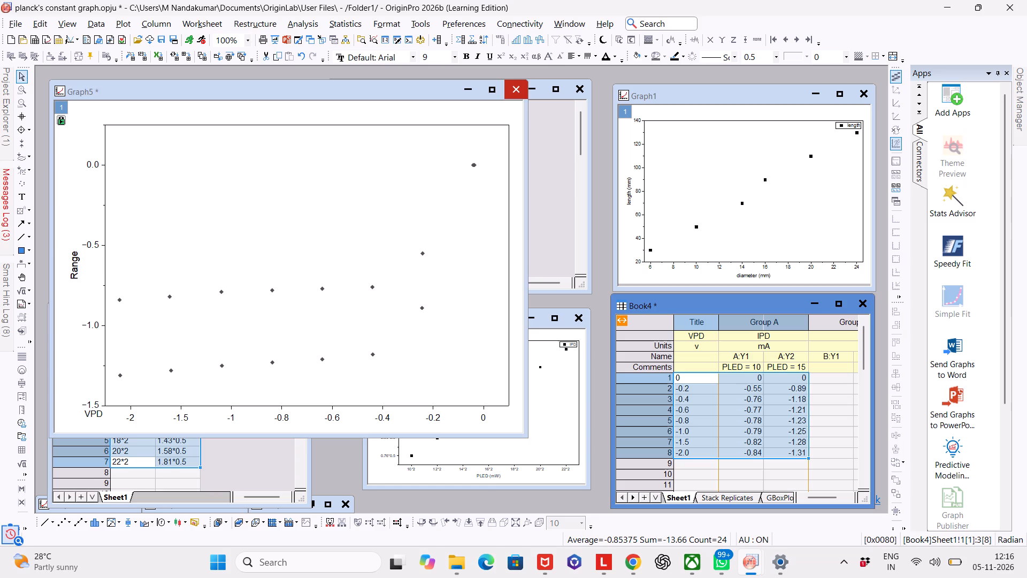
click(514, 89)
click(433, 300)
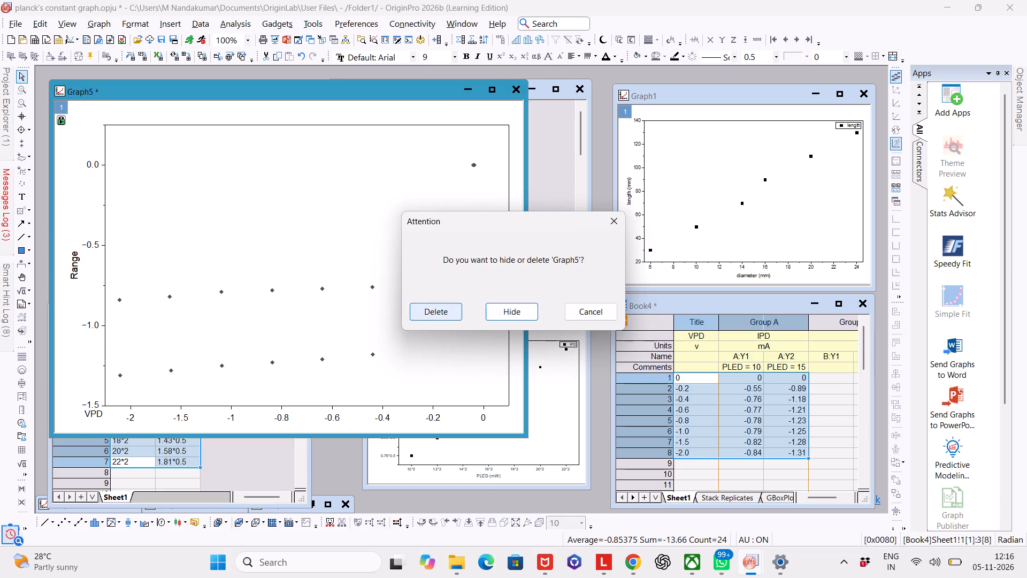
click(433, 304)
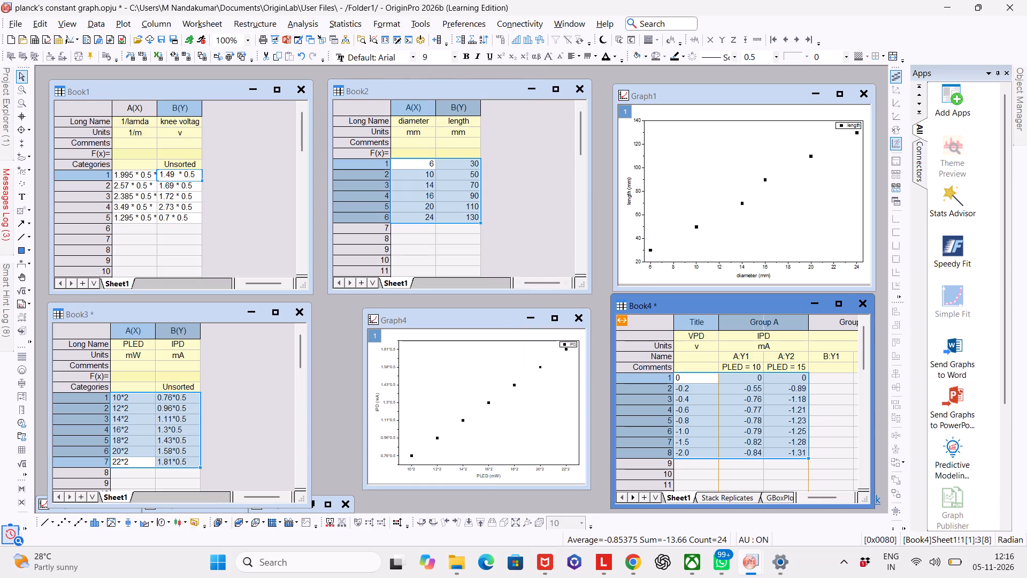
Maximize Book4 and plot the selected VPD and IPD data in rows 1 to 8 as a Line Series Overlay graph.
click(842, 302)
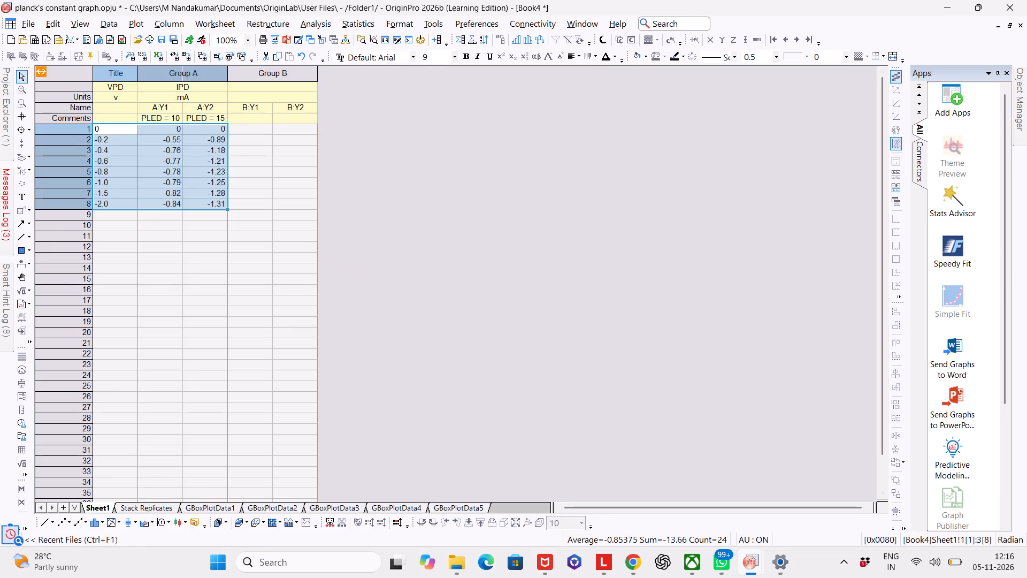
click(141, 23)
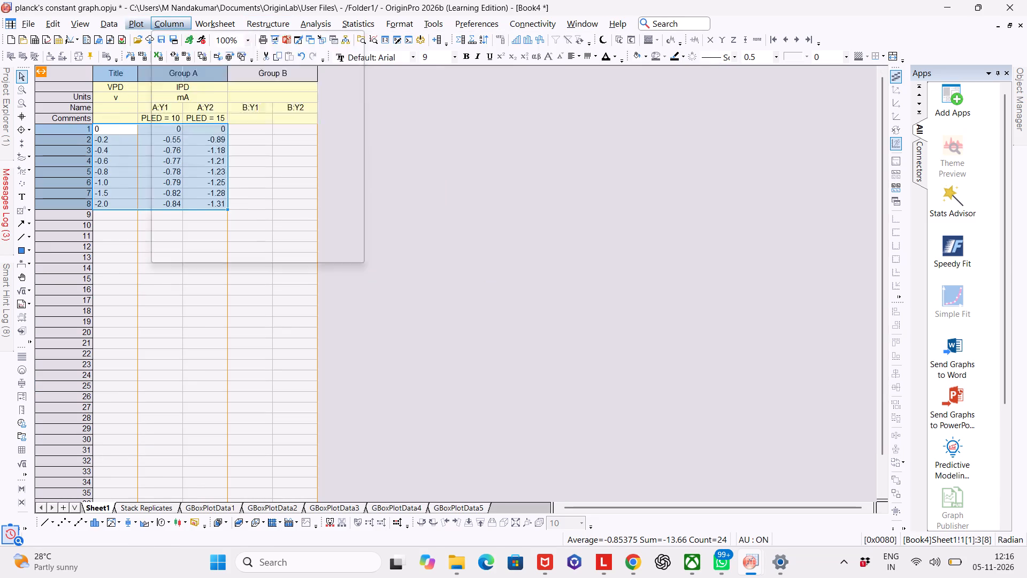
click(136, 24)
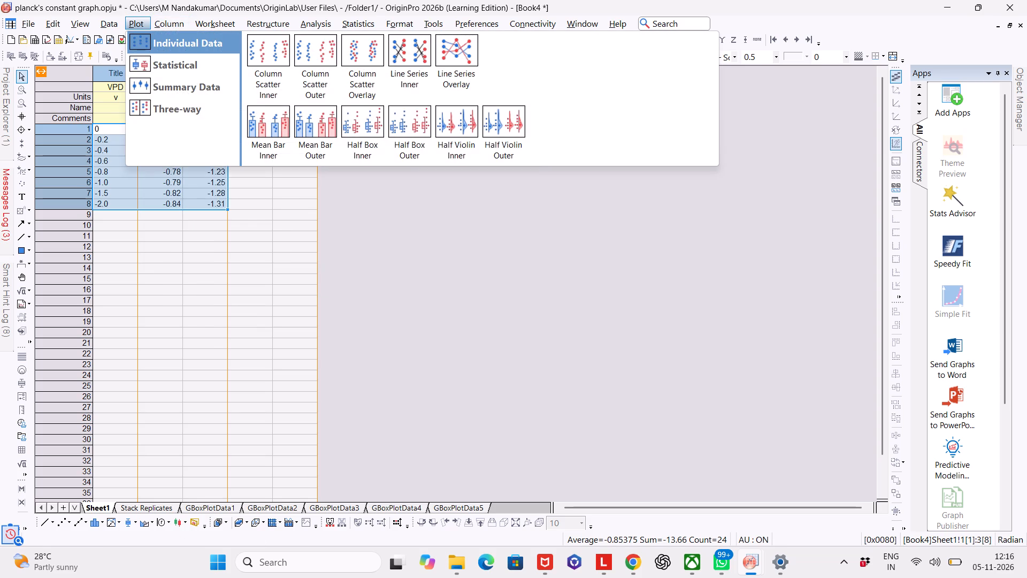
click(160, 45)
click(443, 55)
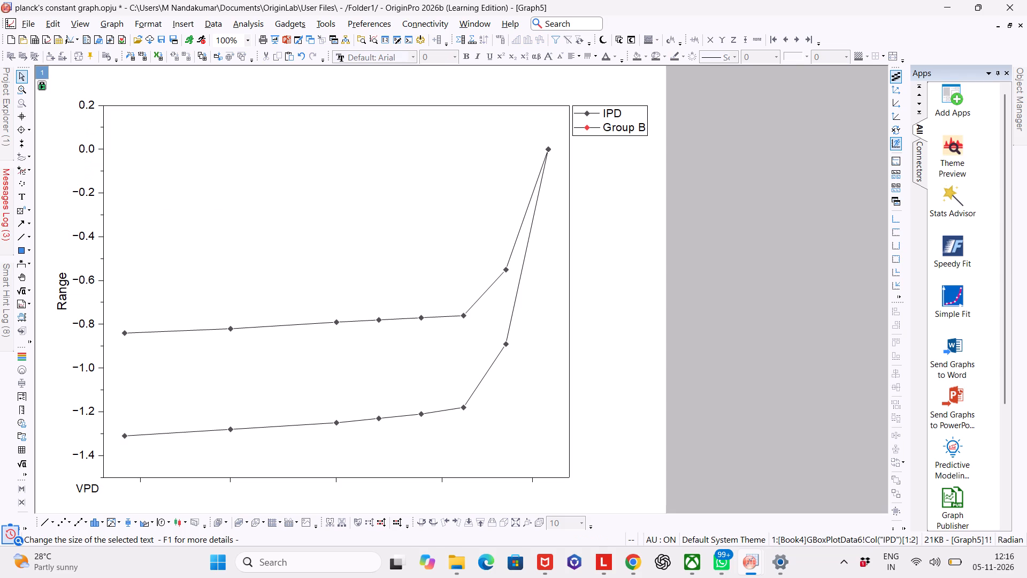
Capture a screen snip covering the whole IPD against VPD graph, including its axis labels and legend.
key(Print)
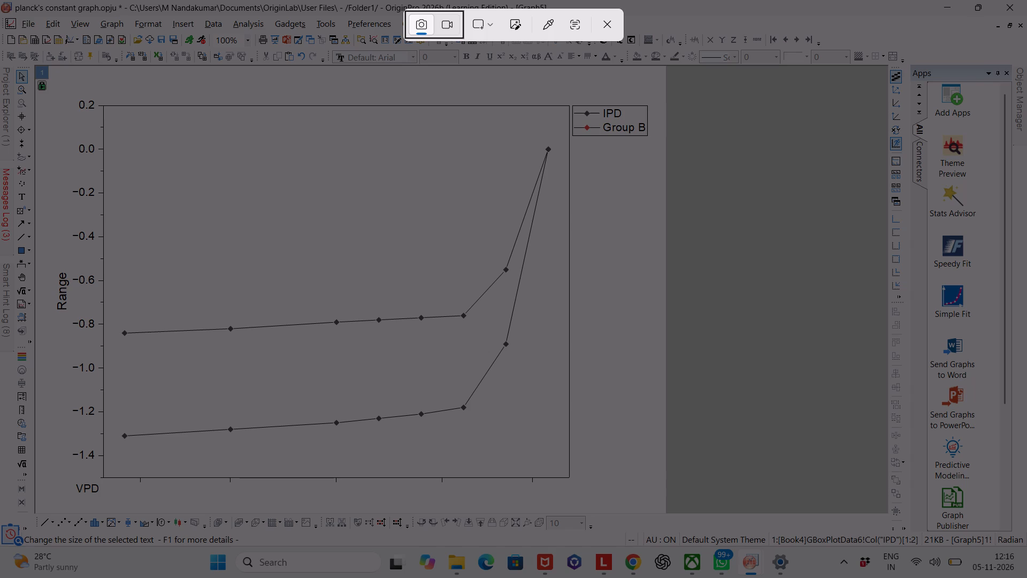
drag(45, 77, 510, 508)
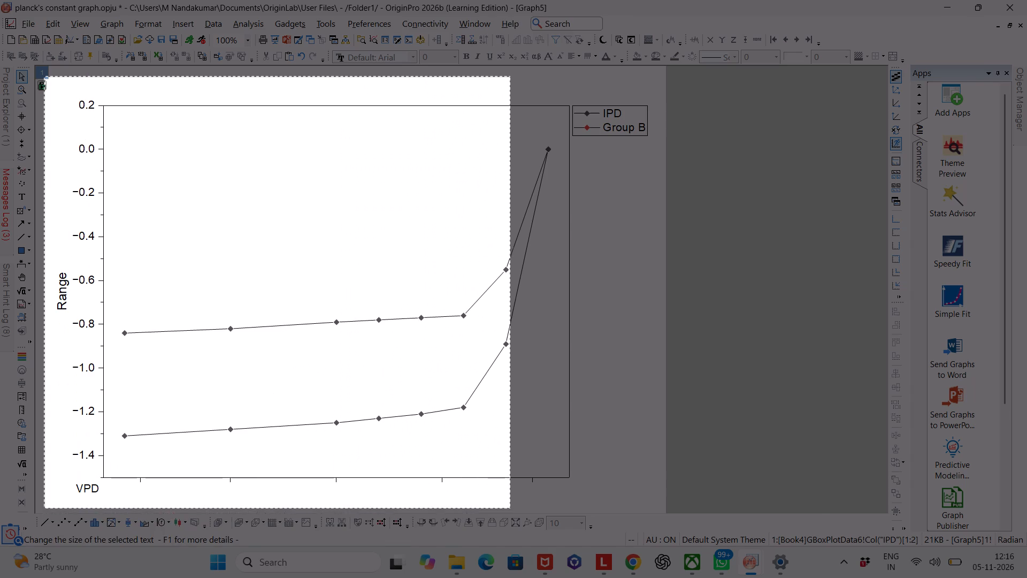
drag(510, 508, 646, 506)
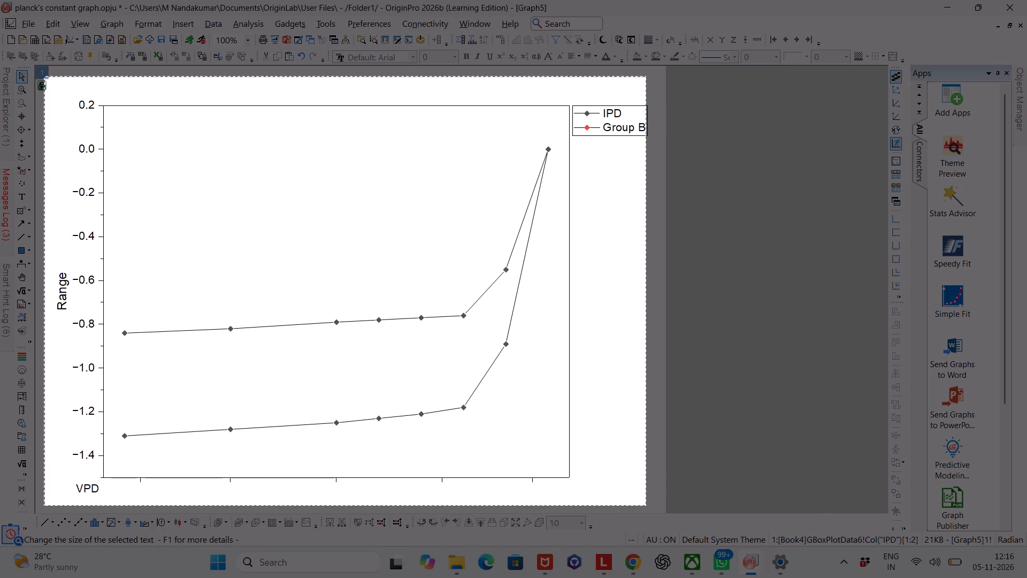
Complete the snip of the whole IPD against VPD graph and share it with the first suggested WhatsApp contact.
drag(646, 506, 655, 509)
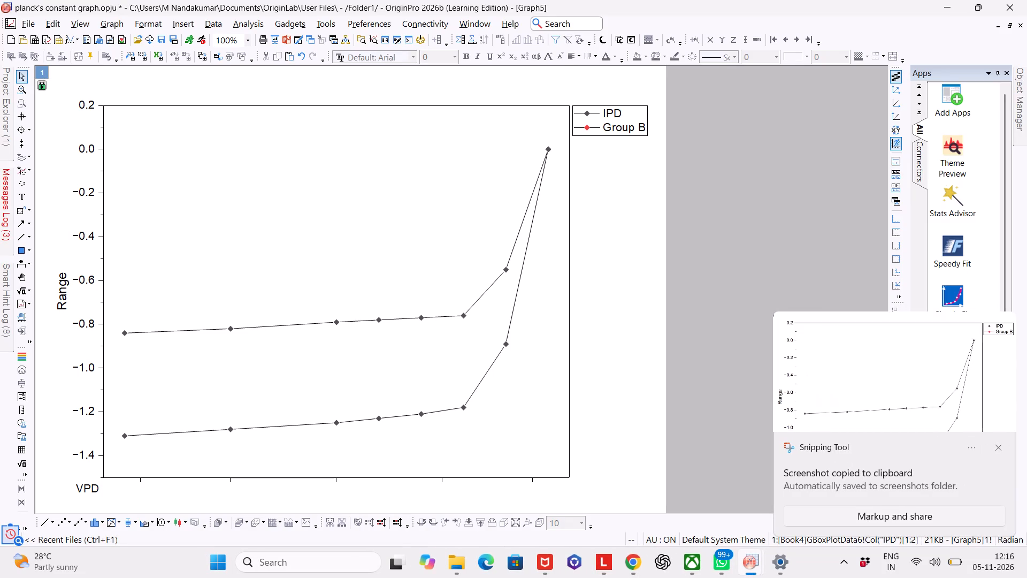
click(874, 517)
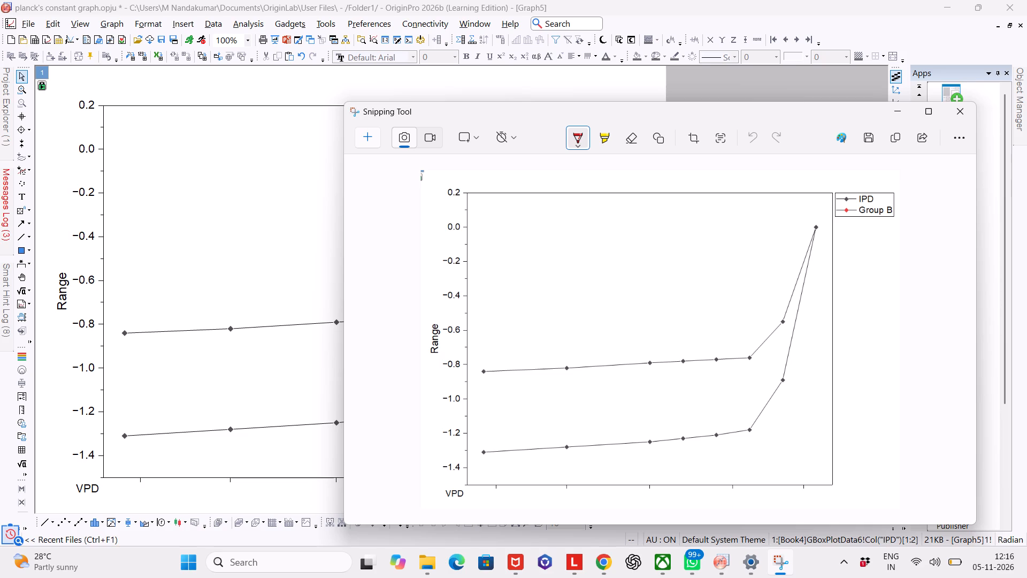
click(918, 135)
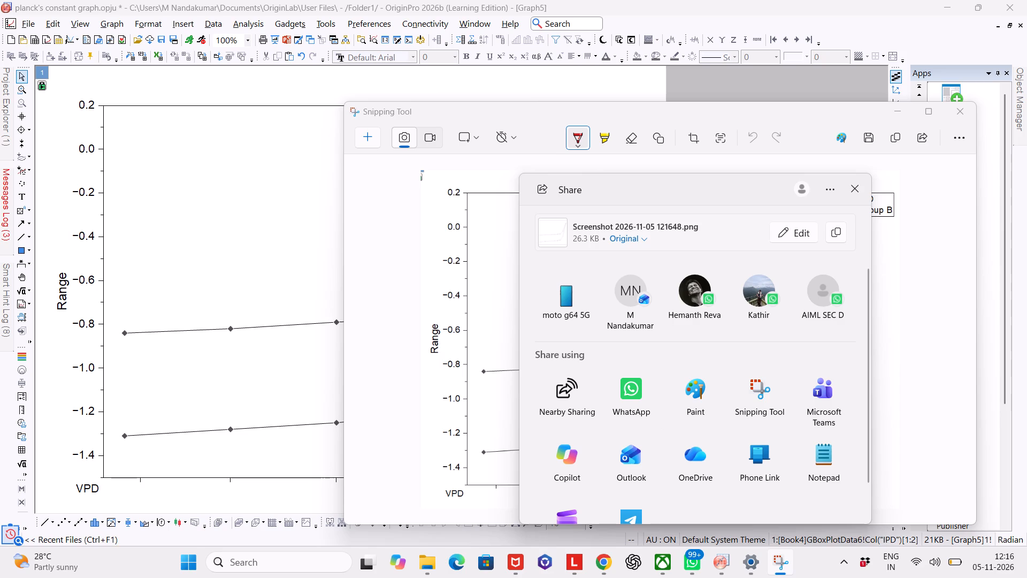
click(698, 299)
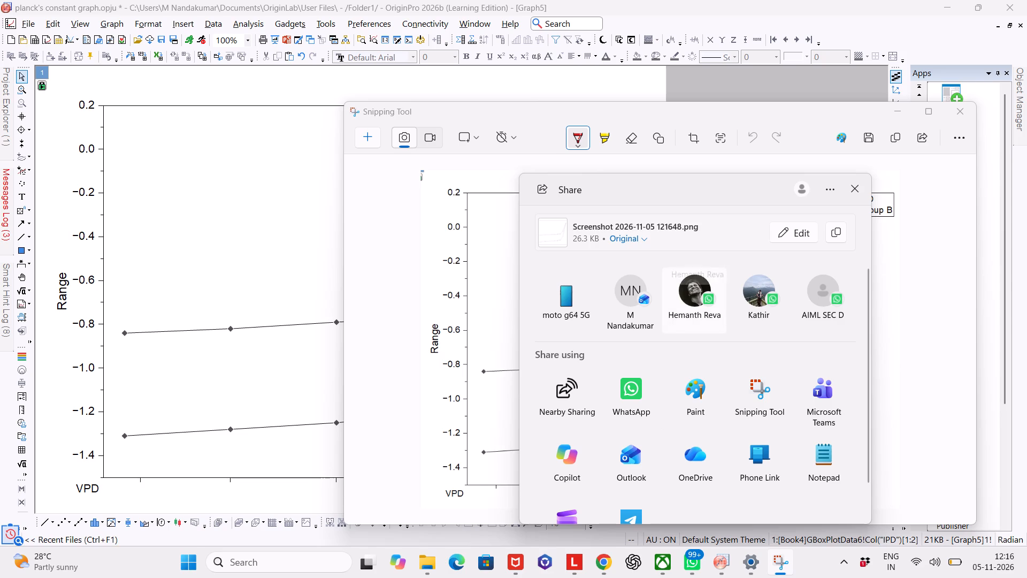
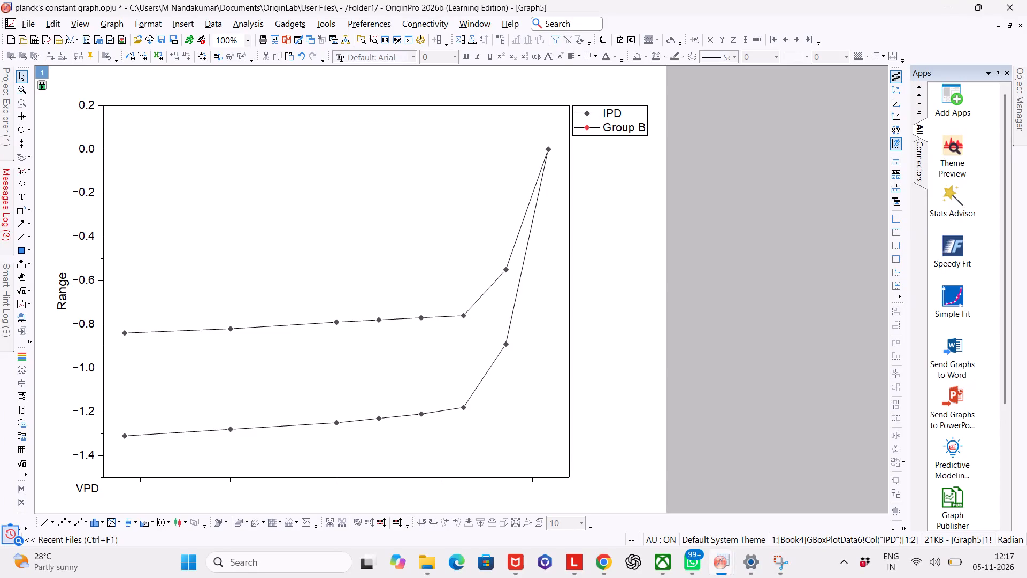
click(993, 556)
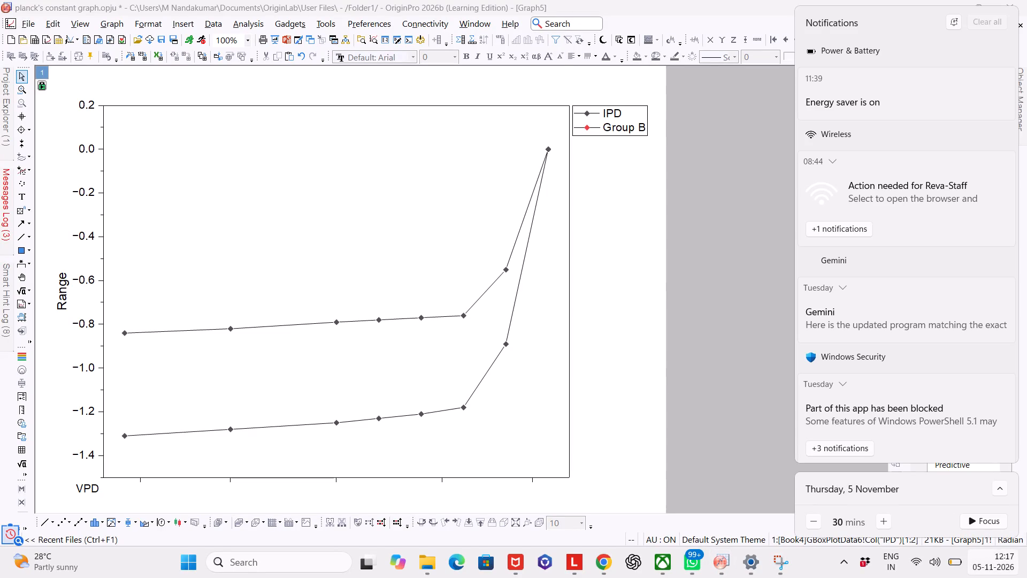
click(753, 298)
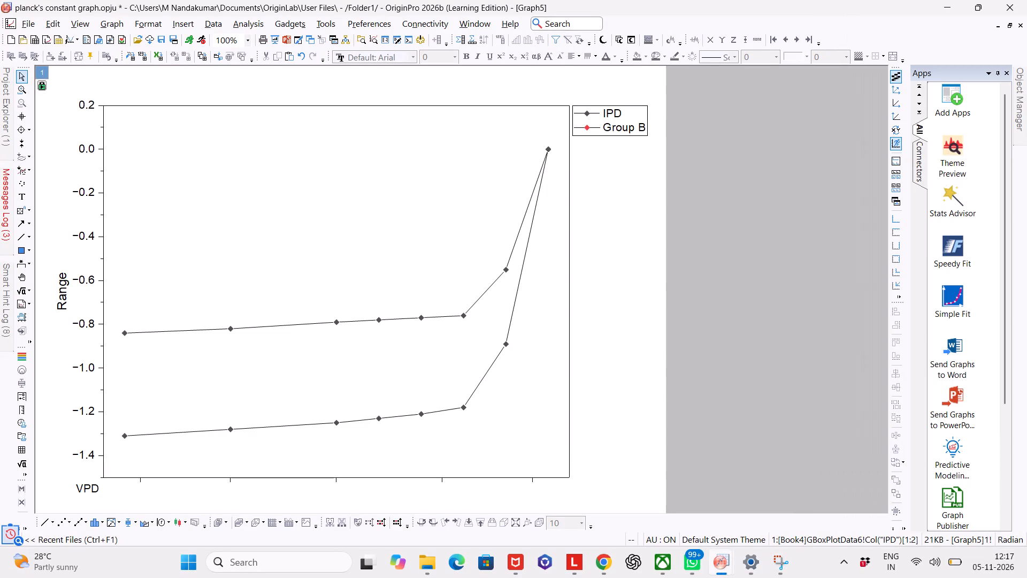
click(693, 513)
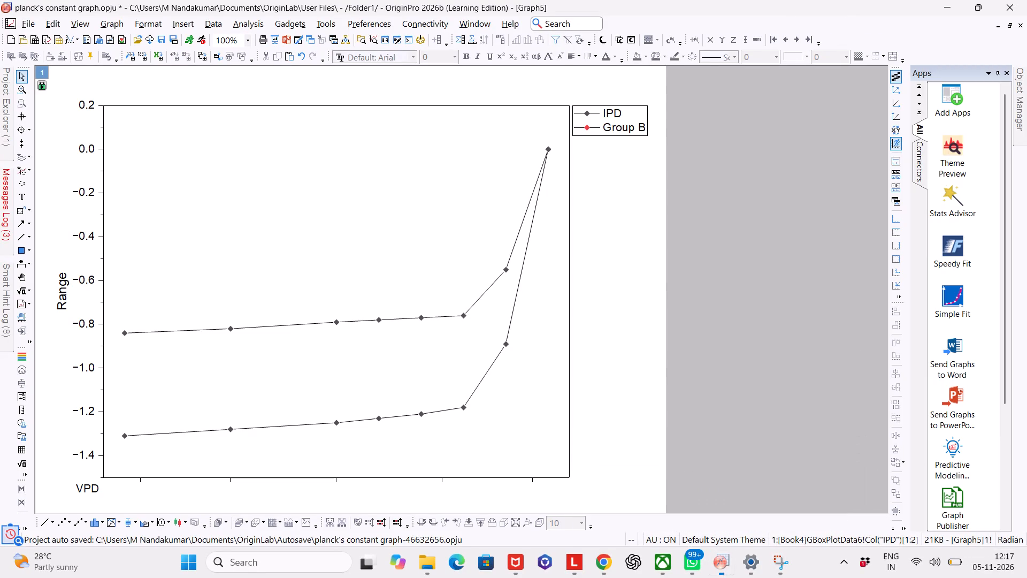
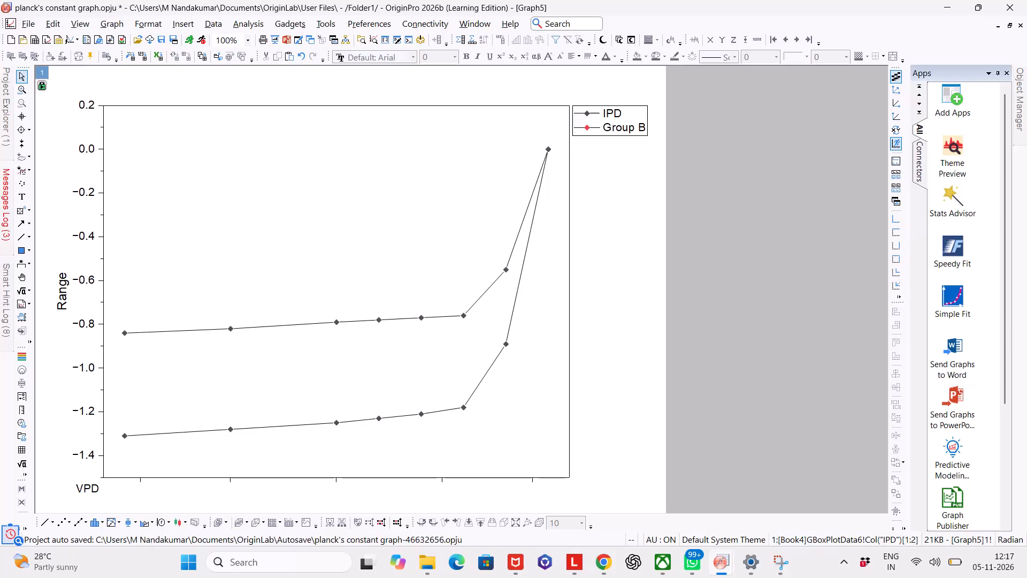
Capture a screen snip of the whole Range against VPD graph, including both curves, the axis labels and the legend.
key(Print)
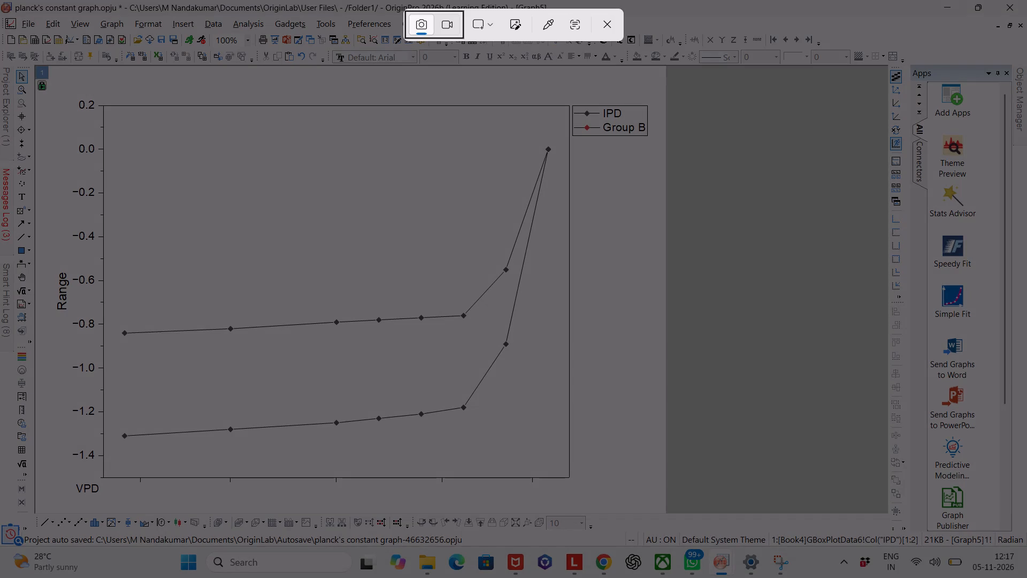
drag(50, 75, 394, 438)
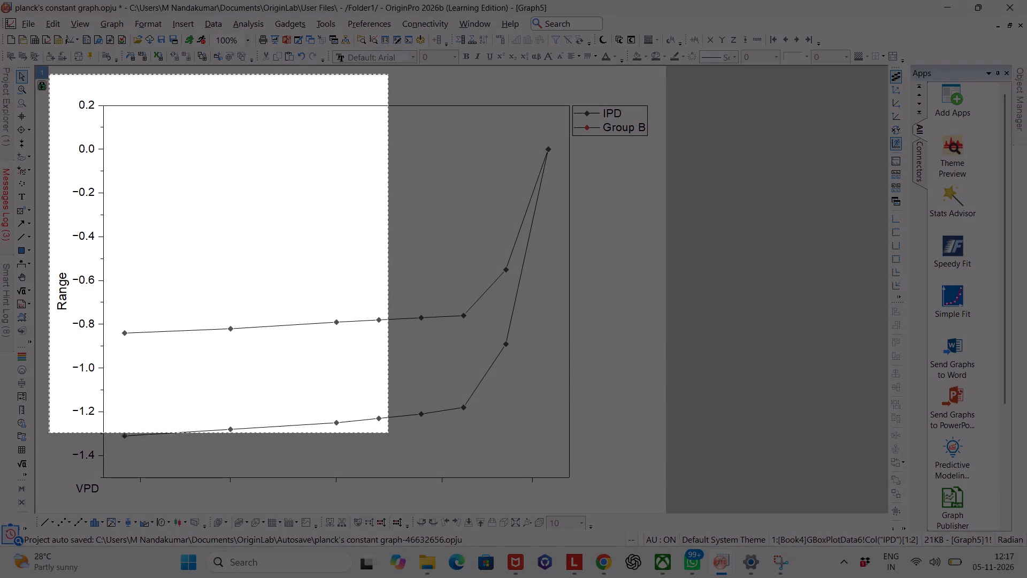
drag(394, 438, 626, 500)
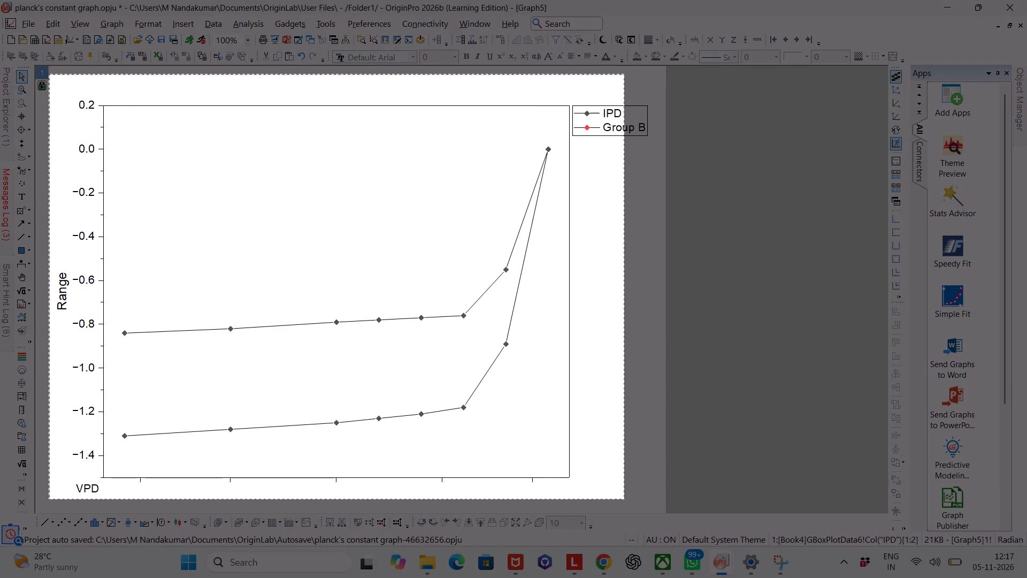
drag(626, 500, 654, 509)
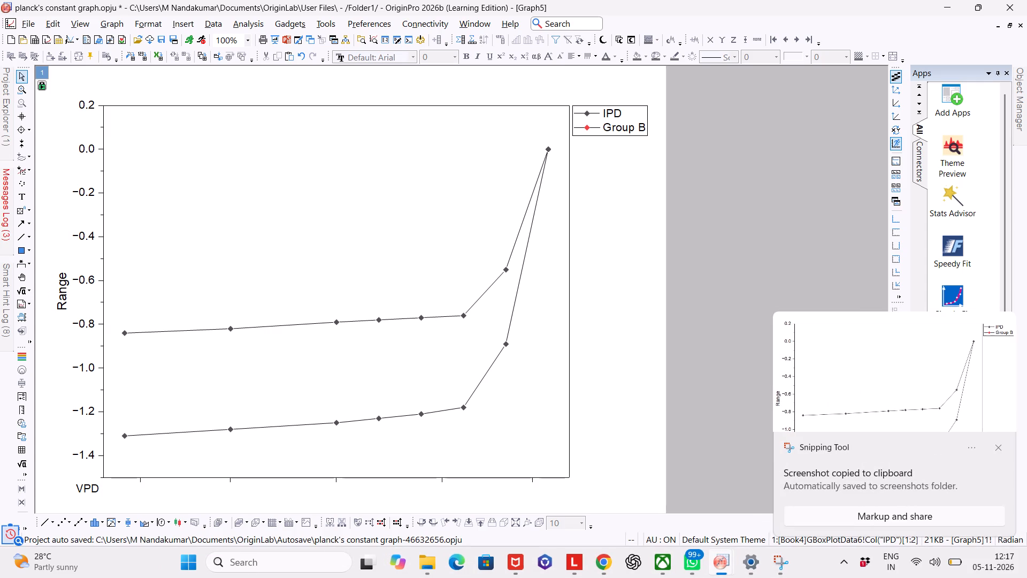
Open the captured graph snip in Snipping Tool and start sharing it.
click(891, 515)
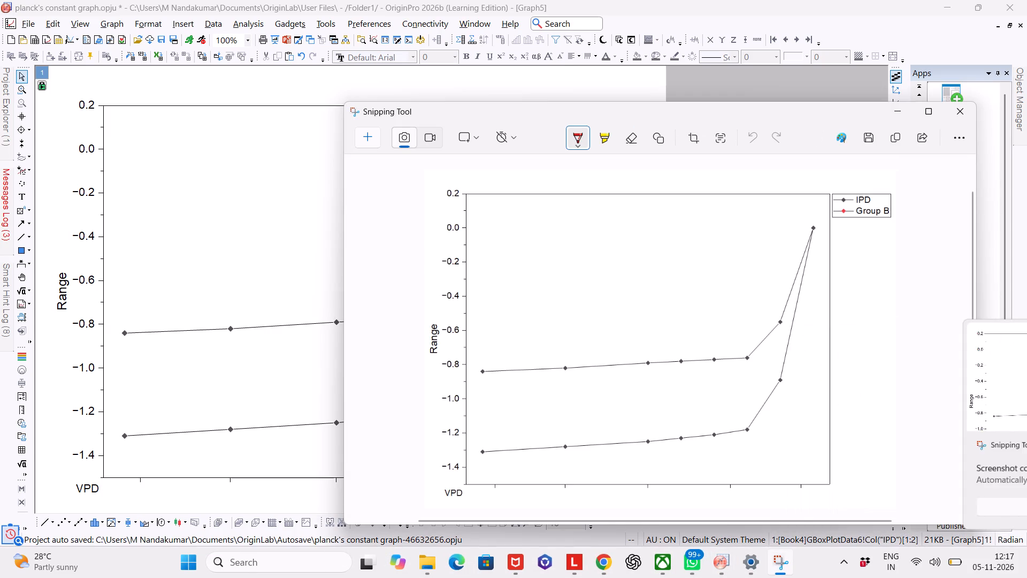
click(920, 143)
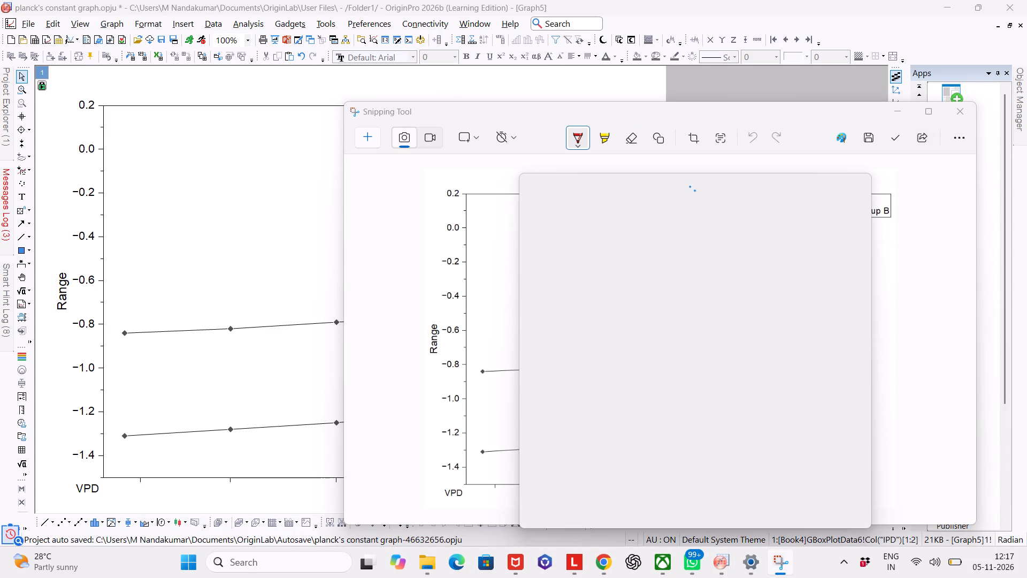